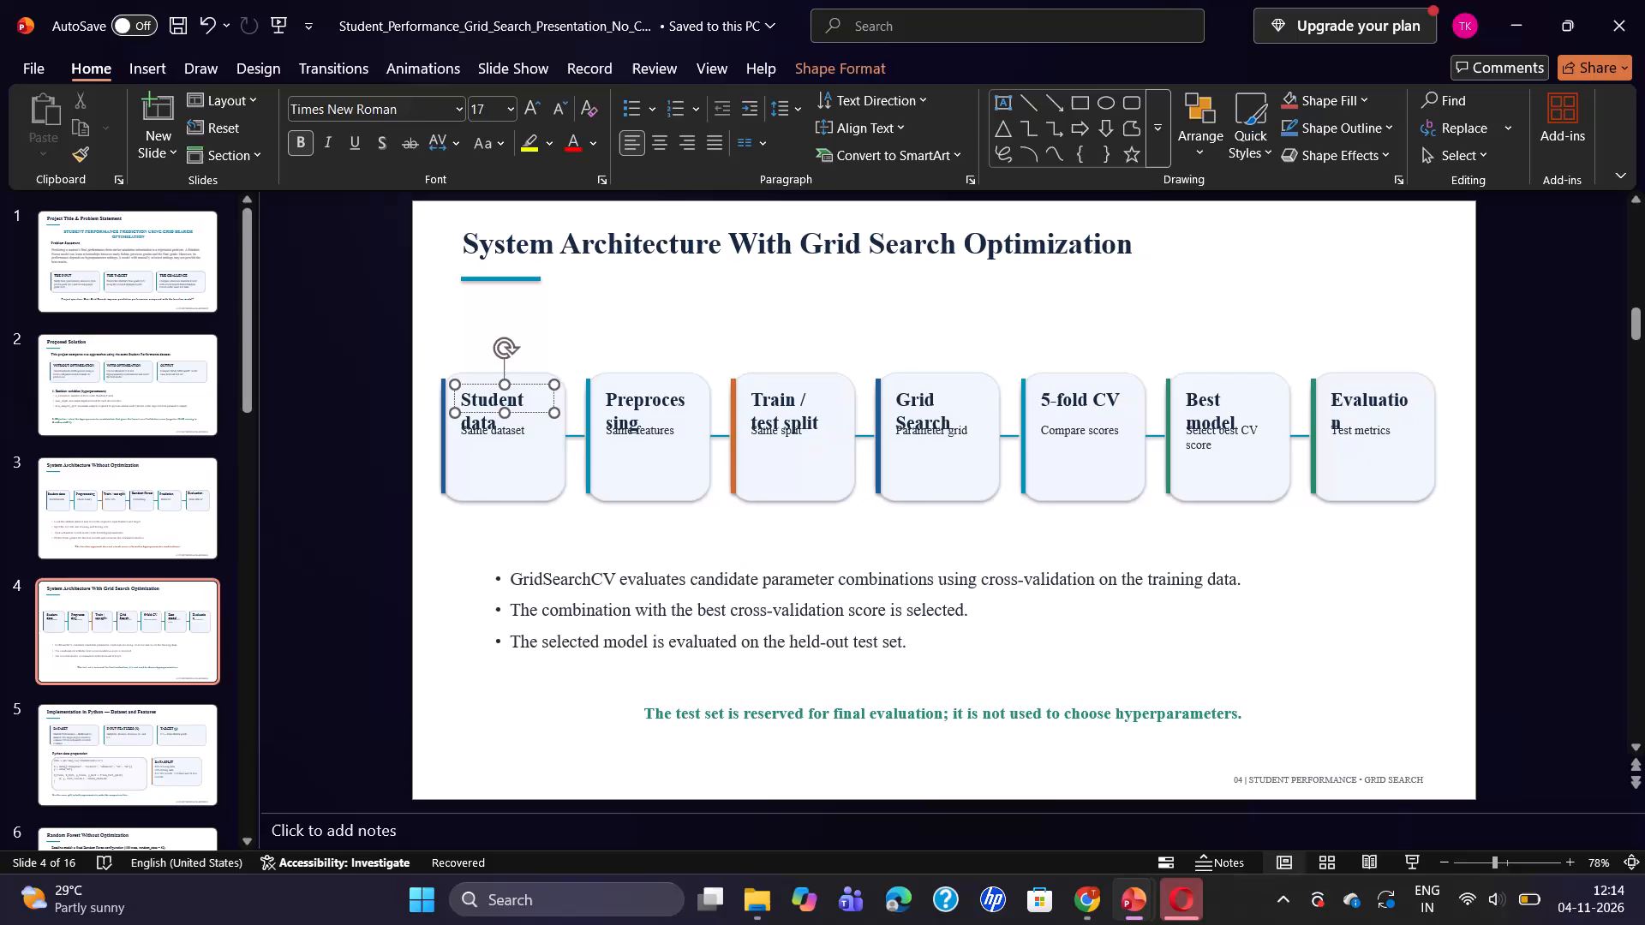
View the Project Title & Problem Statement slide and return to the System Architecture With Grid Search Optimization slide.
{"action": "left_click", "coordinate": [146, 249]}
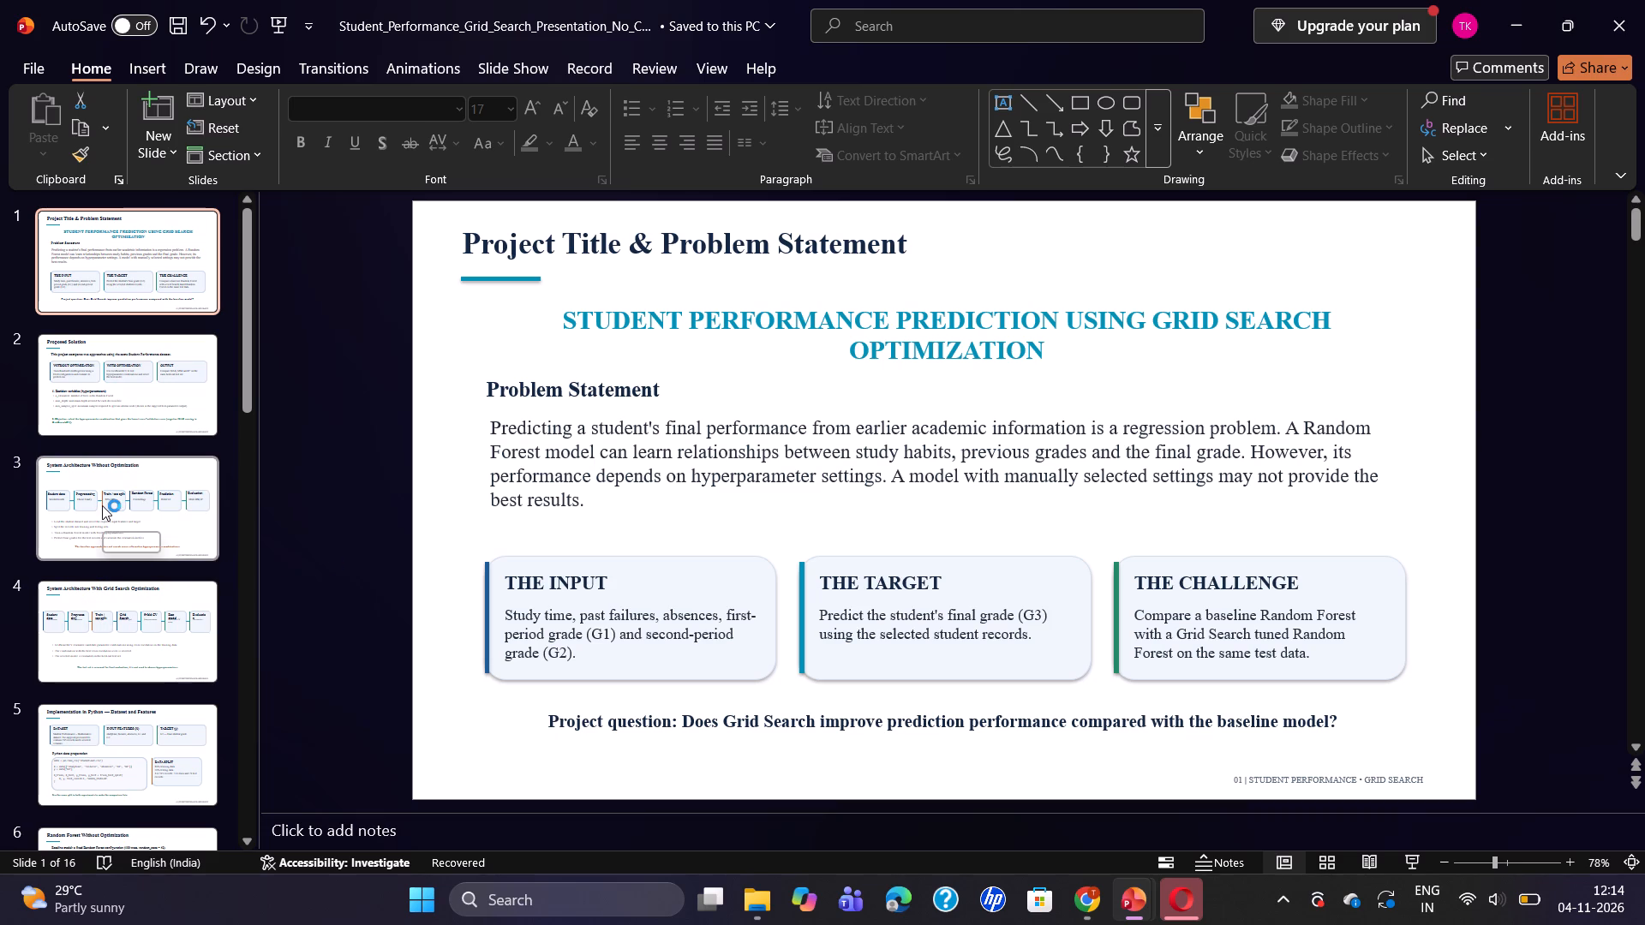
{"action": "left_click", "coordinate": [63, 642]}
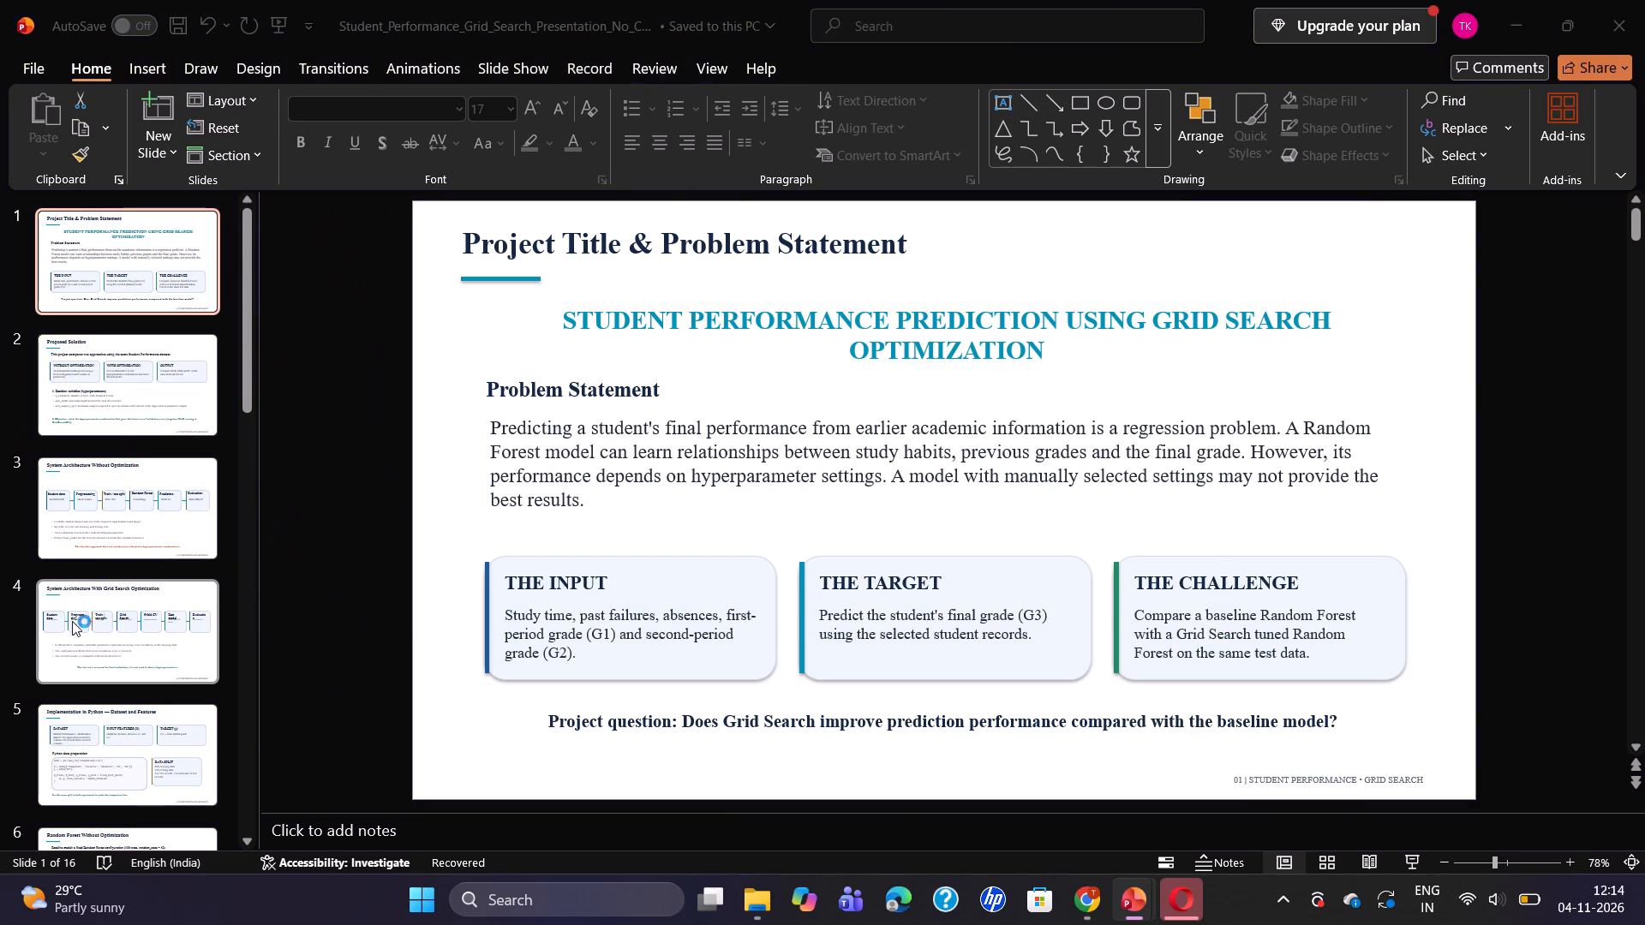
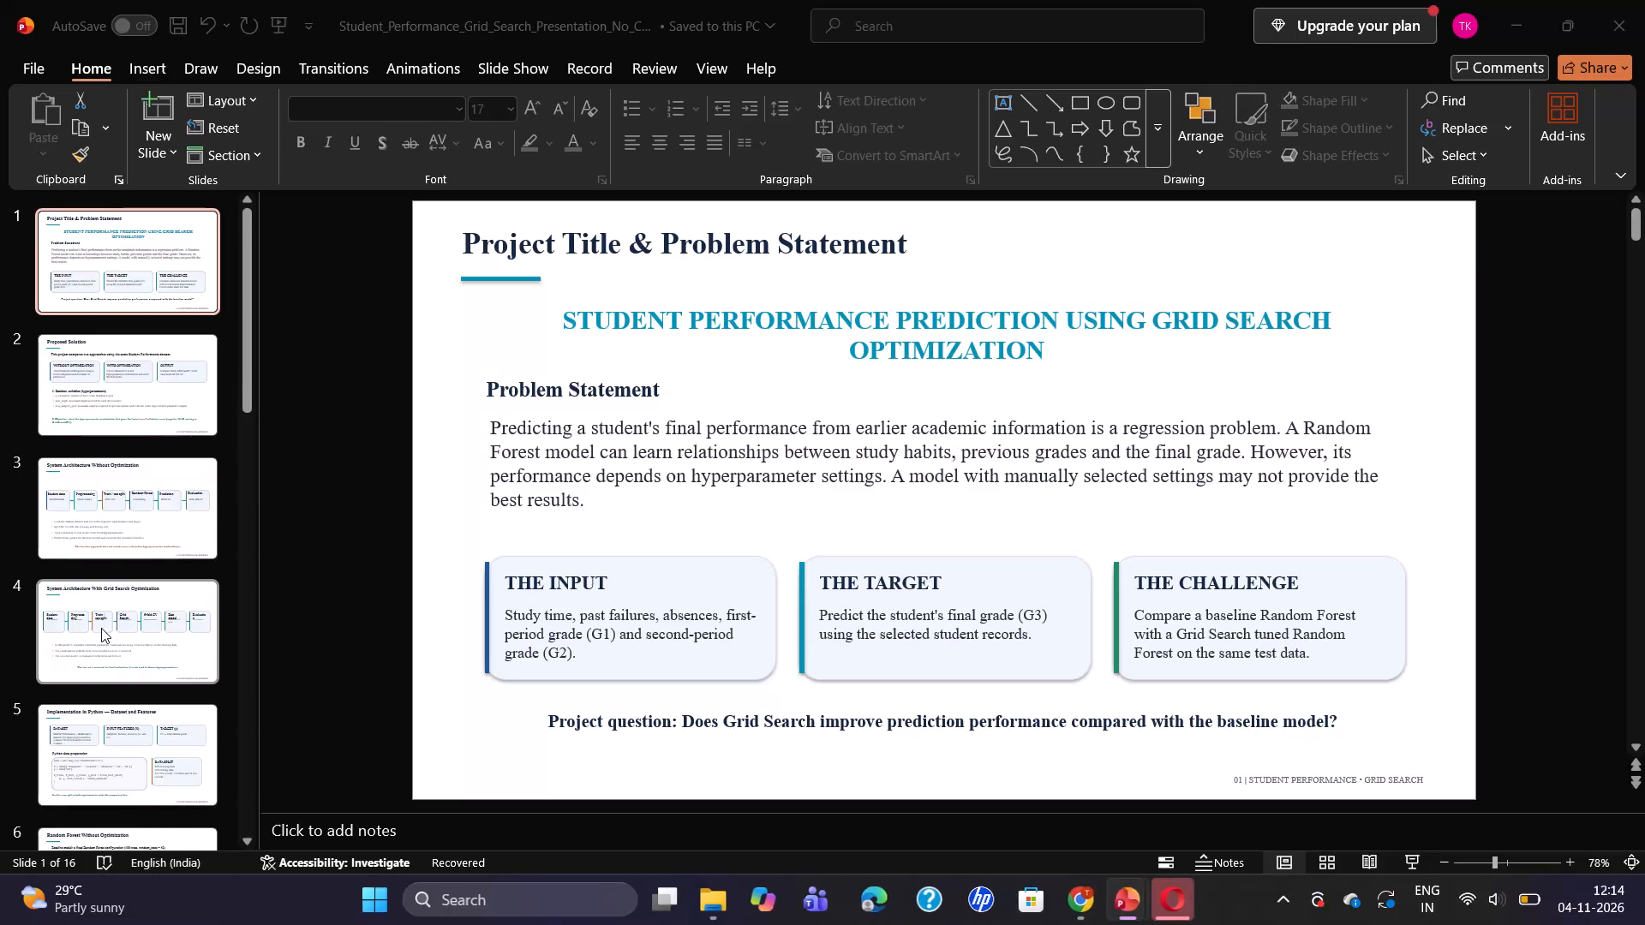
On the System Architecture With Grid Search Optimization slide, enlarge the "Student data" heading's text box so the heading fits on one line.
{"action": "left_click", "coordinate": [101, 628]}
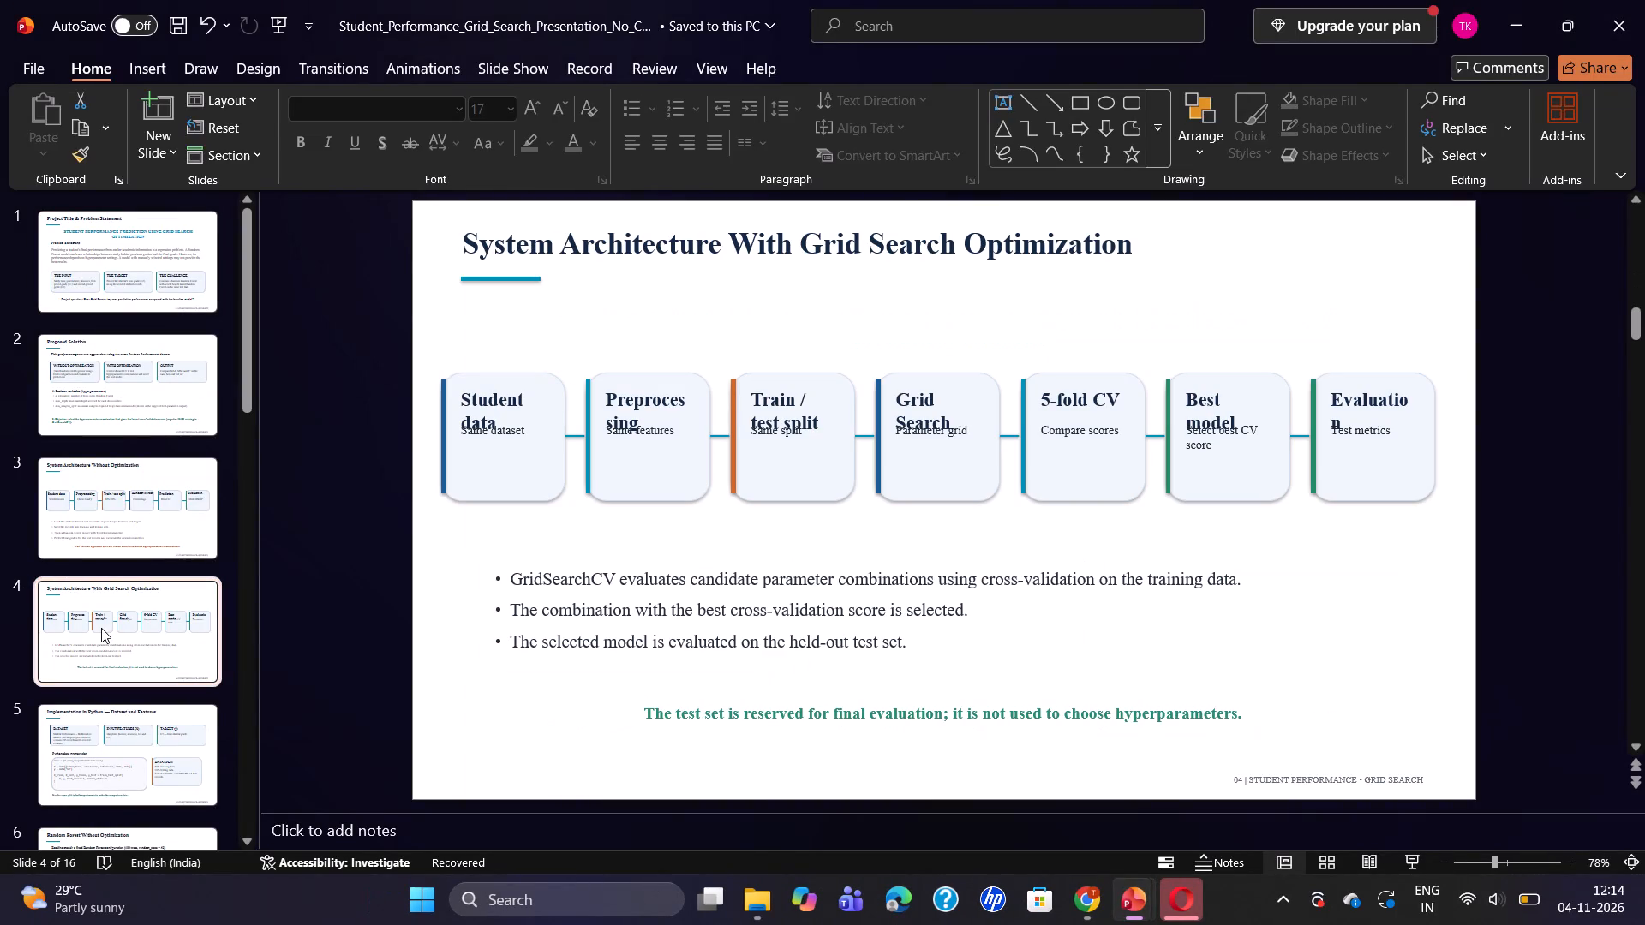
{"action": "left_click", "coordinate": [482, 417]}
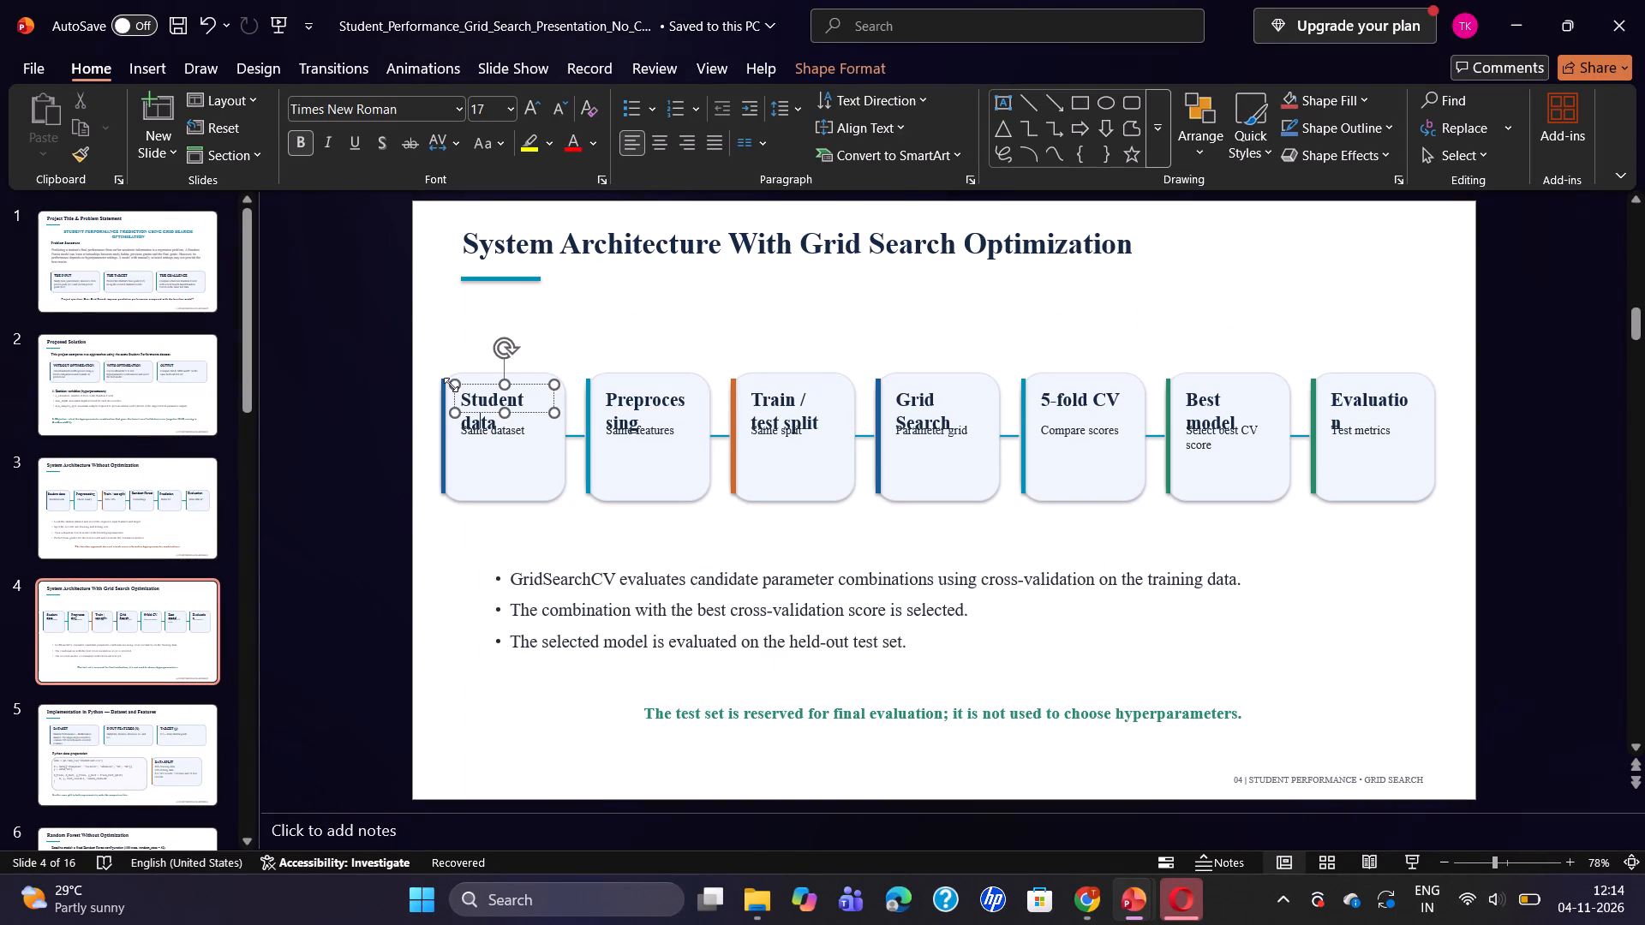
{"action": "left_click_drag", "start_coordinate": [454, 386], "coordinate": [446, 378]}
{"action": "left_click_drag", "start_coordinate": [556, 429], "coordinate": [569, 428]}
Move up and widen the "Preprocessing" heading's text box in the second card so the word fits on one line.
{"action": "left_click", "coordinate": [631, 415]}
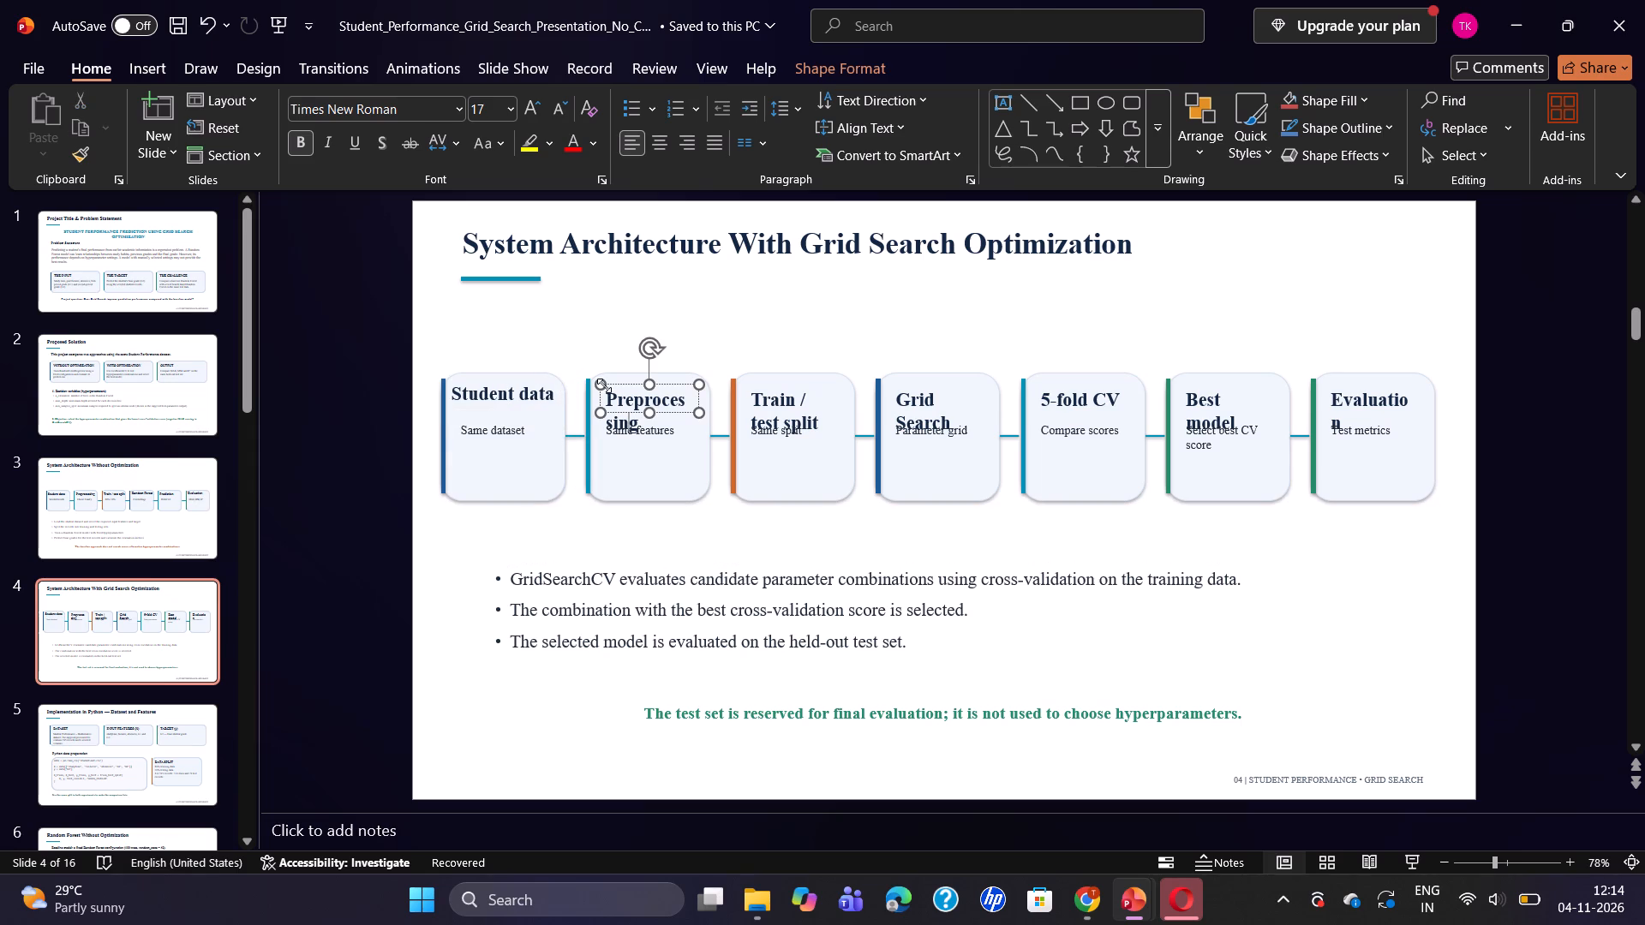
{"action": "left_click_drag", "start_coordinate": [601, 384], "coordinate": [589, 380]}
{"action": "left_click_drag", "start_coordinate": [696, 427], "coordinate": [709, 417]}
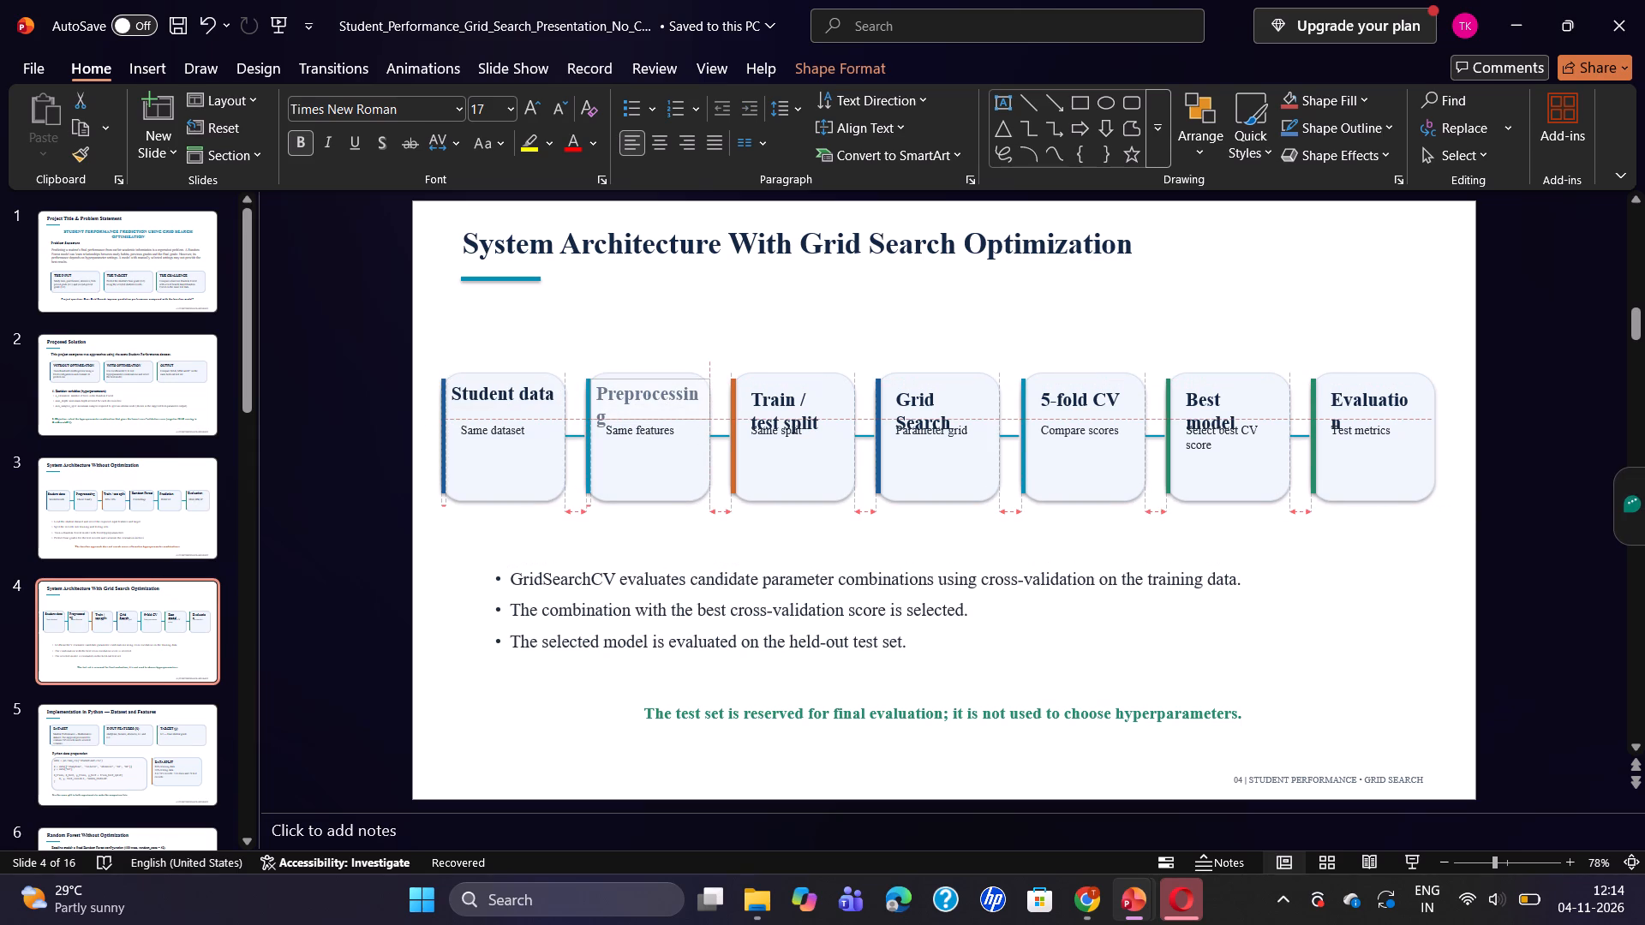
{"action": "left_click_drag", "start_coordinate": [709, 417], "coordinate": [715, 419]}
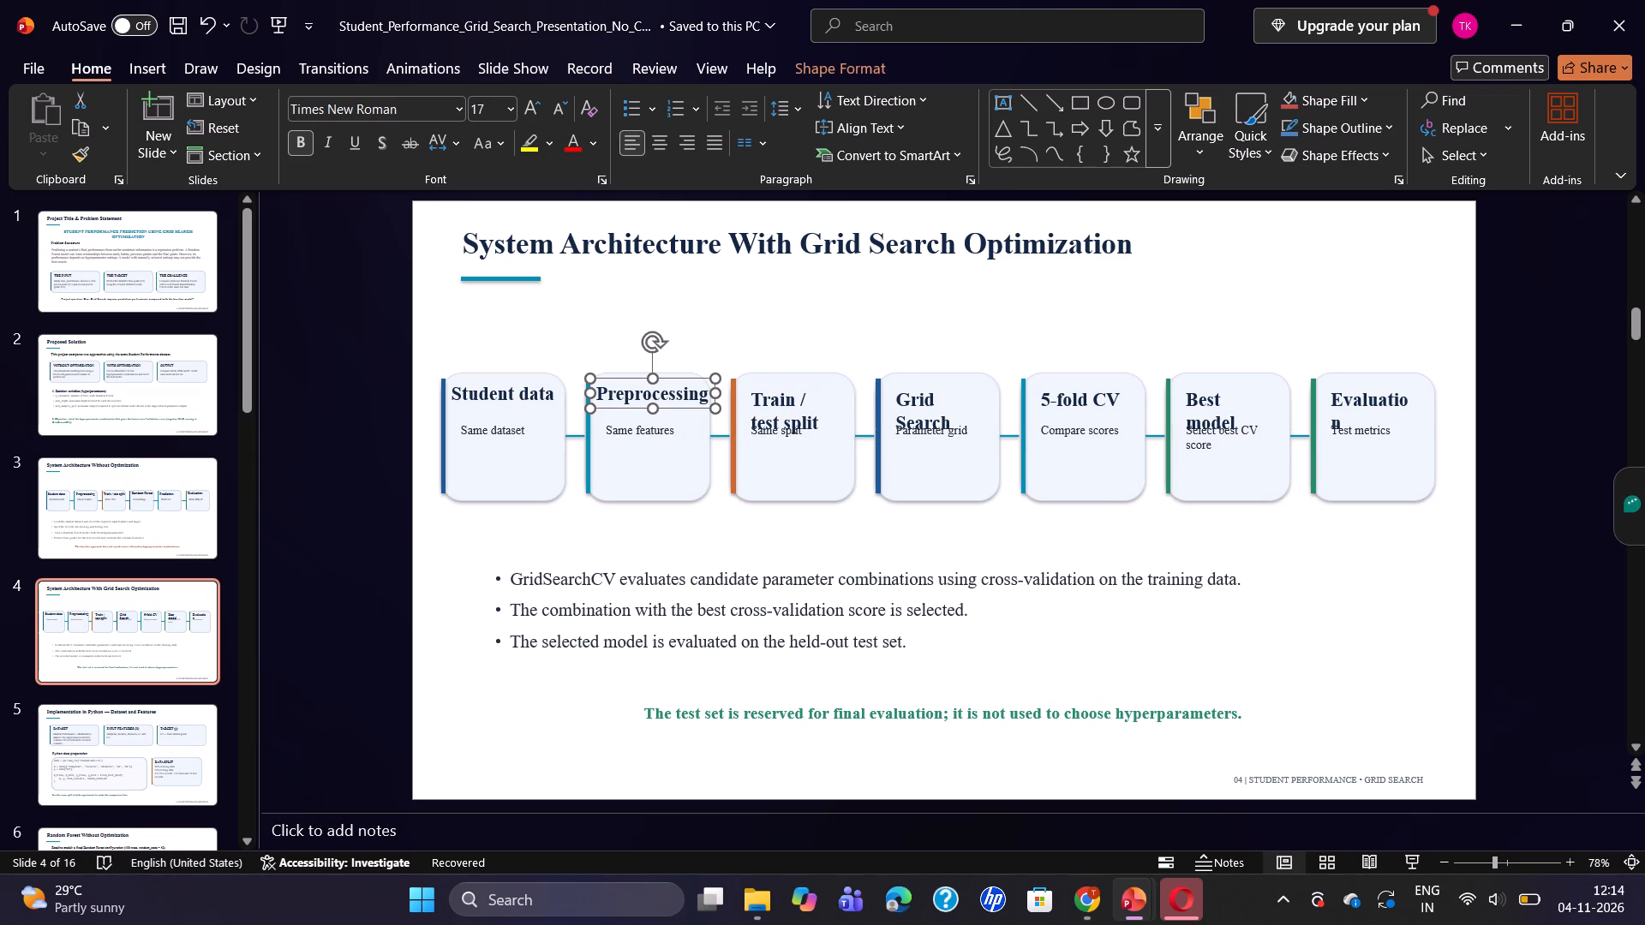
{"action": "left_click", "coordinate": [767, 414]}
{"action": "left_click_drag", "start_coordinate": [745, 385], "coordinate": [743, 385]}
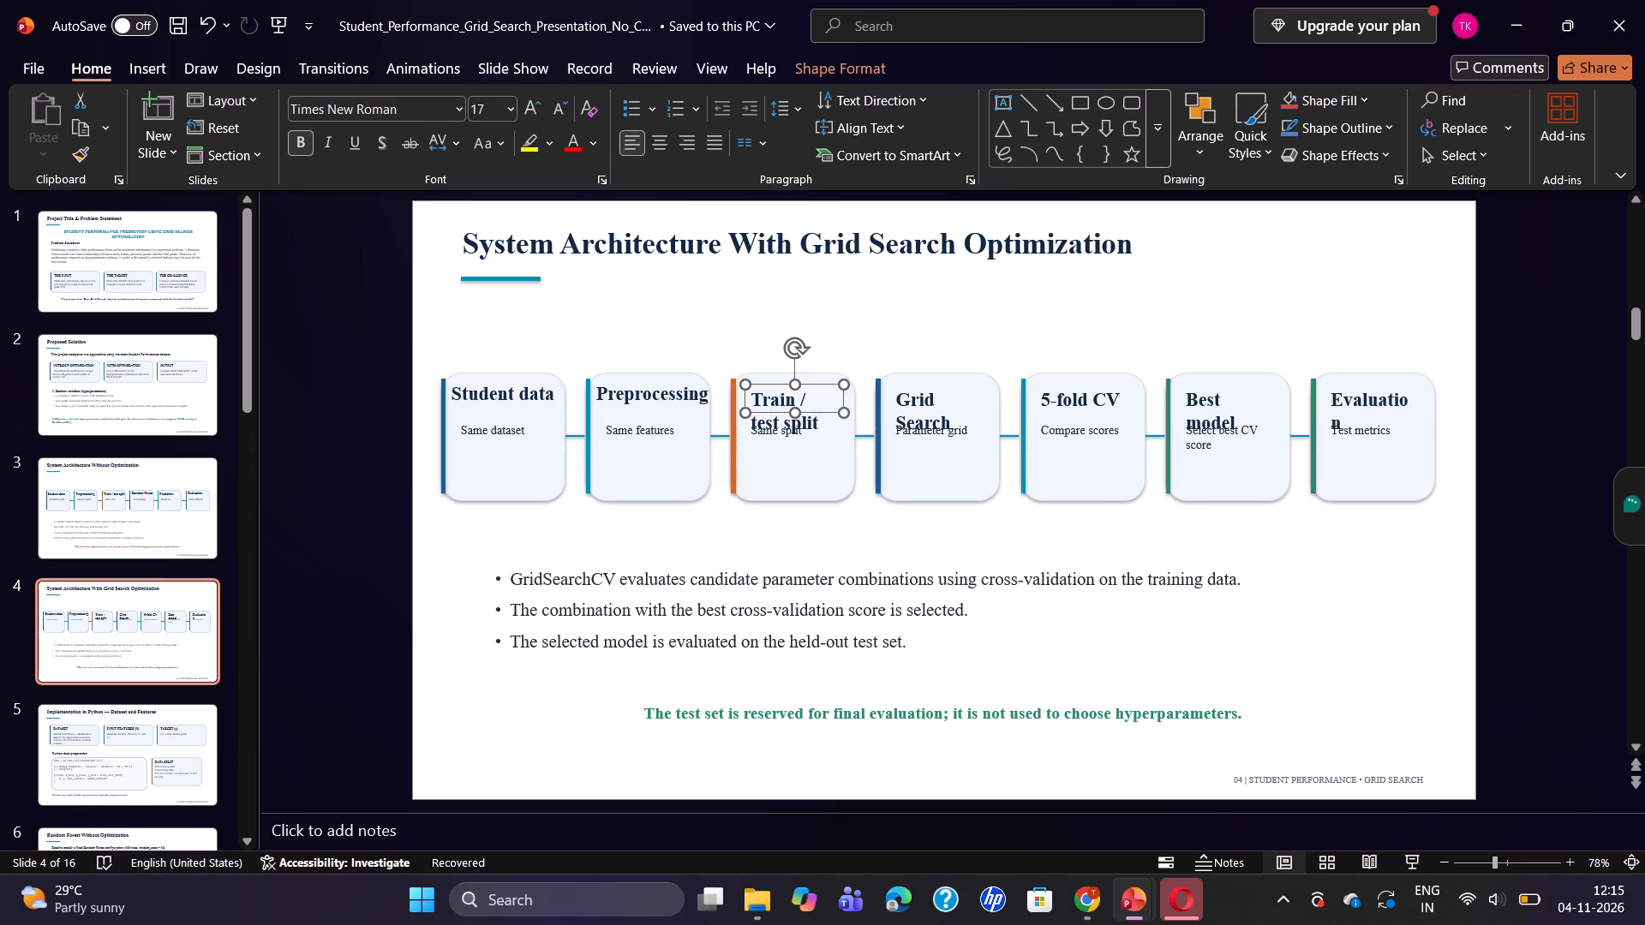
{"action": "left_click_drag", "start_coordinate": [743, 385], "coordinate": [731, 377]}
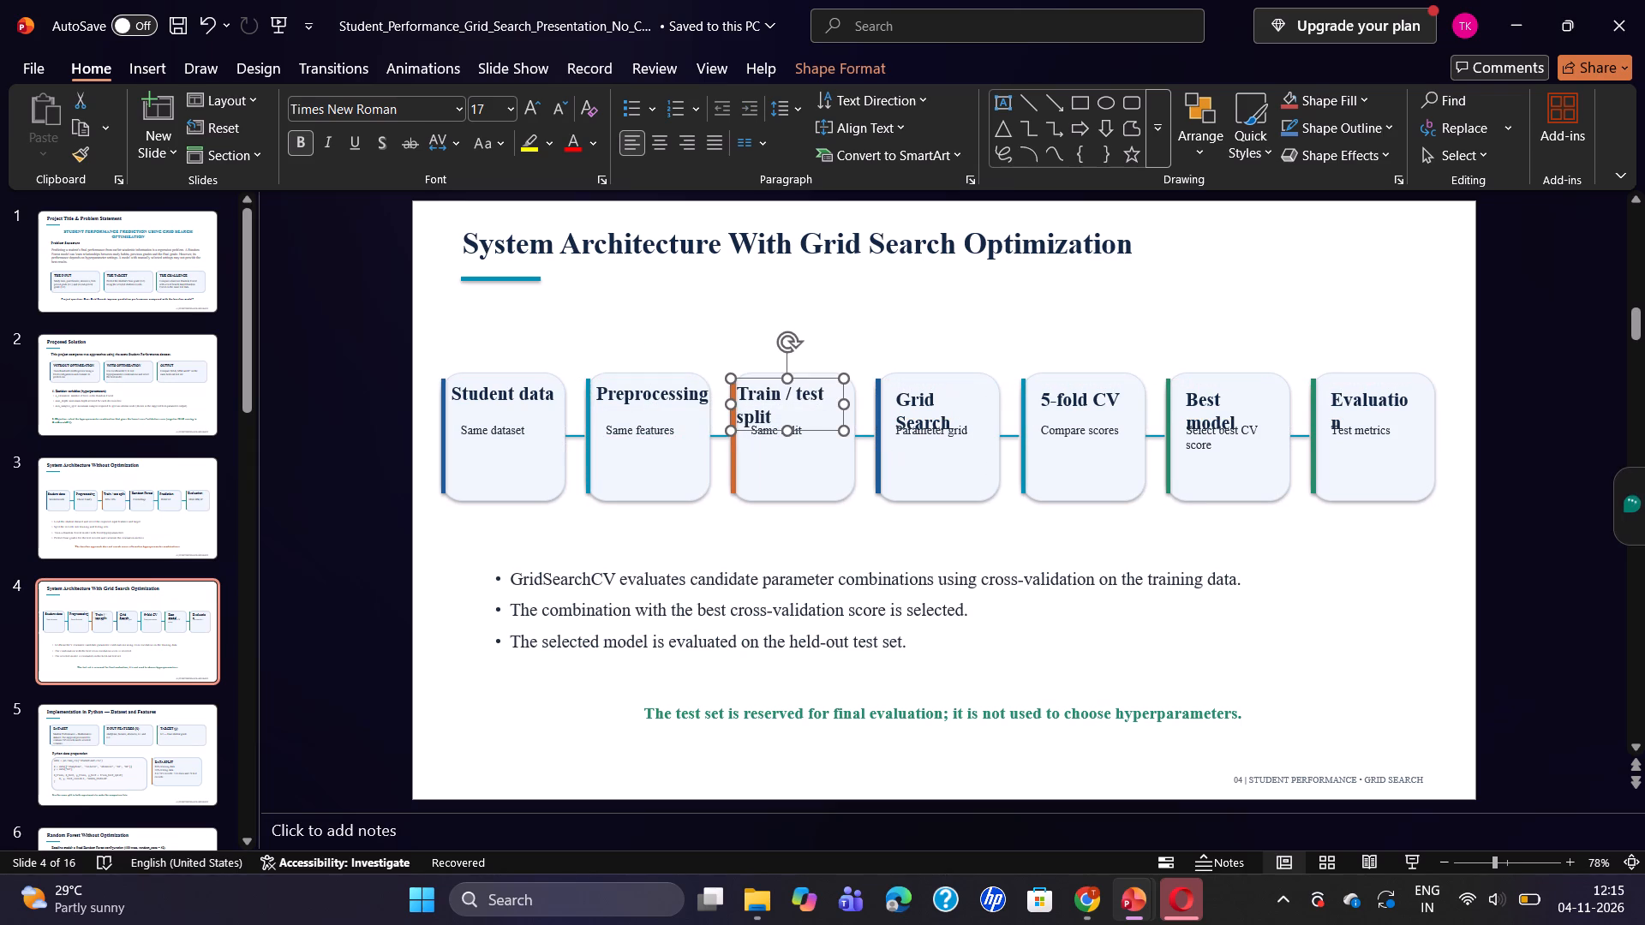
{"action": "left_click_drag", "start_coordinate": [842, 433], "coordinate": [858, 421]}
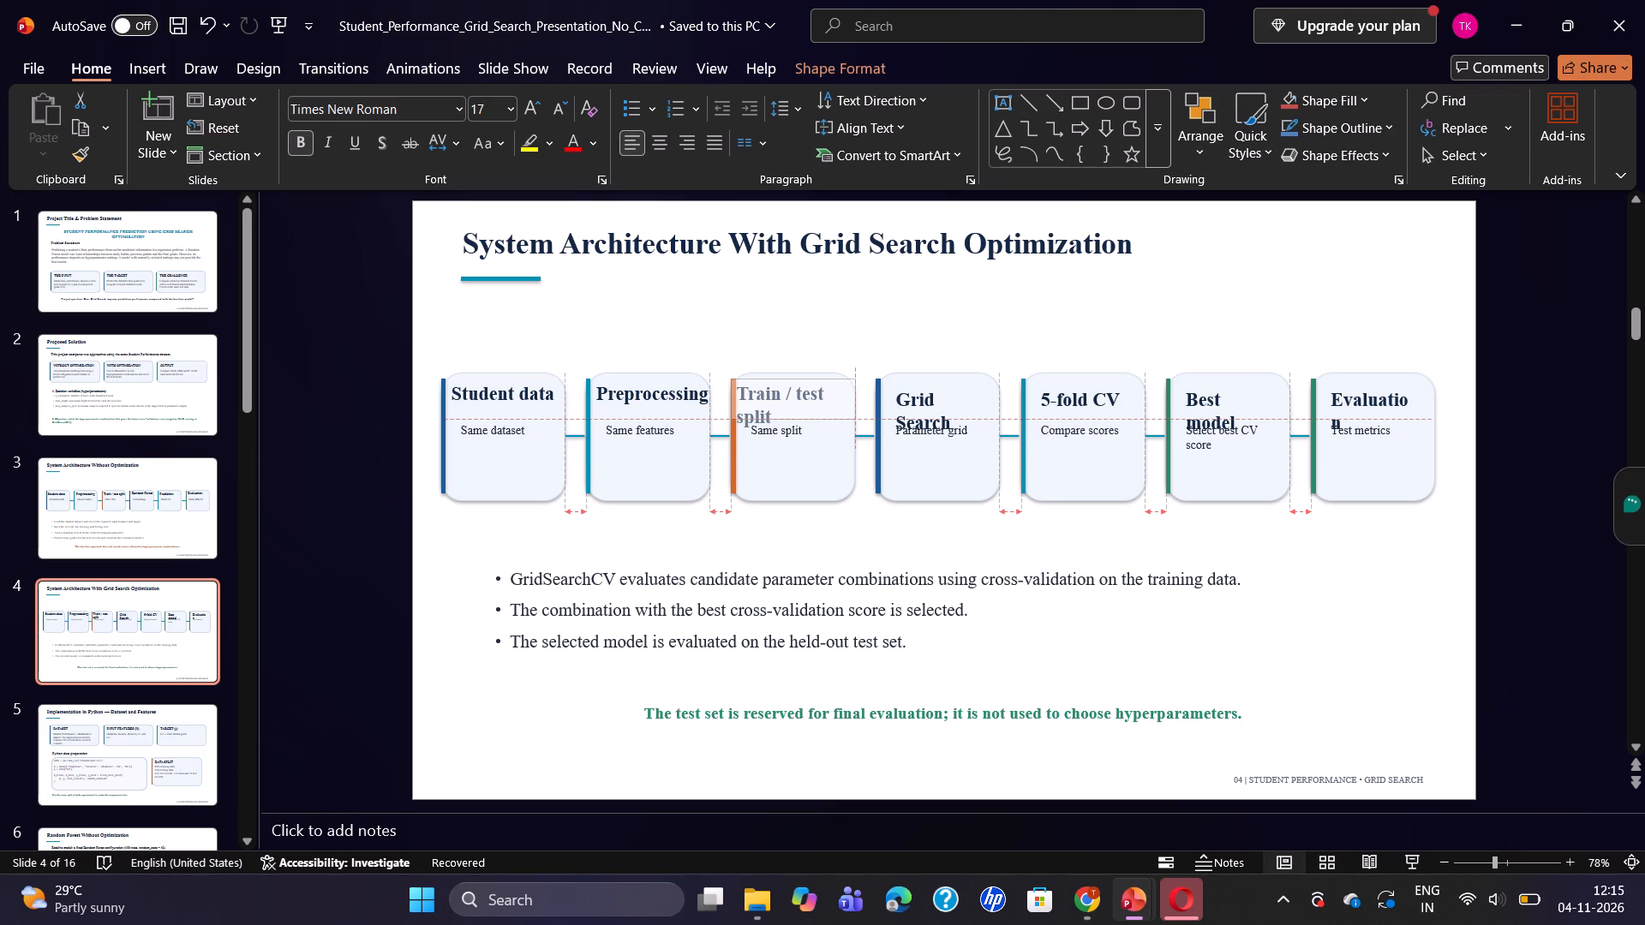
{"action": "left_click_drag", "start_coordinate": [858, 421], "coordinate": [873, 418]}
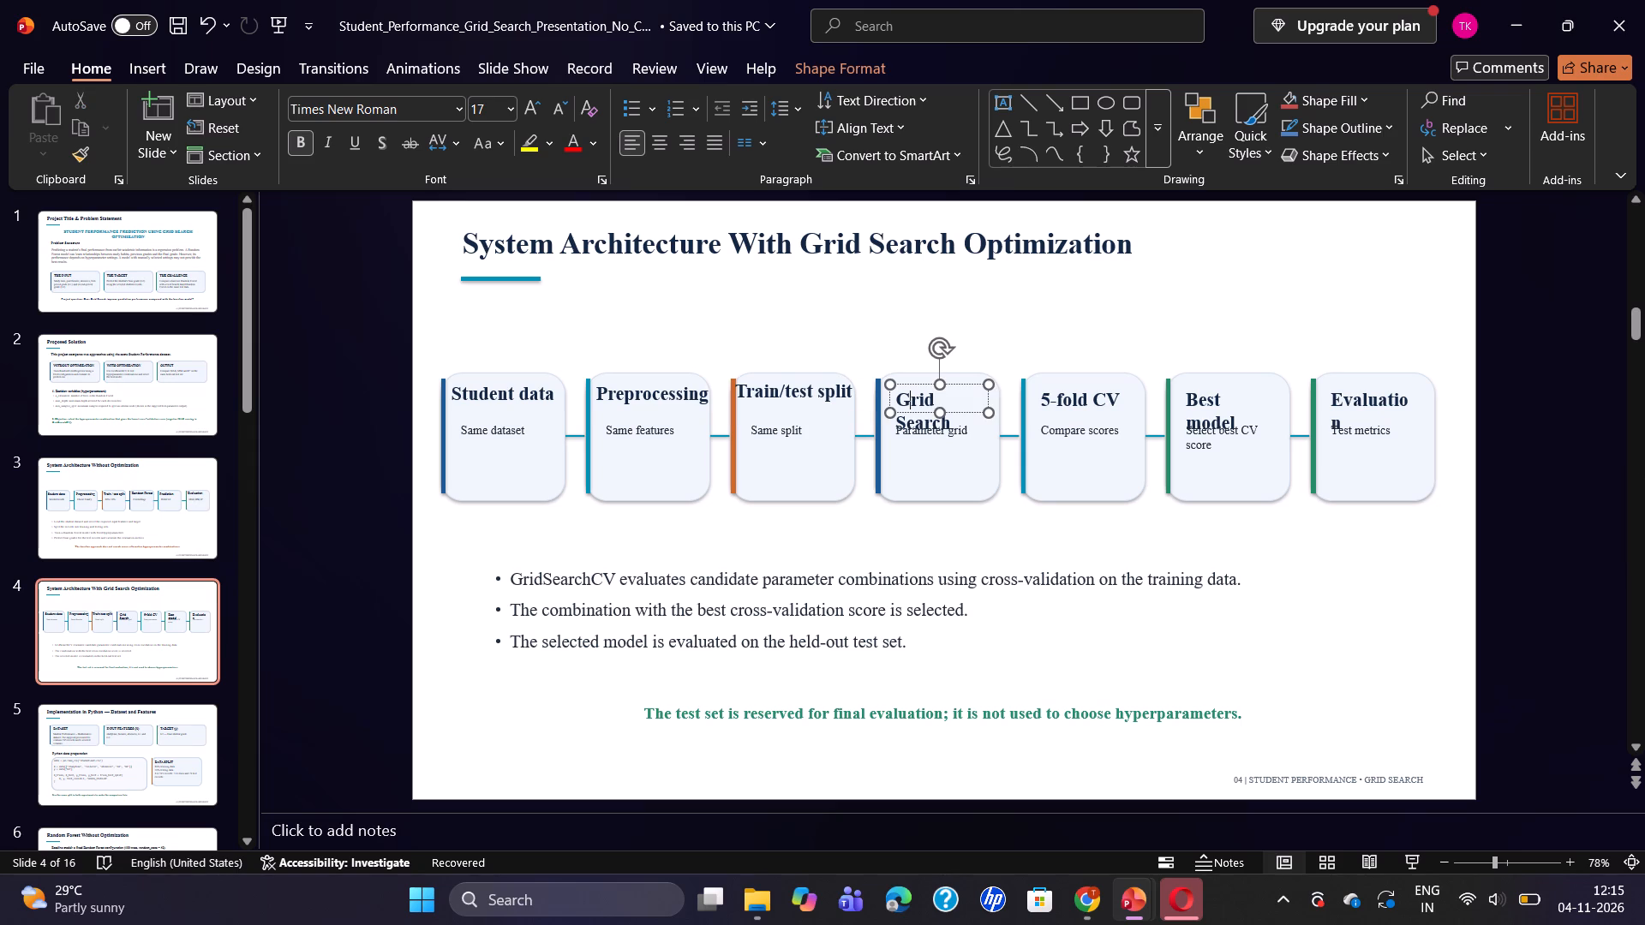
Enlarge the "Grid Search" heading's text box in the fourth card, extending it up to the card's top-left corner and further down.
{"action": "left_click_drag", "start_coordinate": [893, 385], "coordinate": [879, 379]}
{"action": "left_click_drag", "start_coordinate": [990, 434], "coordinate": [990, 433]}
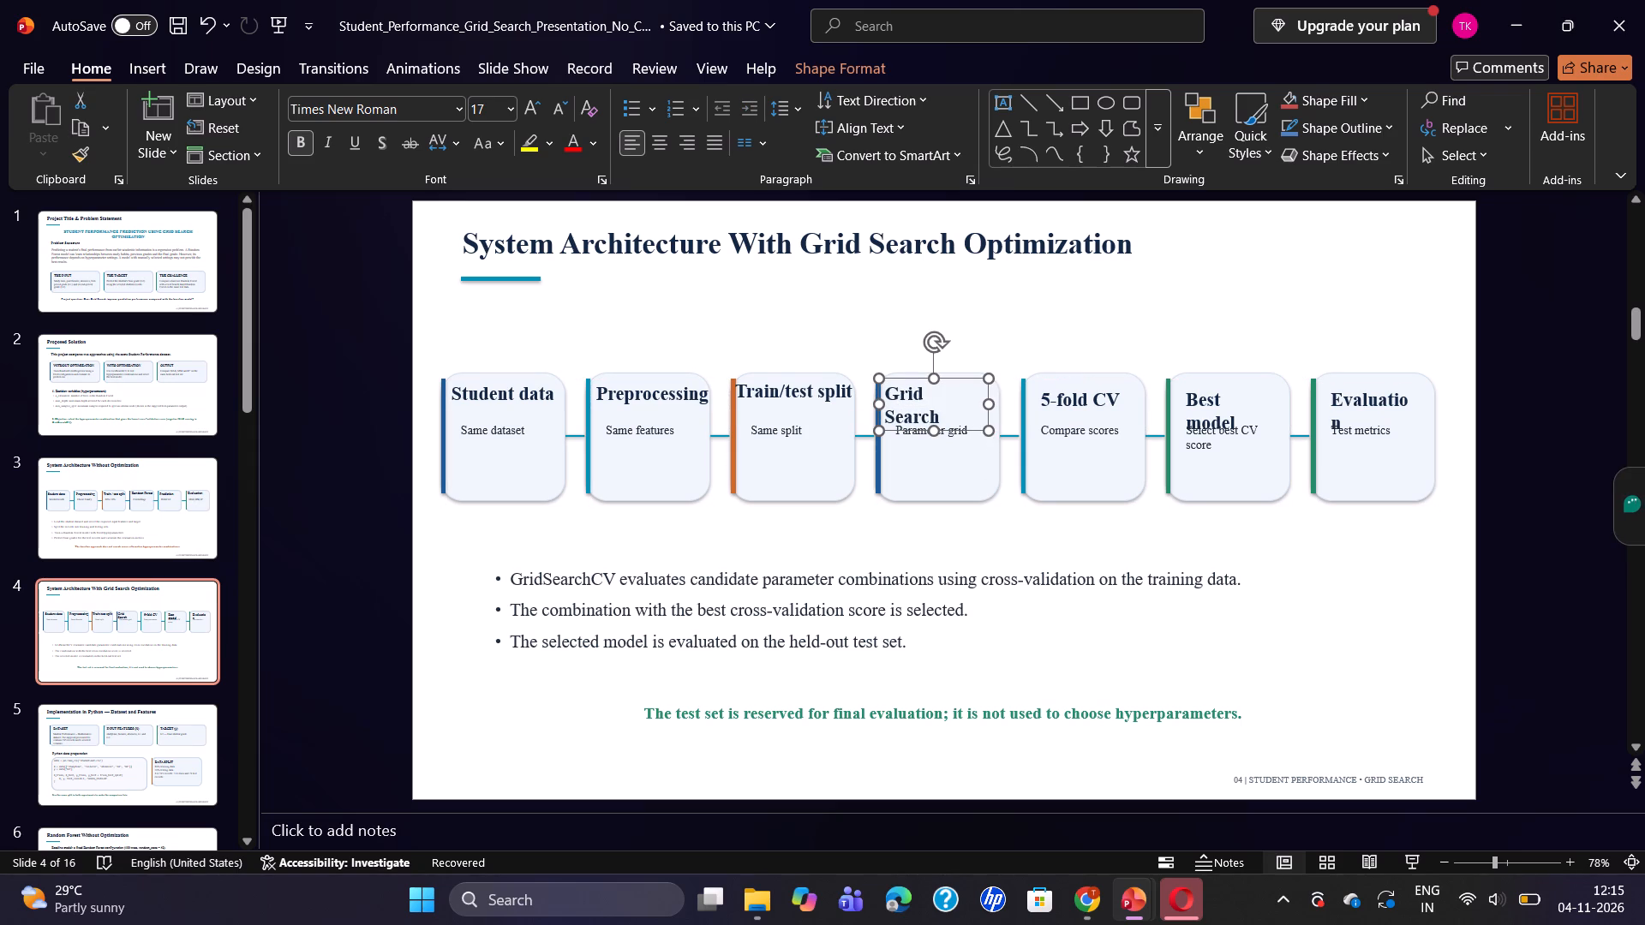
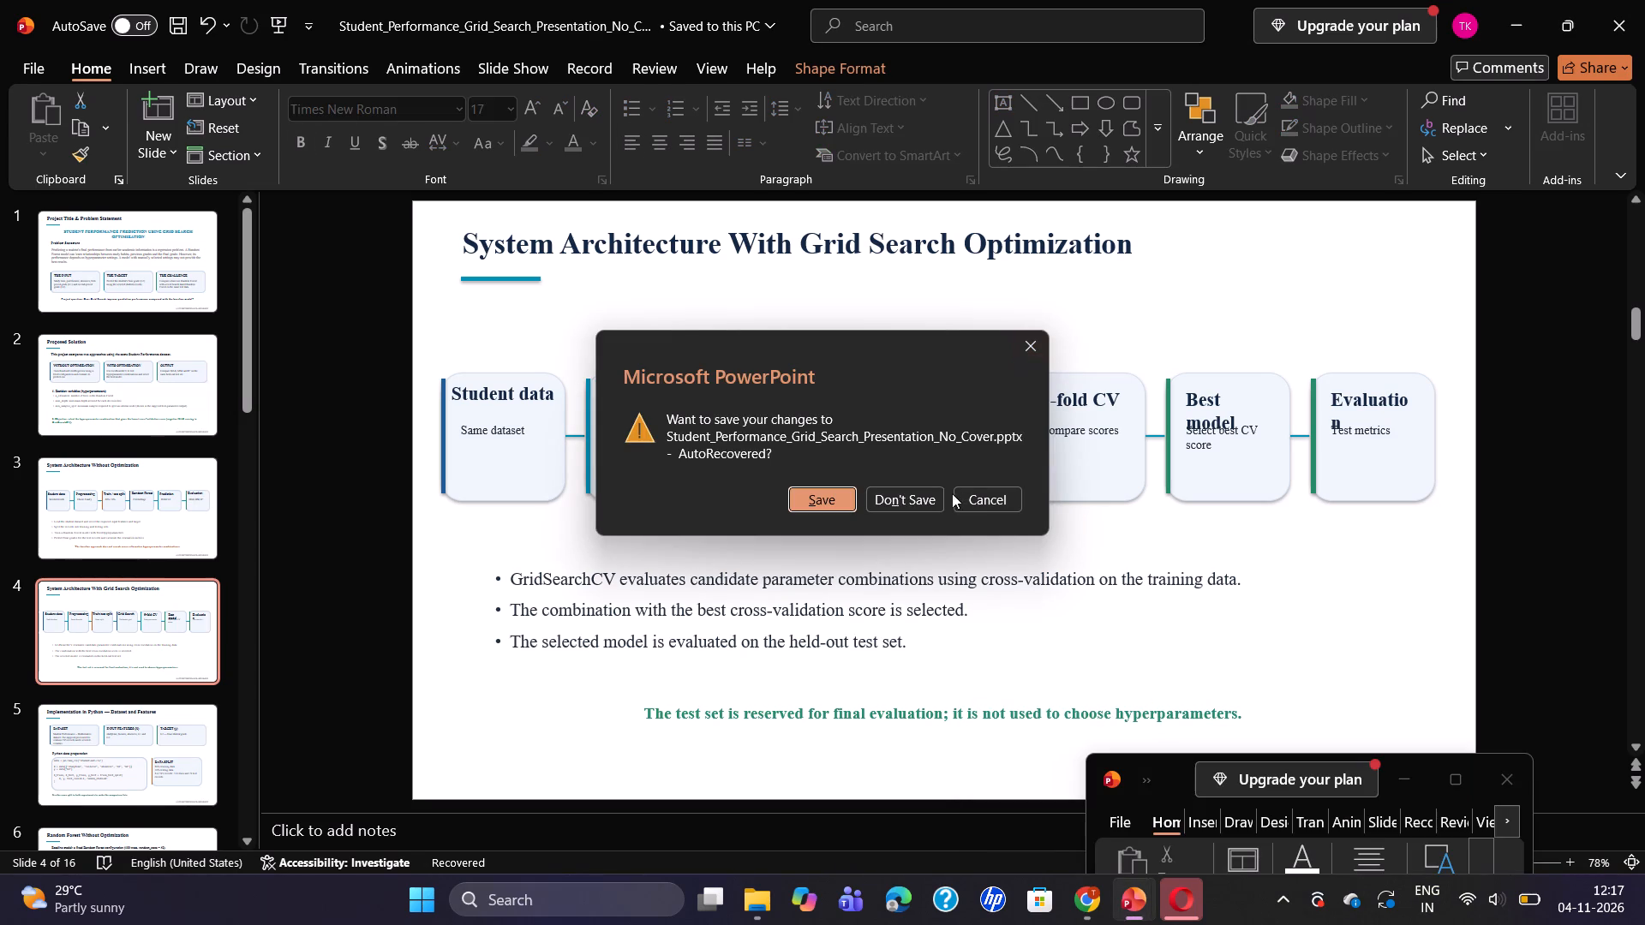
Close the AutoRecovered copy of the Student Performance Grid Search presentation without saving its changes.
{"action": "left_click", "coordinate": [924, 497]}
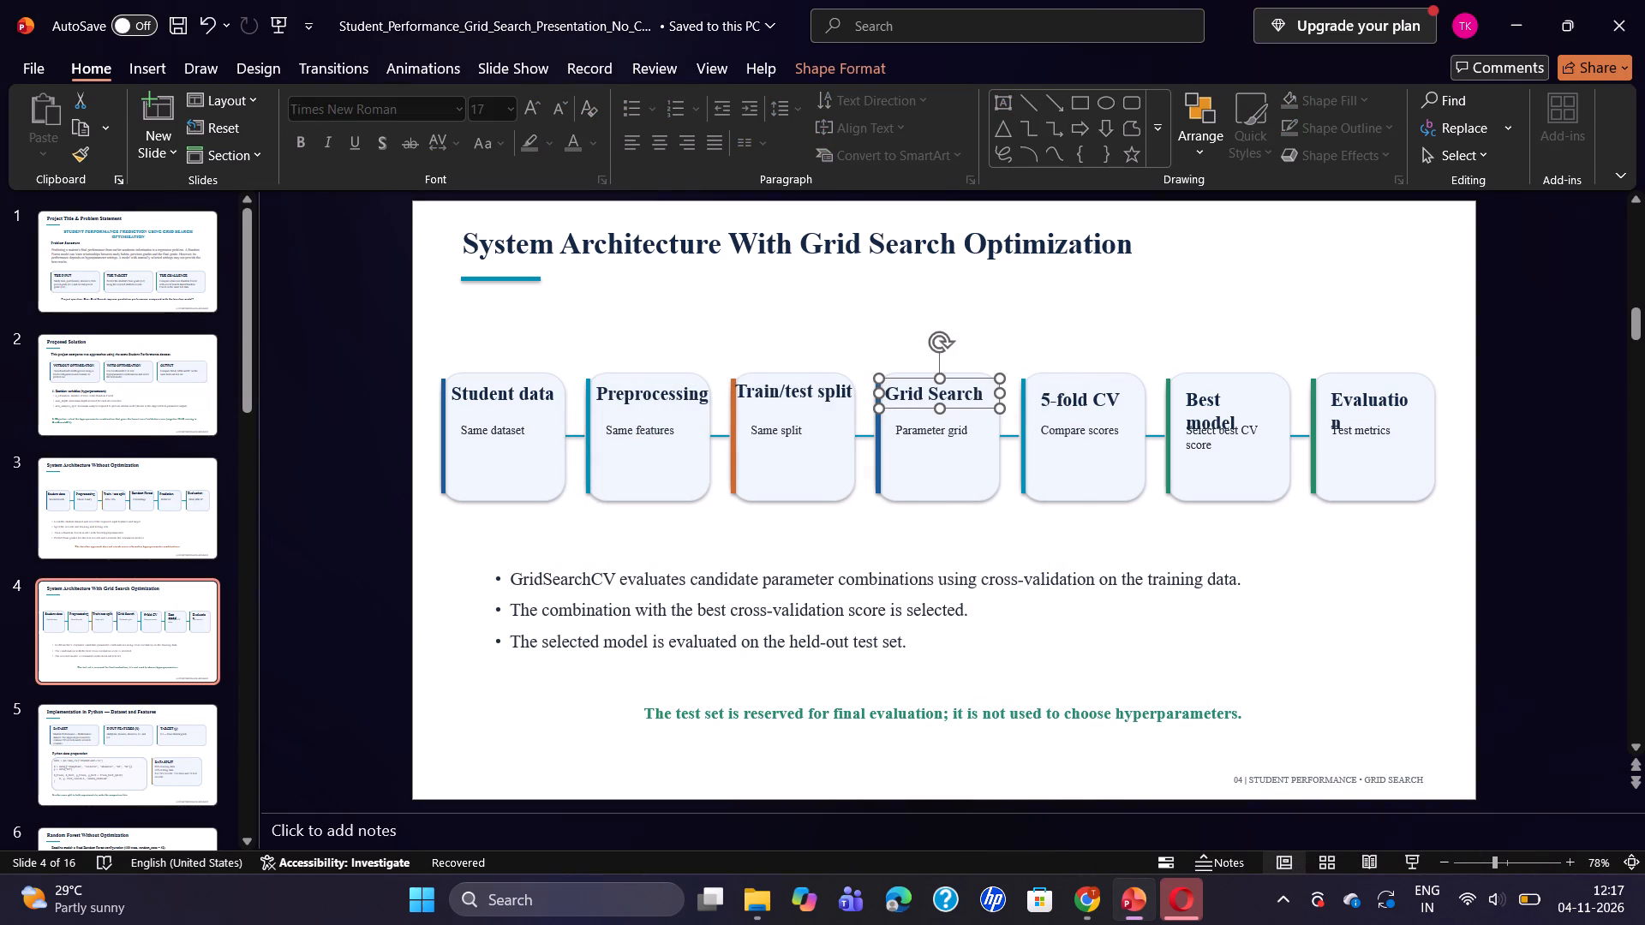
Move the "5-fold CV" heading's text box slightly up and left in its card, level with the "Grid Search" heading.
{"action": "left_click", "coordinate": [1118, 397]}
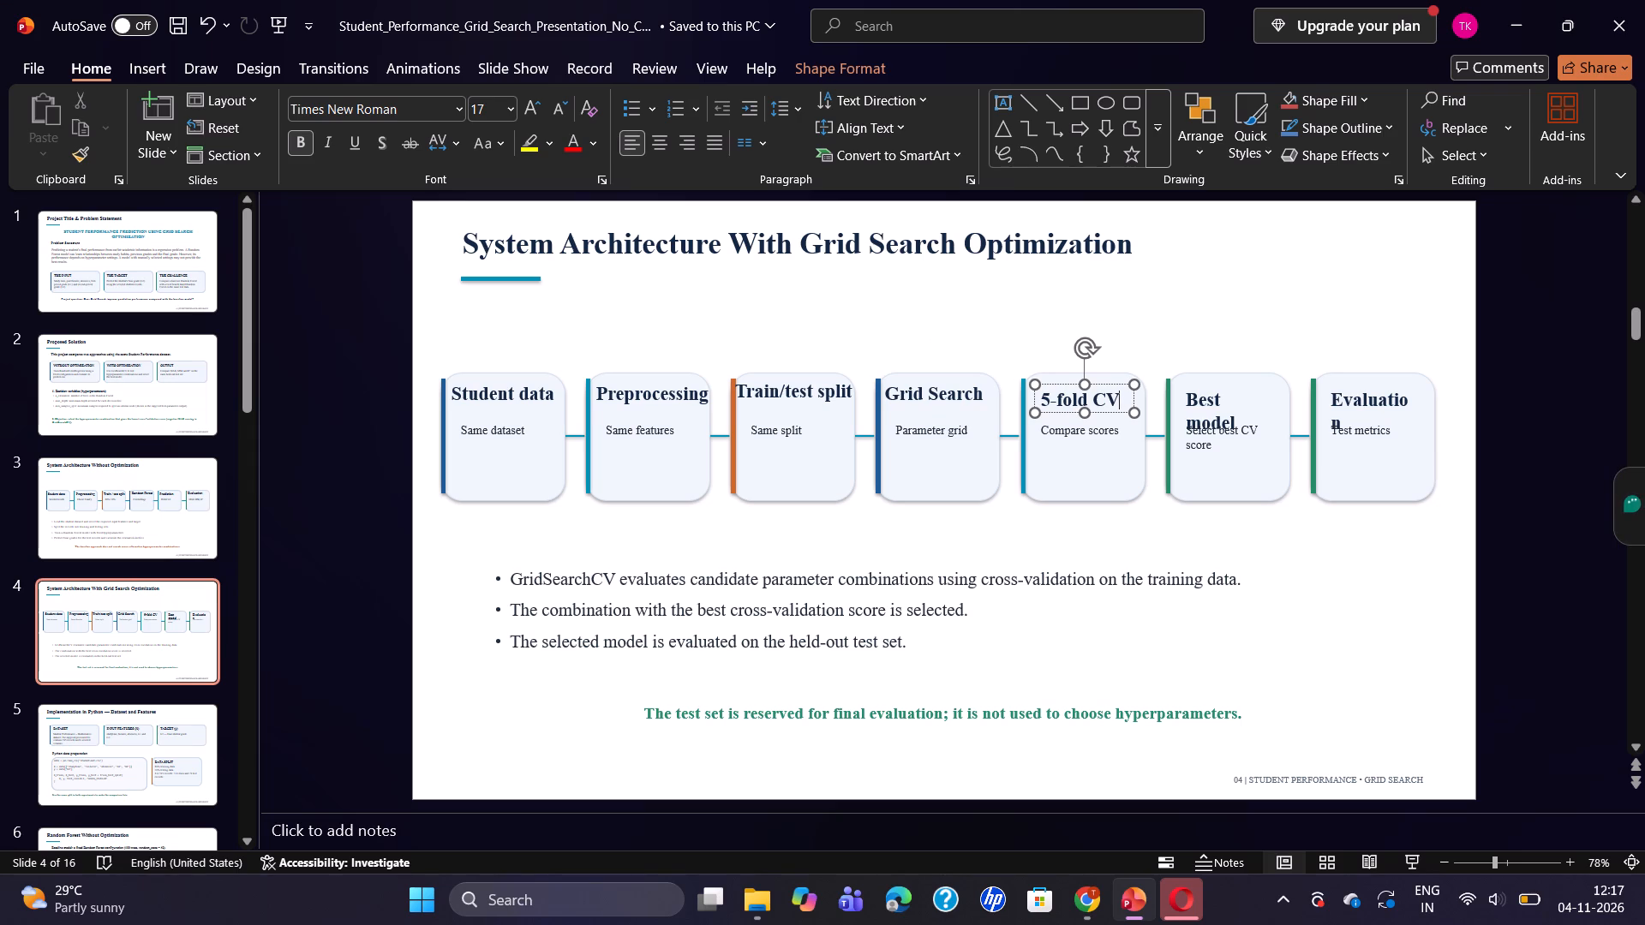
{"action": "left_click", "coordinate": [1050, 383]}
{"action": "left_click_drag", "start_coordinate": [1050, 383], "coordinate": [1047, 376]}
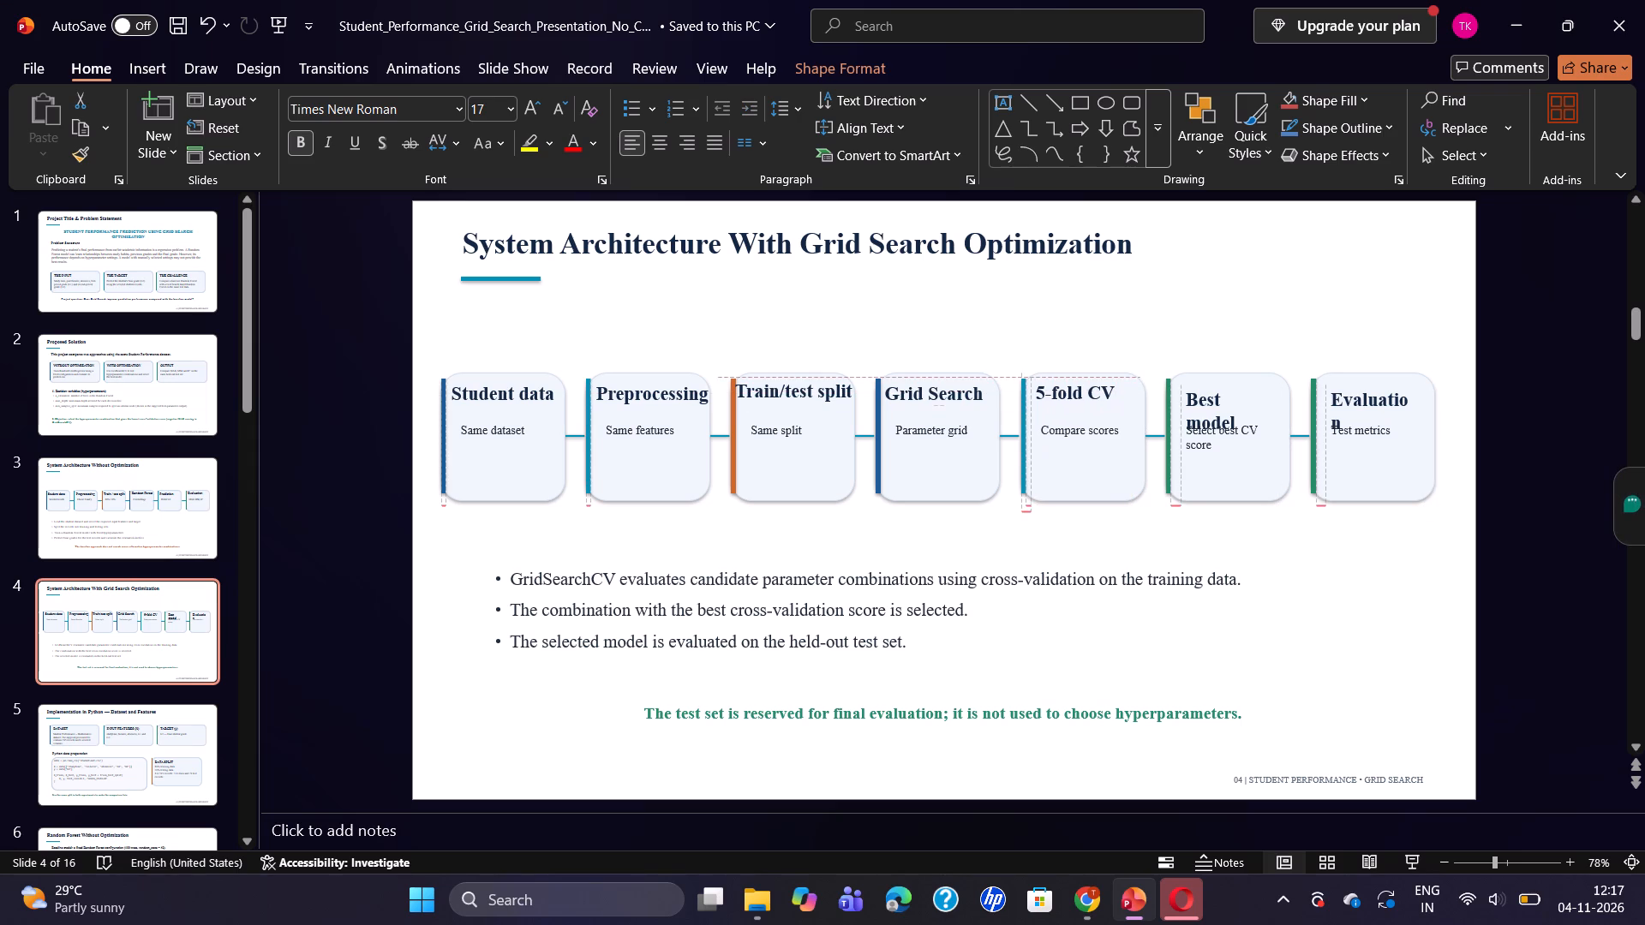
Nudge the "5-fold CV" heading's text box in the fifth card into line with the headings of the preceding cards.
{"action": "left_click_drag", "start_coordinate": [1047, 376], "coordinate": [1050, 379]}
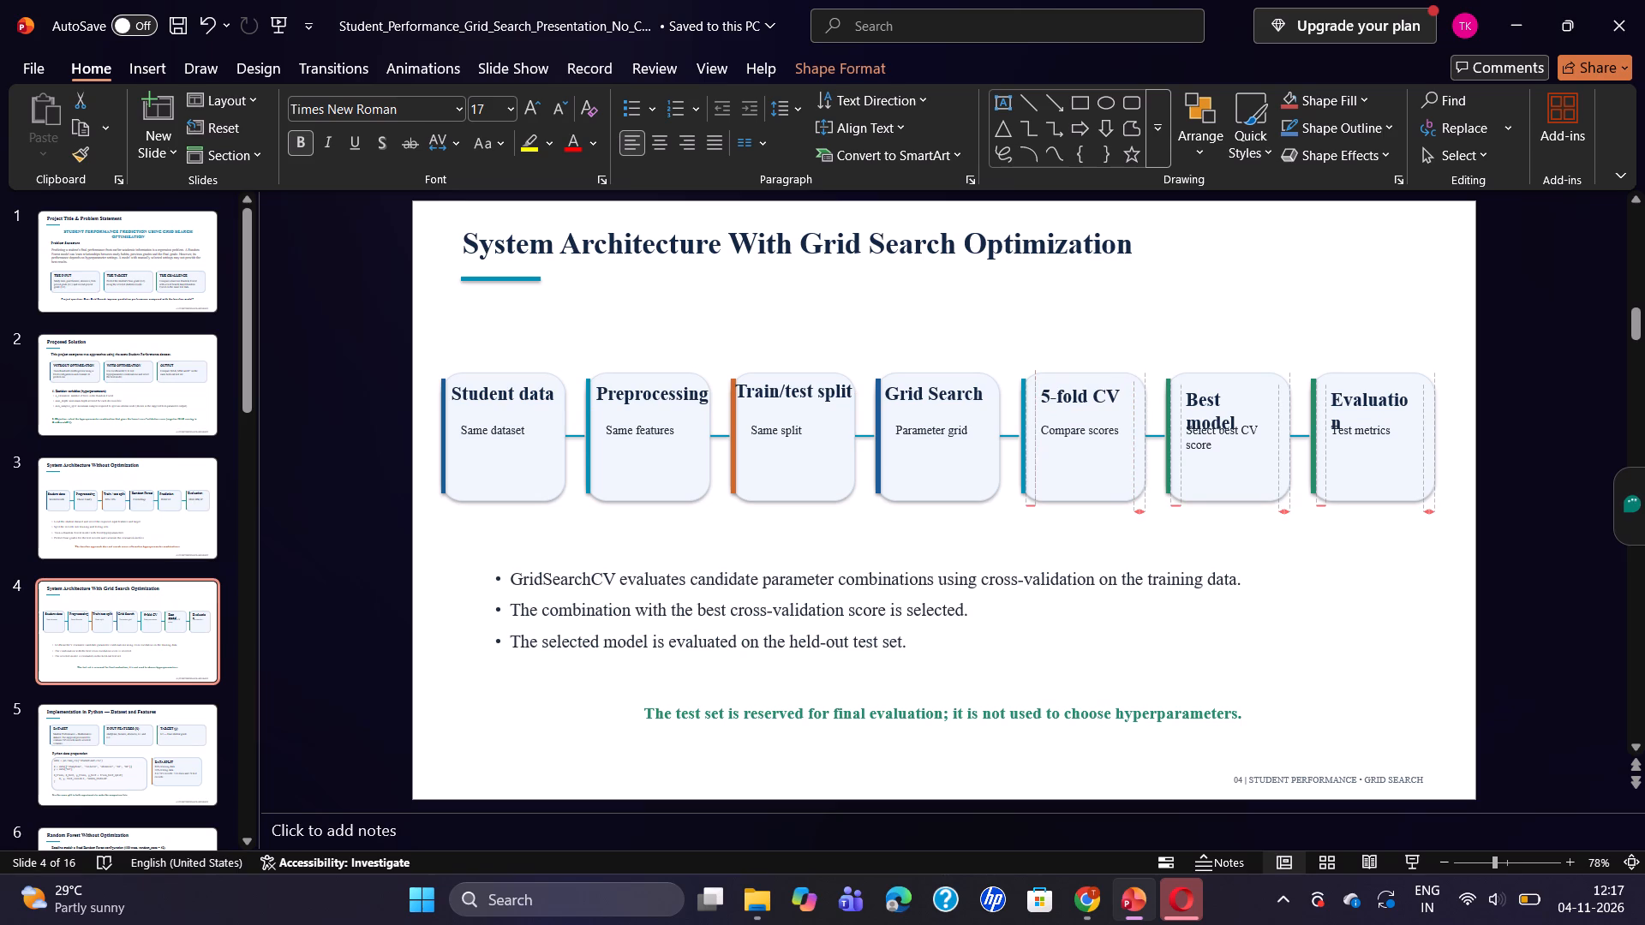
{"action": "left_click_drag", "start_coordinate": [1050, 379], "coordinate": [1045, 378]}
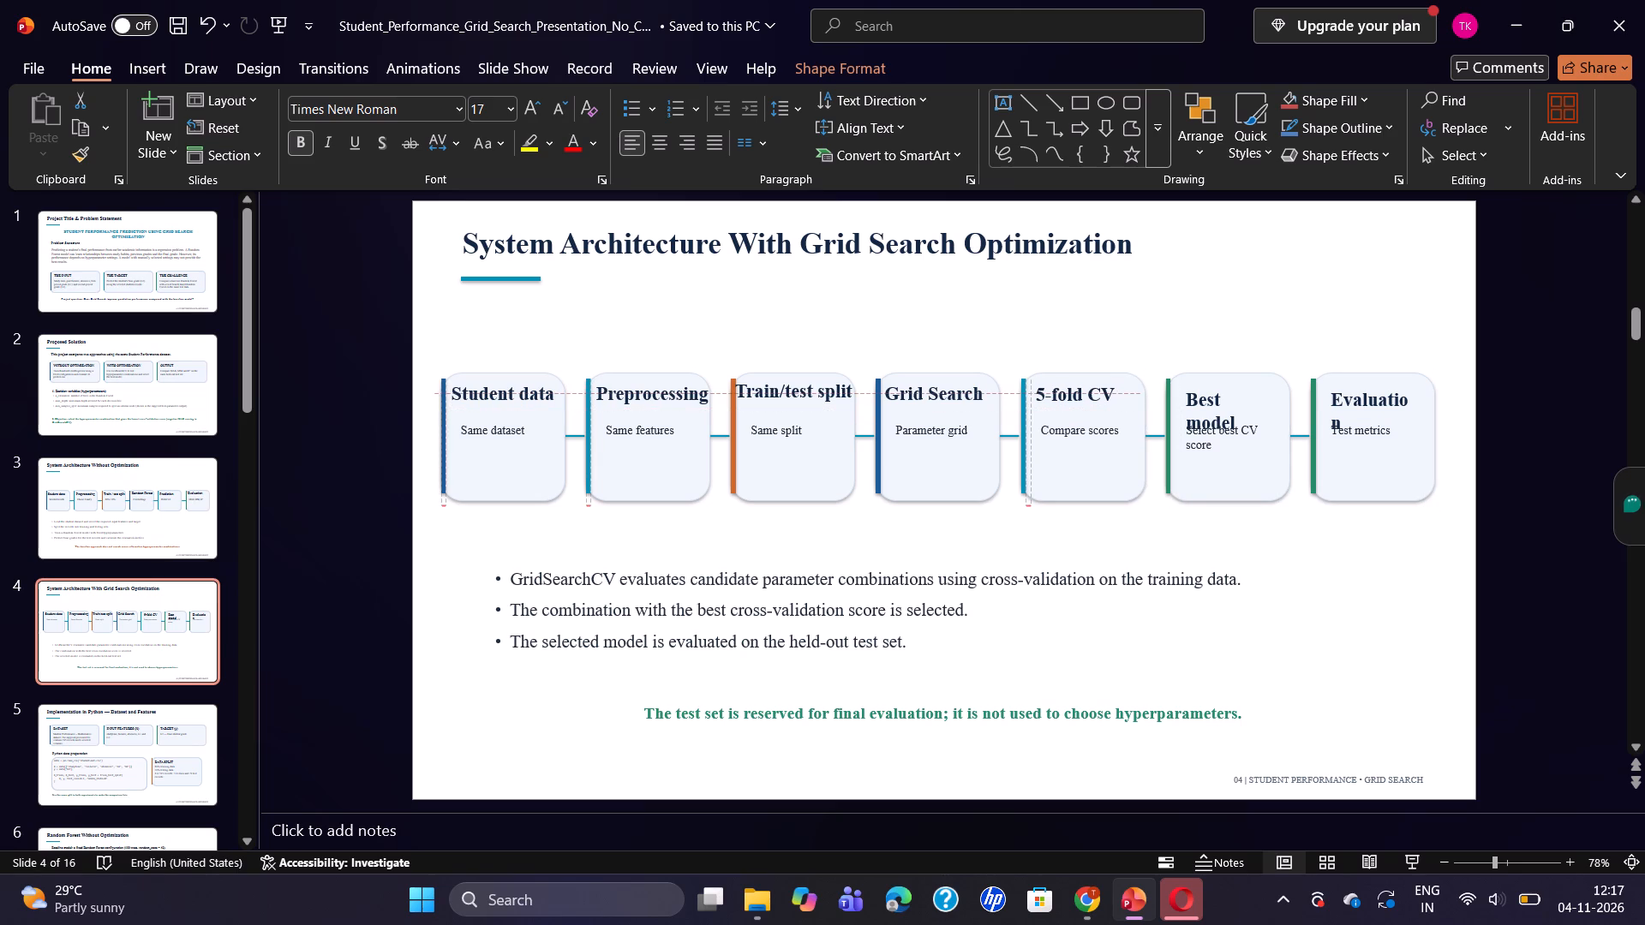
Nudge the "5-fold CV" heading's text box slightly up in the fifth card.
{"action": "left_click_drag", "start_coordinate": [1045, 378], "coordinate": [1044, 375]}
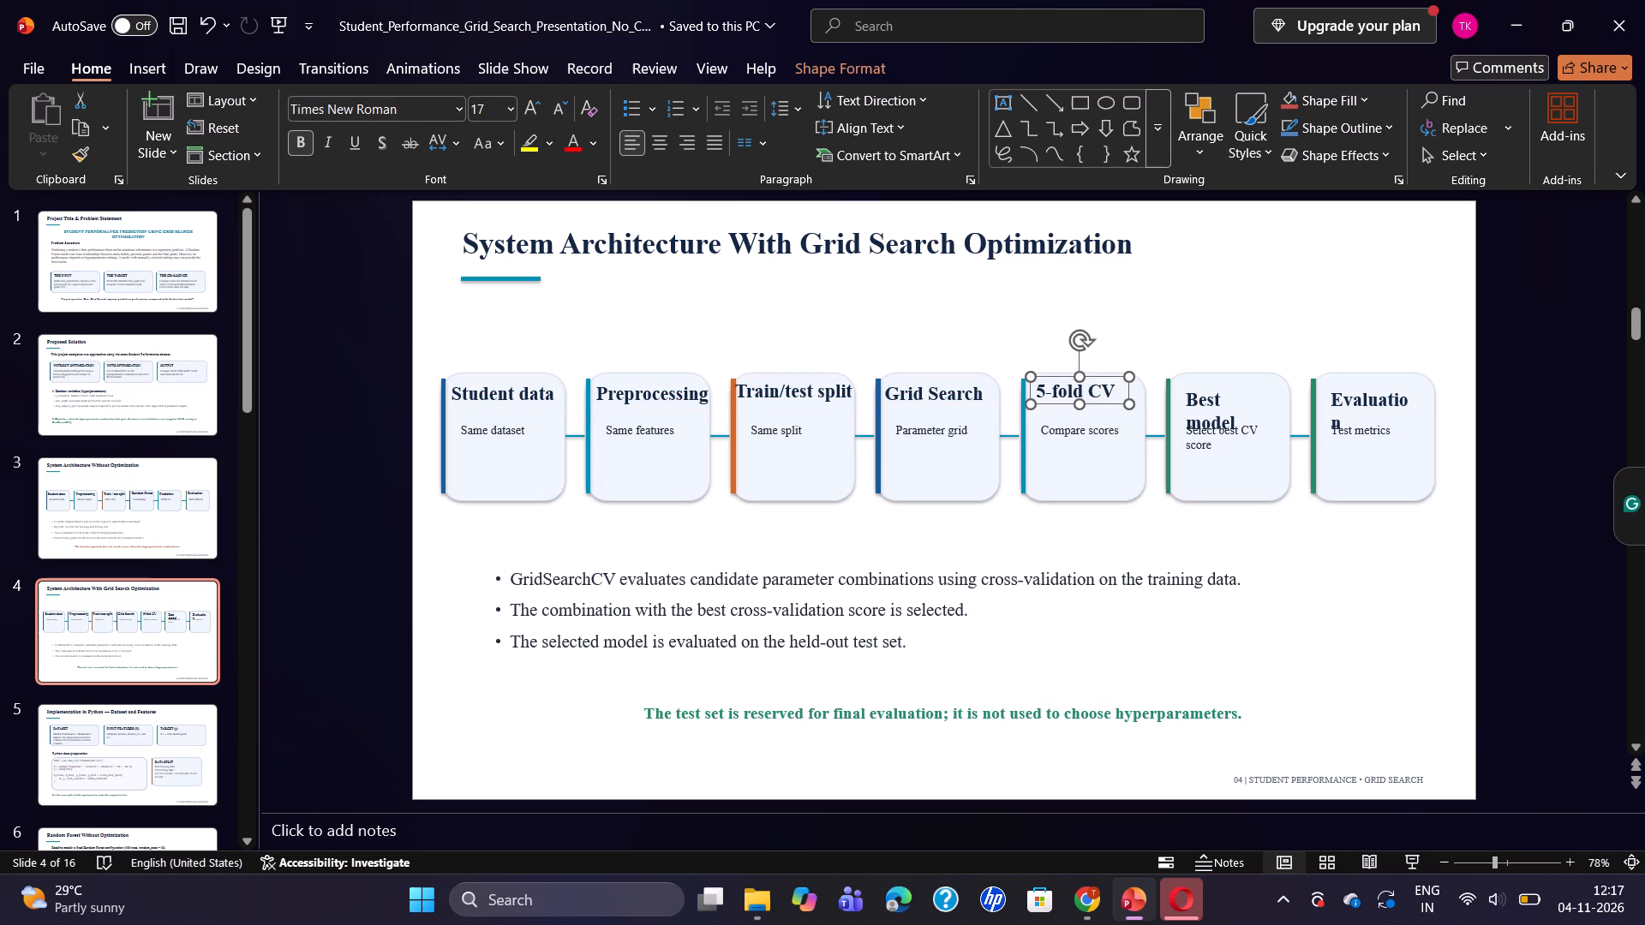
Enlarge the "Best model" heading's text box toward the sixth card's upper-left corner so the heading fits on one line.
{"action": "left_click", "coordinate": [1205, 407]}
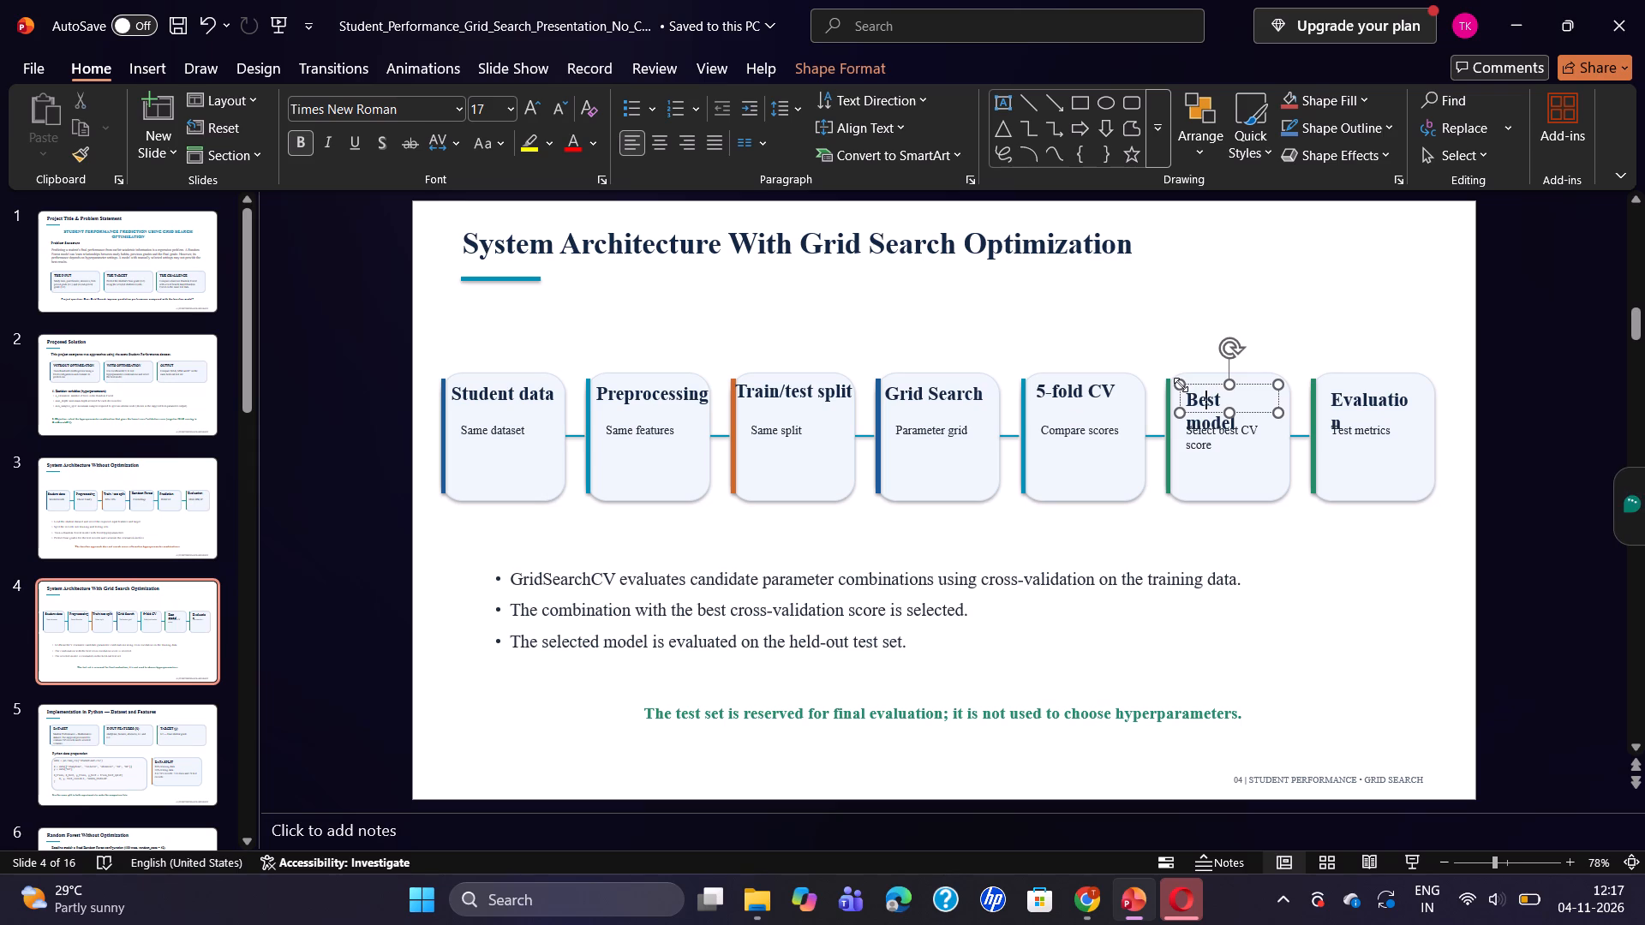
{"action": "left_click_drag", "start_coordinate": [1181, 385], "coordinate": [1171, 375]}
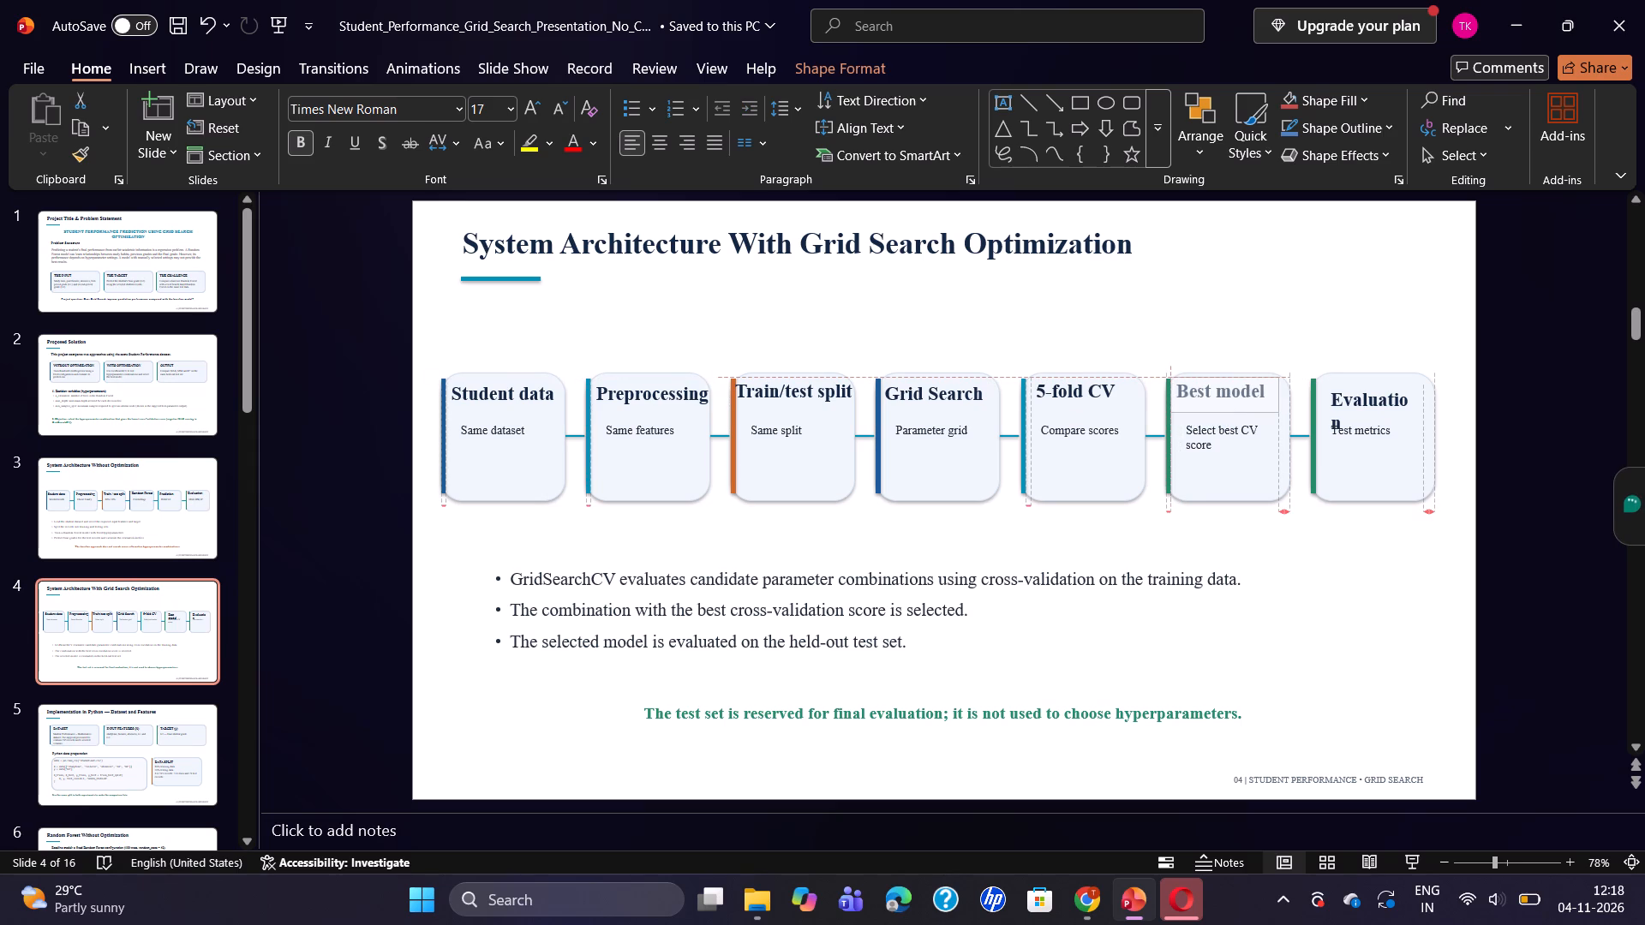
{"action": "left_click_drag", "start_coordinate": [1171, 375], "coordinate": [1170, 376]}
Enlarge the "Evaluation" heading's text box toward the last card's upper-left corner so the word fits on one line.
{"action": "left_click", "coordinate": [1372, 403]}
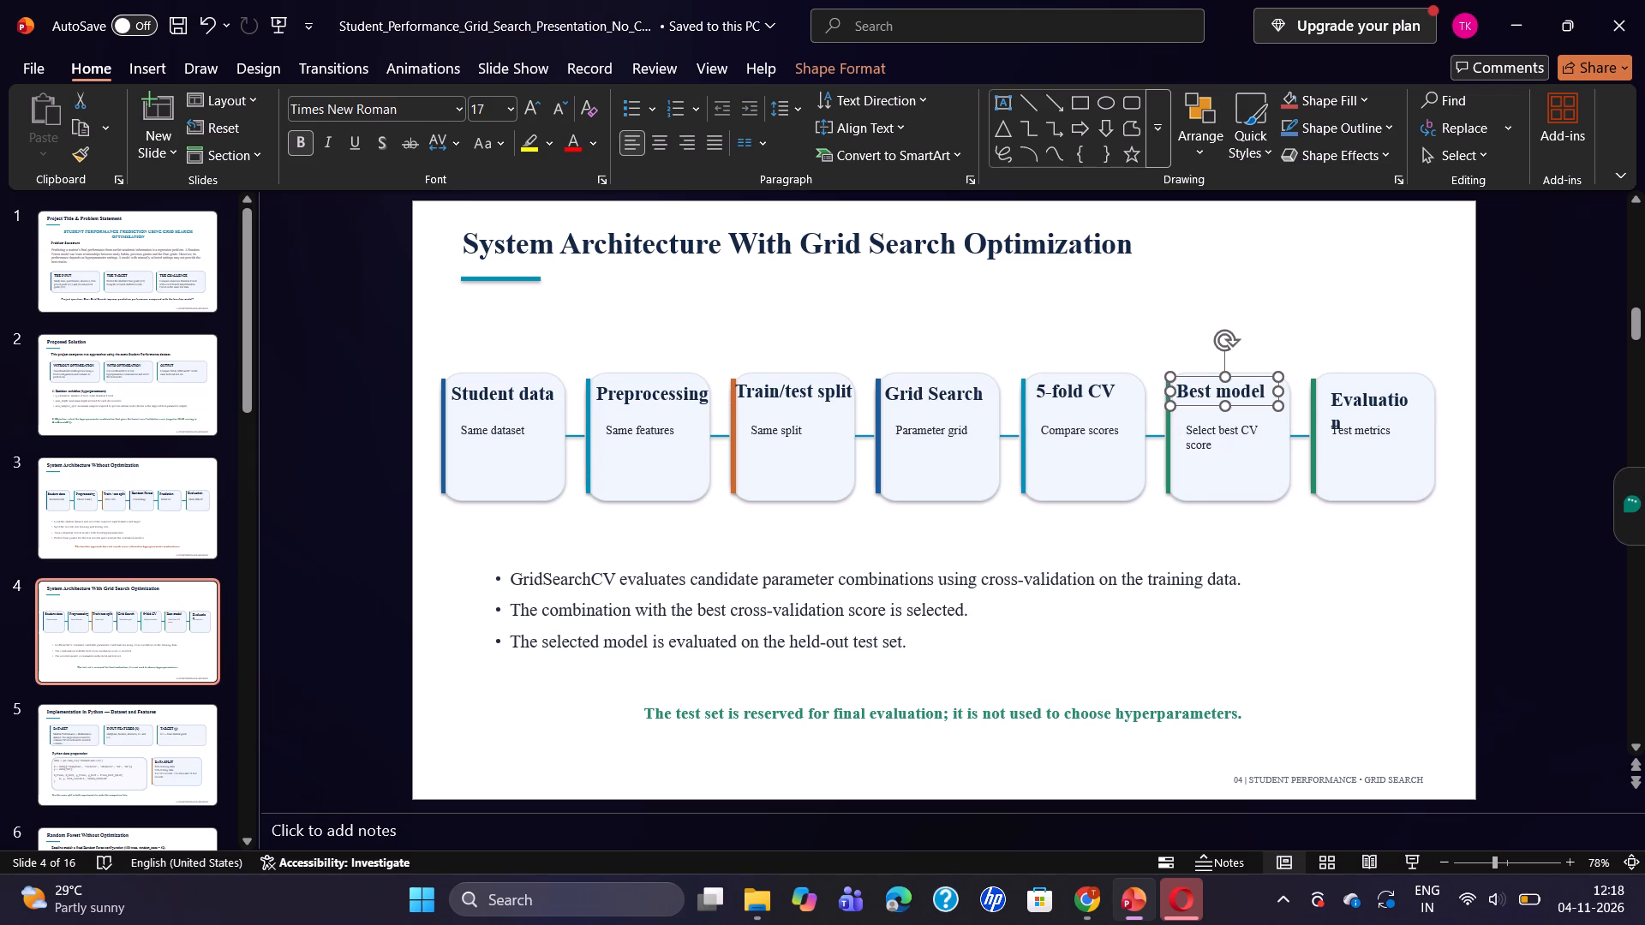
{"action": "left_click_drag", "start_coordinate": [1327, 385], "coordinate": [1309, 379]}
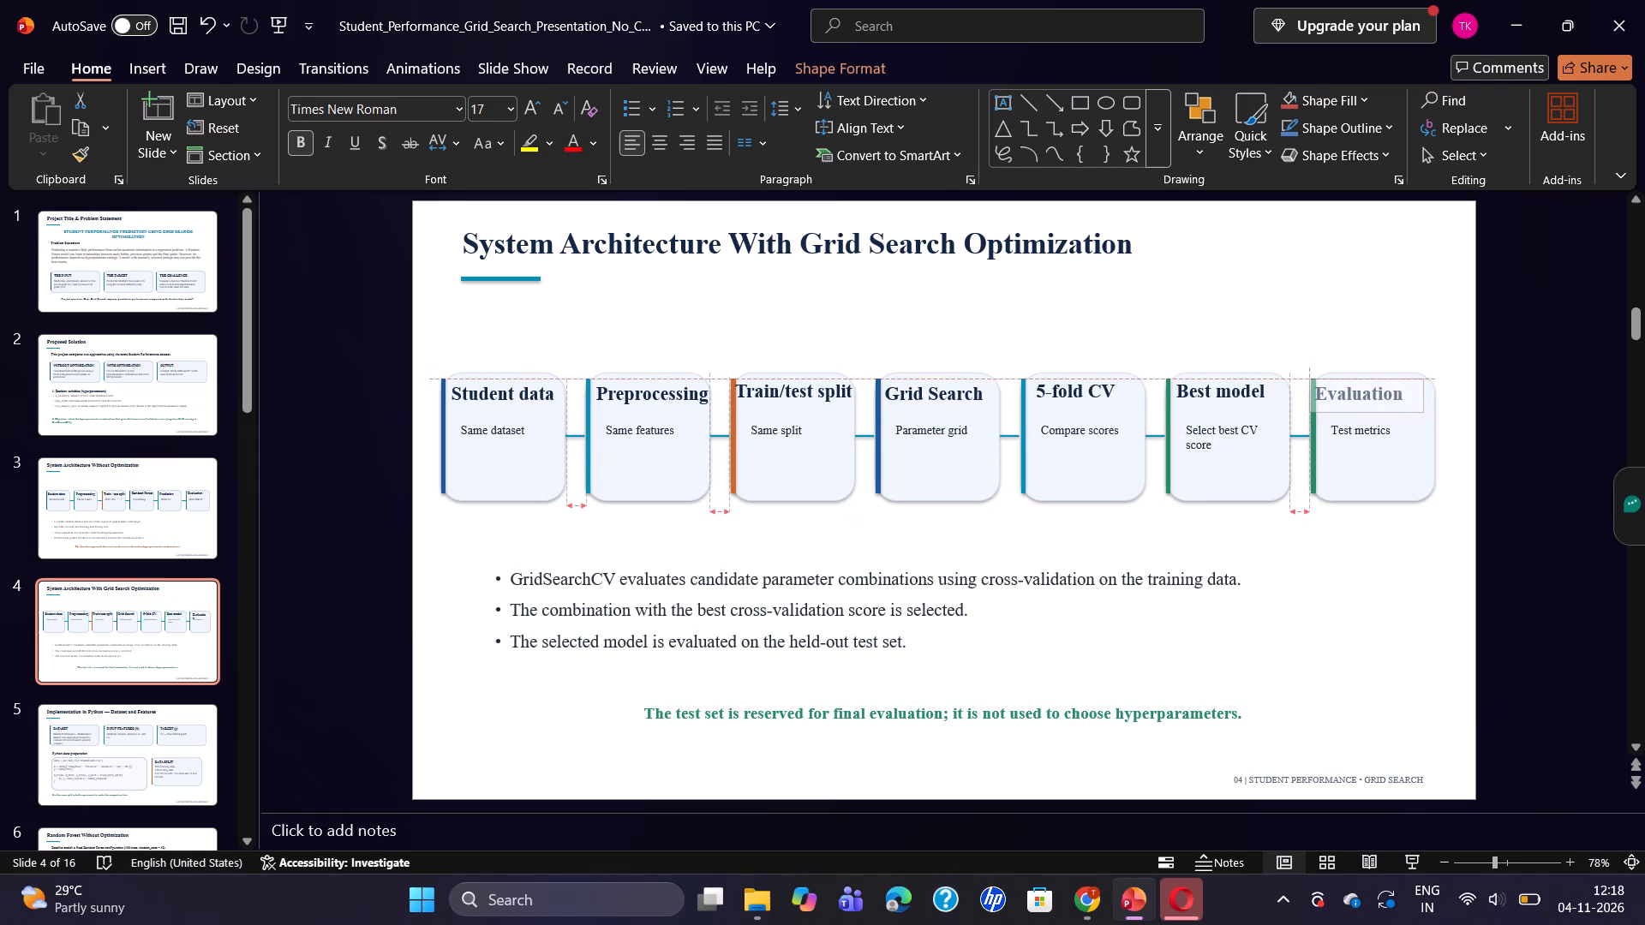
{"action": "left_click_drag", "start_coordinate": [1309, 379], "coordinate": [1317, 380]}
{"action": "left_click", "coordinate": [1306, 256]}
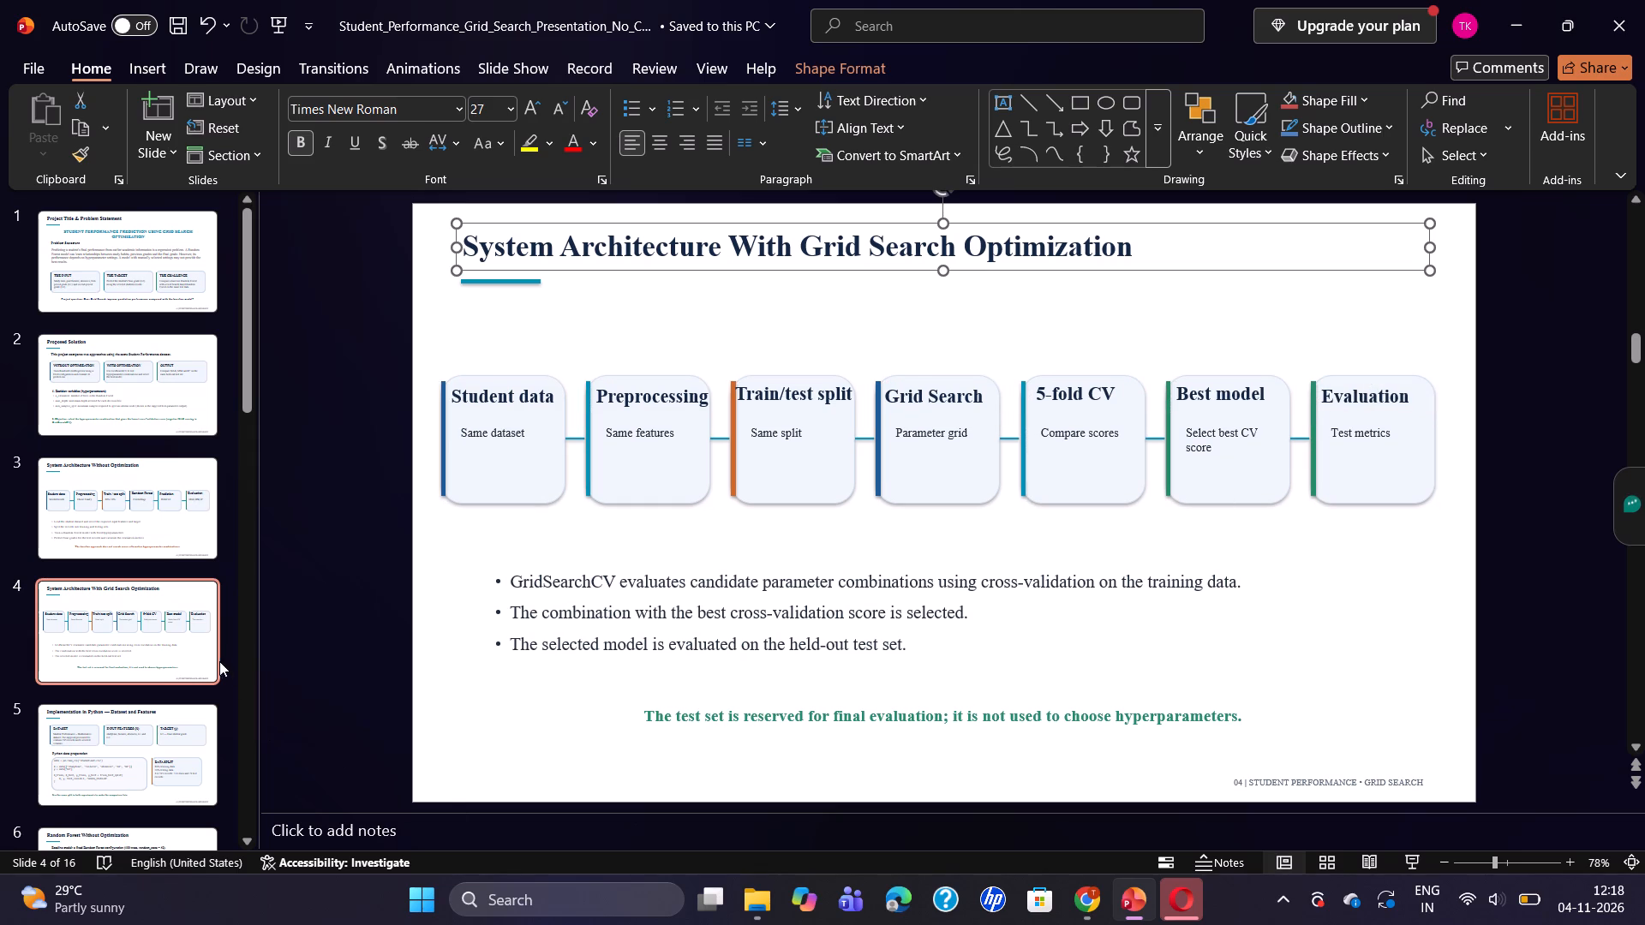
Go to slide 5, Implementation in Python — Dataset and Features.
{"action": "left_click", "coordinate": [129, 751]}
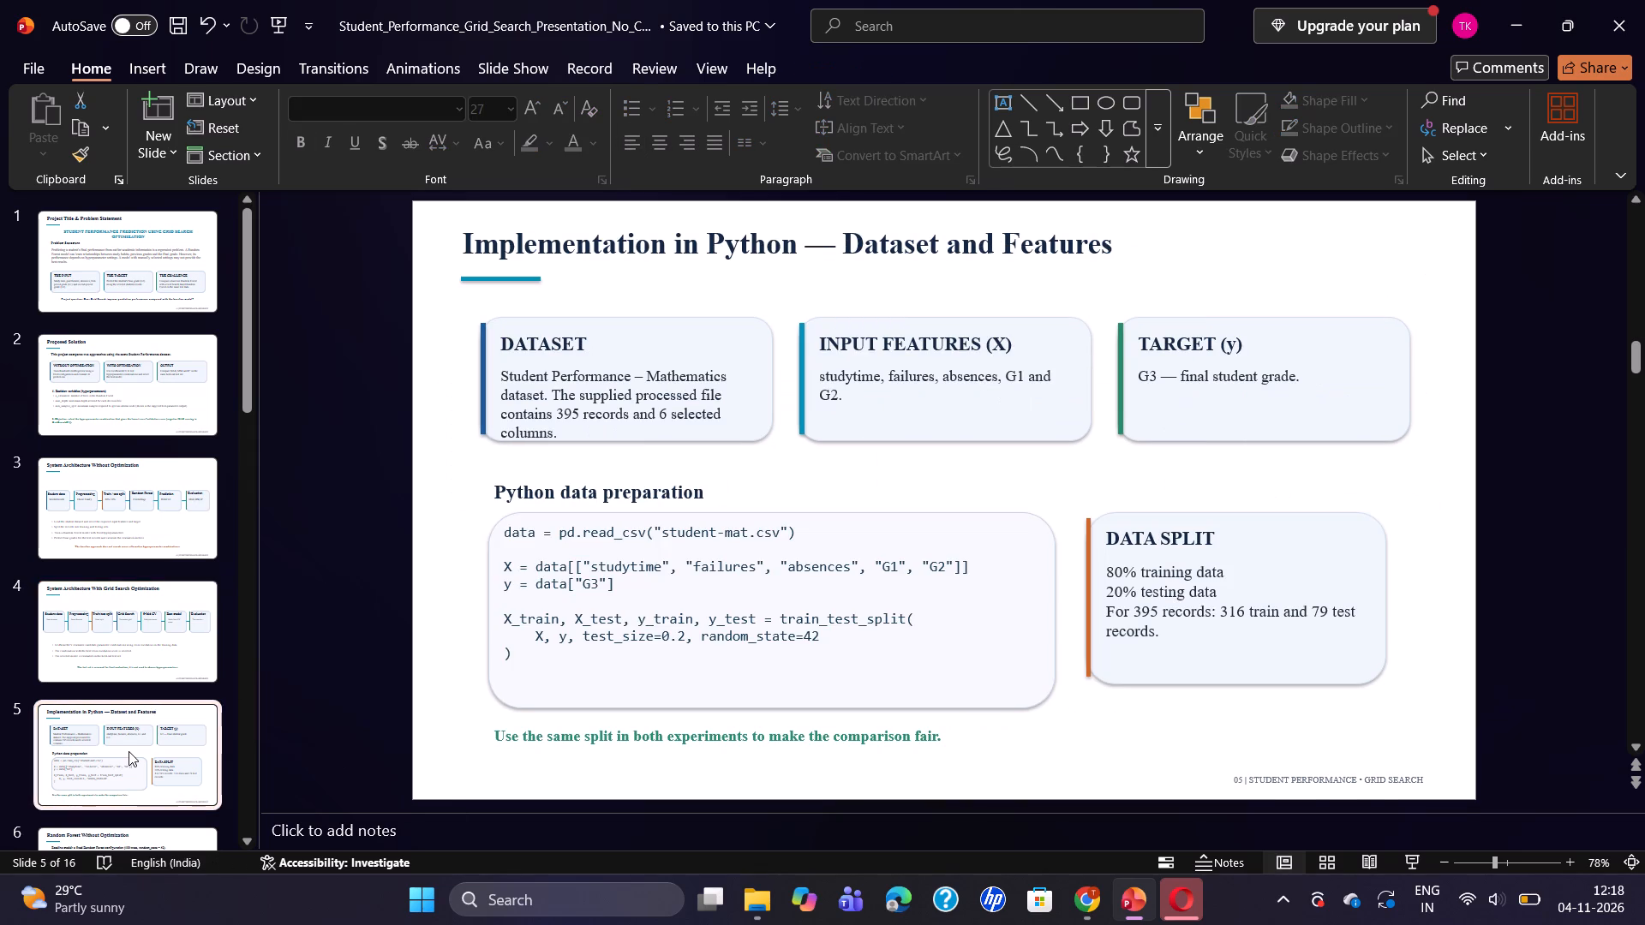
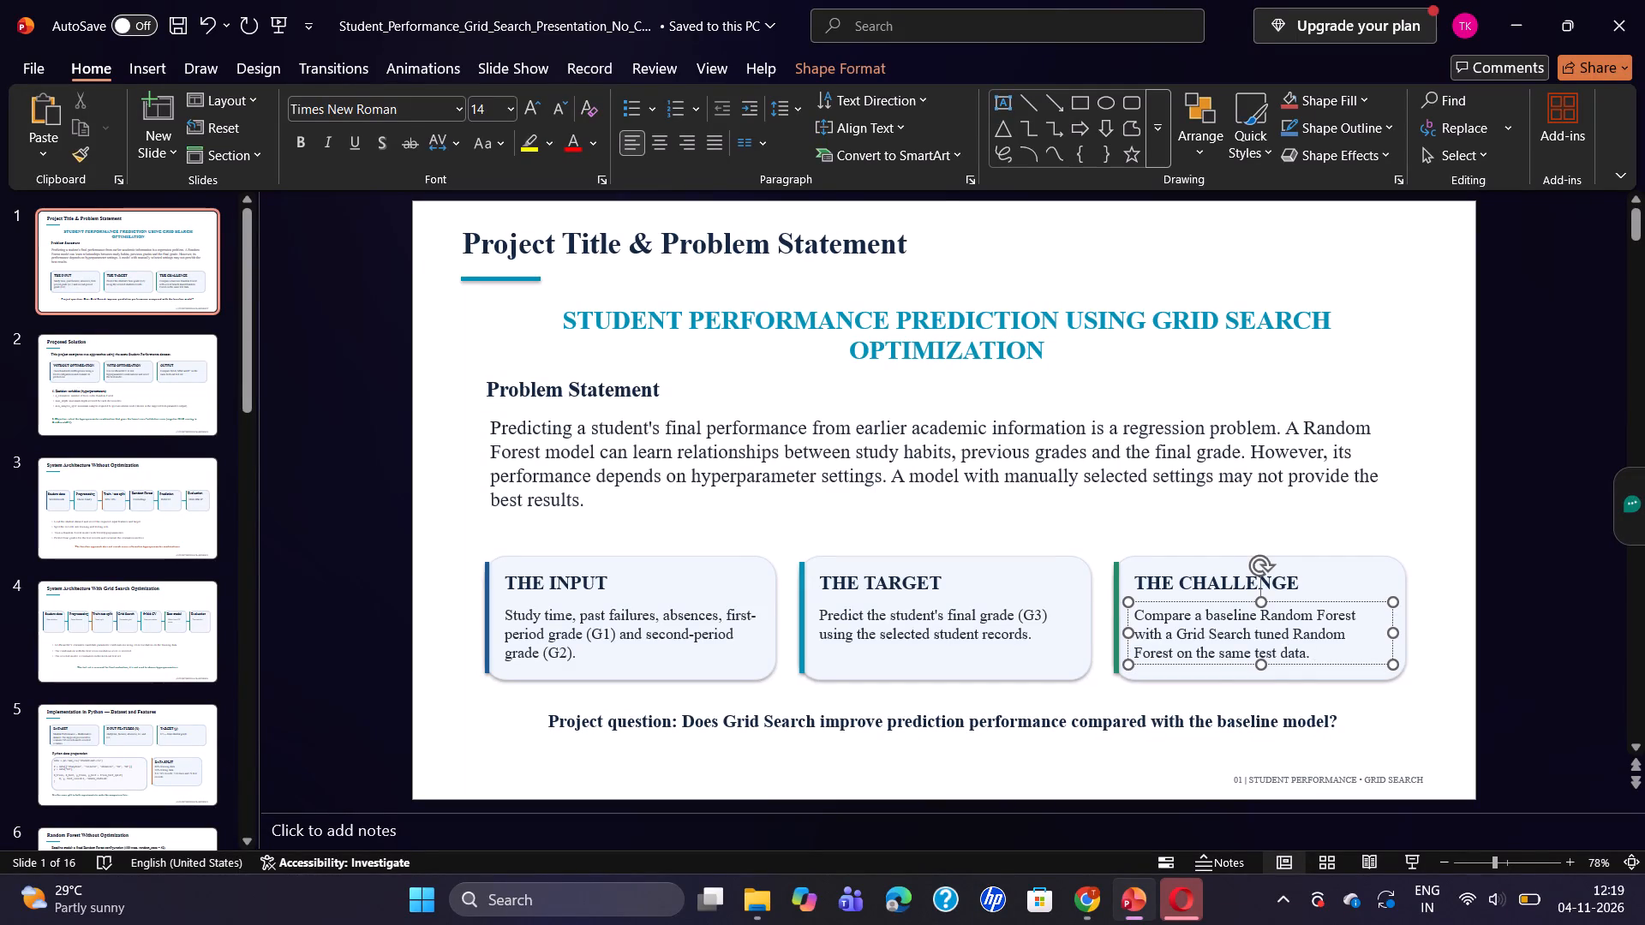
In THE CHALLENGE card on the first slide, extend the end of the description with the pasted text "and same split.".
{"action": "key", "text": "BackSpace"}
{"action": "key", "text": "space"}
{"action": "key", "text": "ctrl+v"}
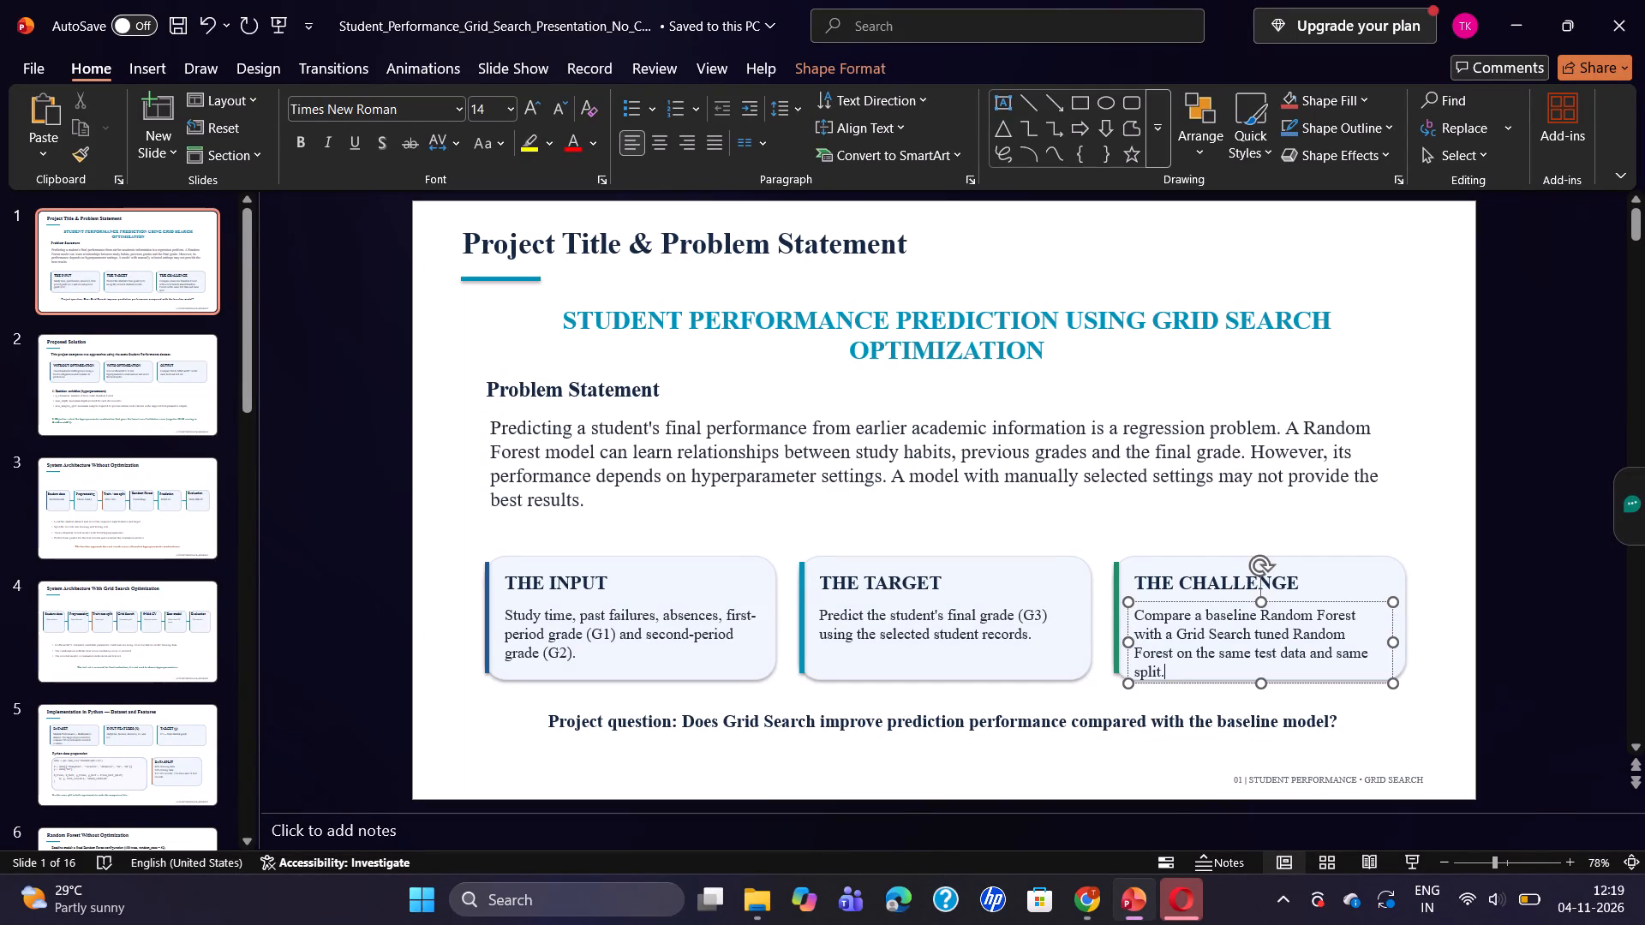
{"action": "left_click", "coordinate": [1437, 475]}
Open THE CHALLENGE card's description for editing at the flagged phrase "Search tuned".
{"action": "left_click", "coordinate": [1258, 637]}
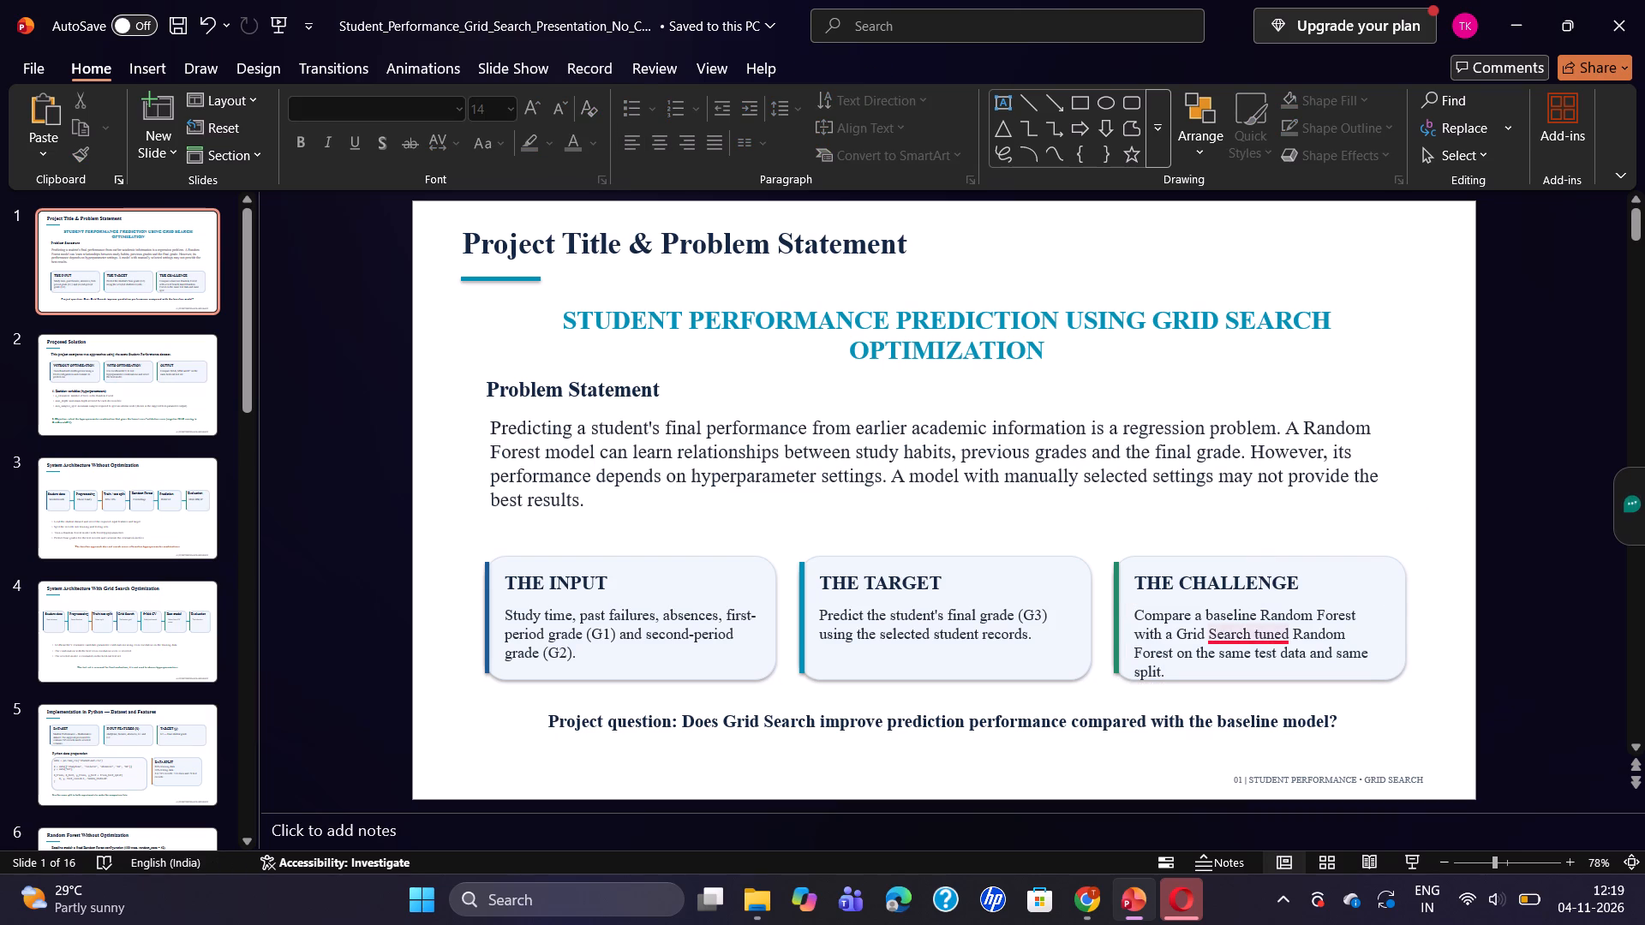
Move the description text box in THE CHALLENGE card on slide 1 slightly up so its last line sits inside the card.
{"action": "left_click", "coordinate": [1153, 602]}
{"action": "left_click_drag", "start_coordinate": [1153, 601], "coordinate": [1153, 593]}
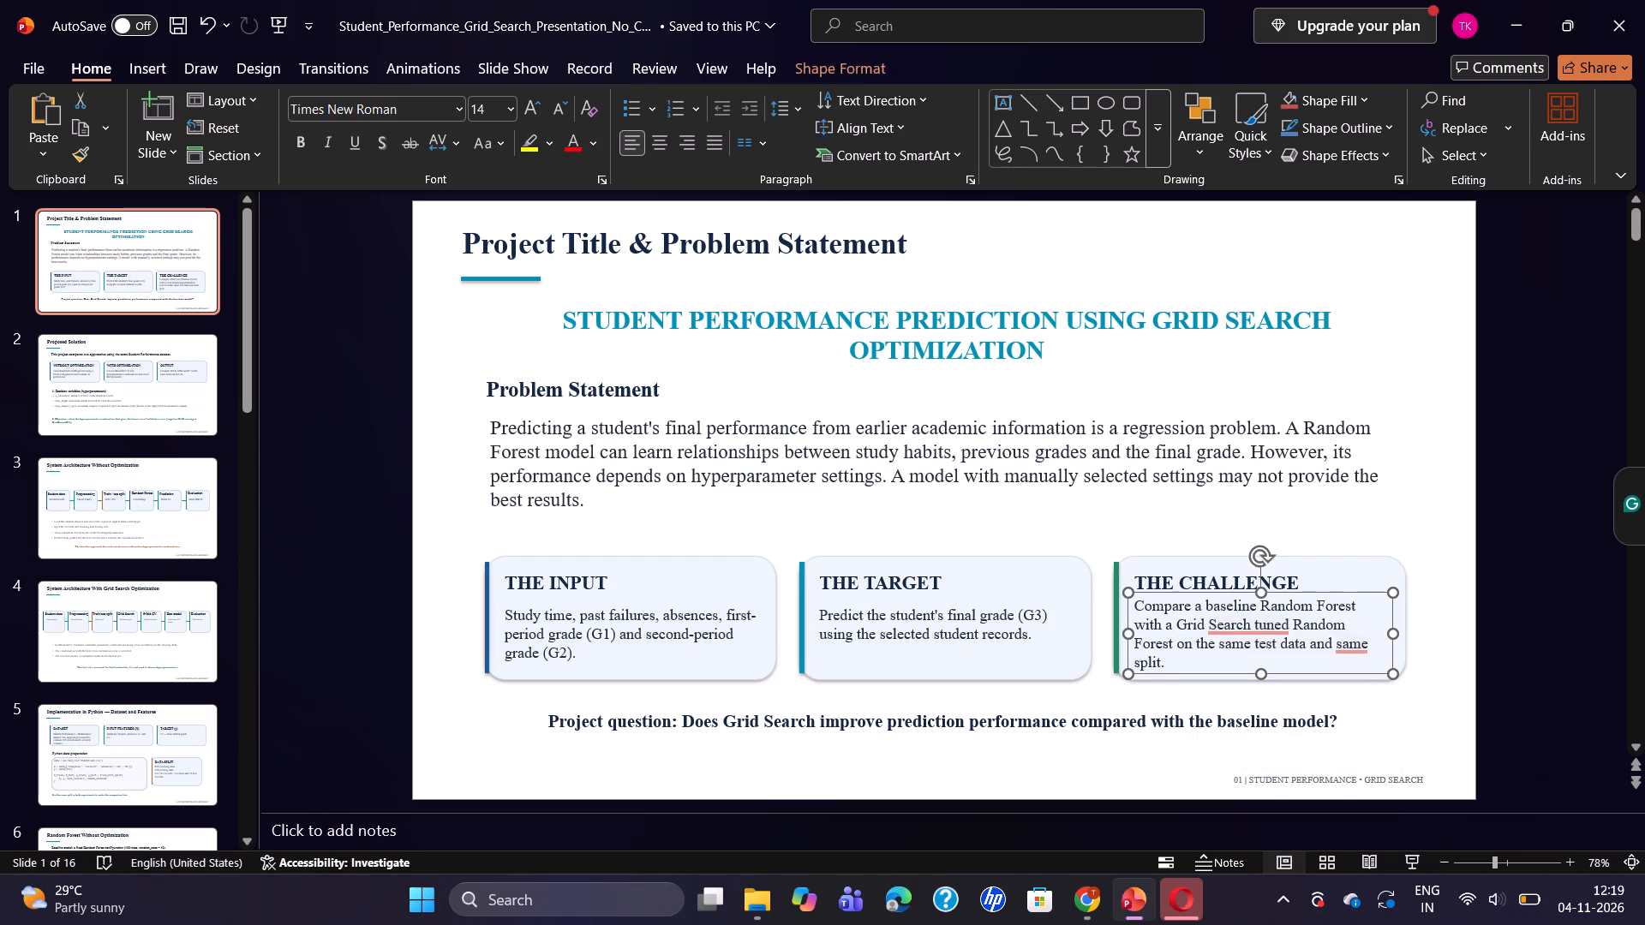
Raise the THE INPUT, THE TARGET and THE CHALLENGE headings slightly toward their cards' top edges, keeping them level with one another.
{"action": "left_click", "coordinate": [588, 585]}
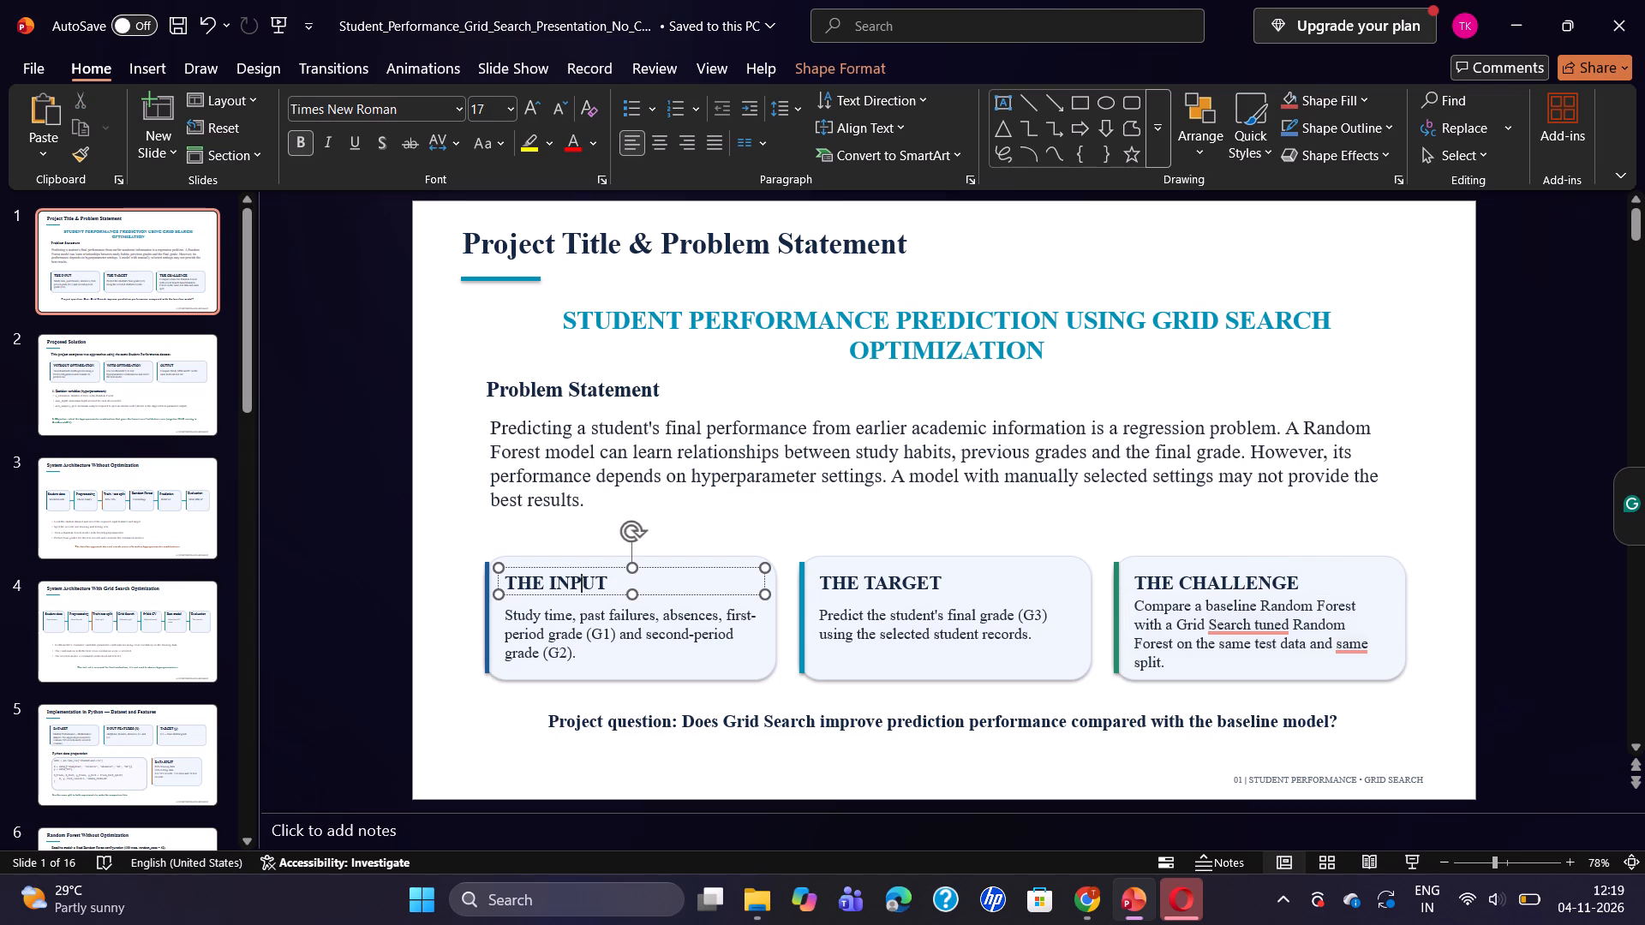
{"action": "left_click", "coordinate": [565, 568]}
{"action": "left_click", "coordinate": [565, 568]}
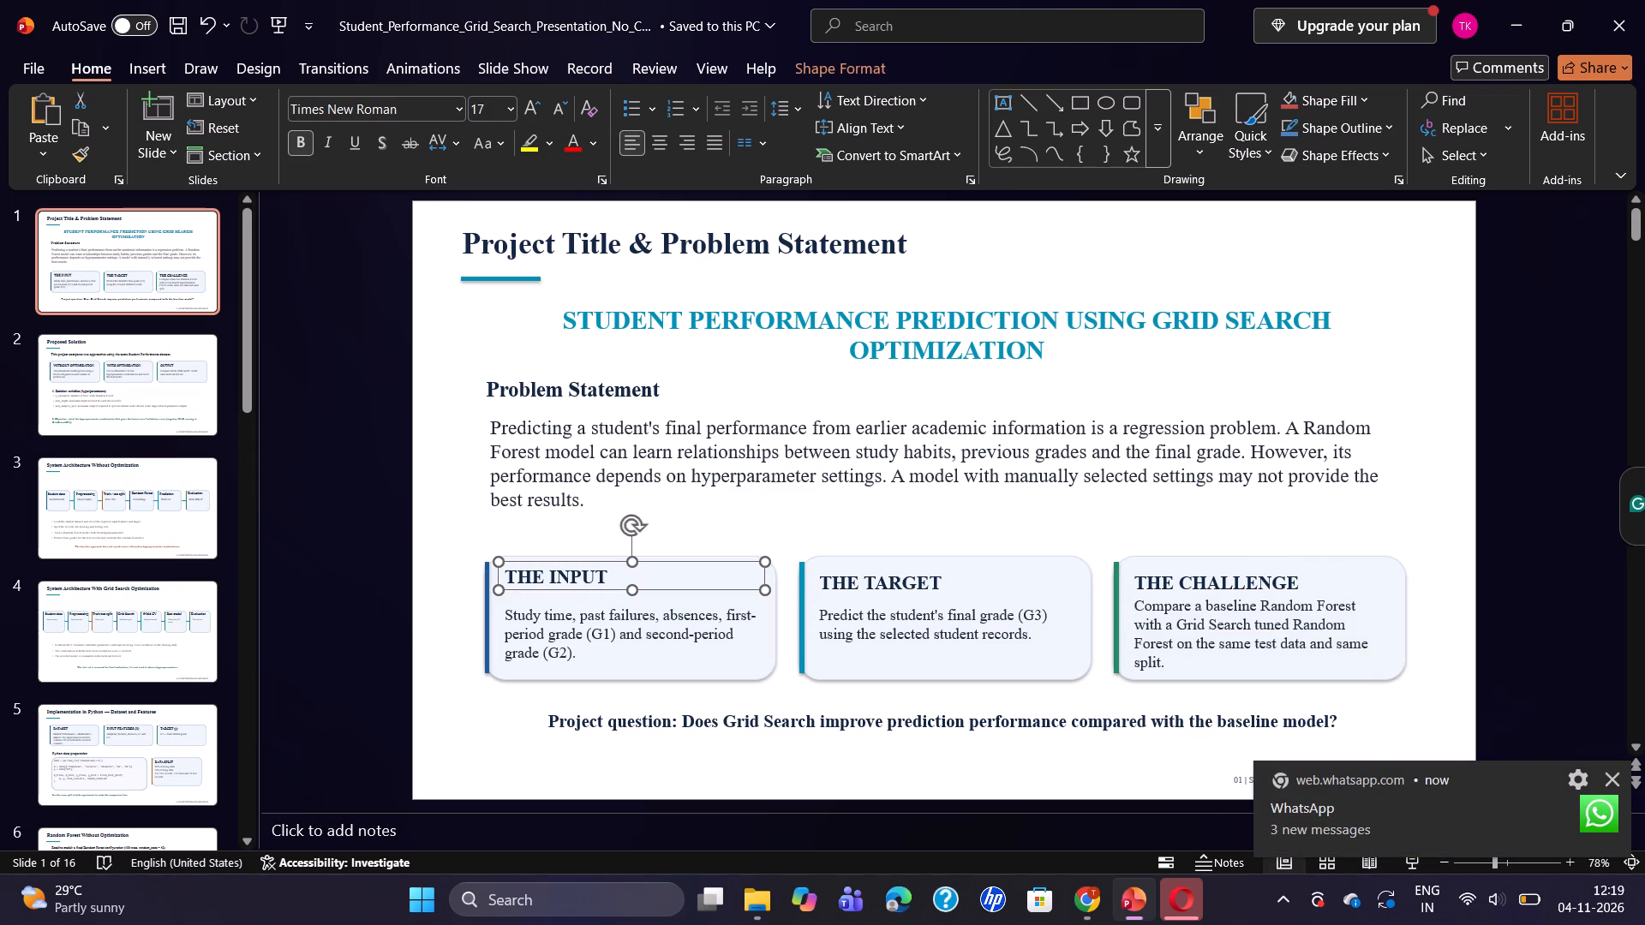
{"action": "left_click", "coordinate": [873, 581]}
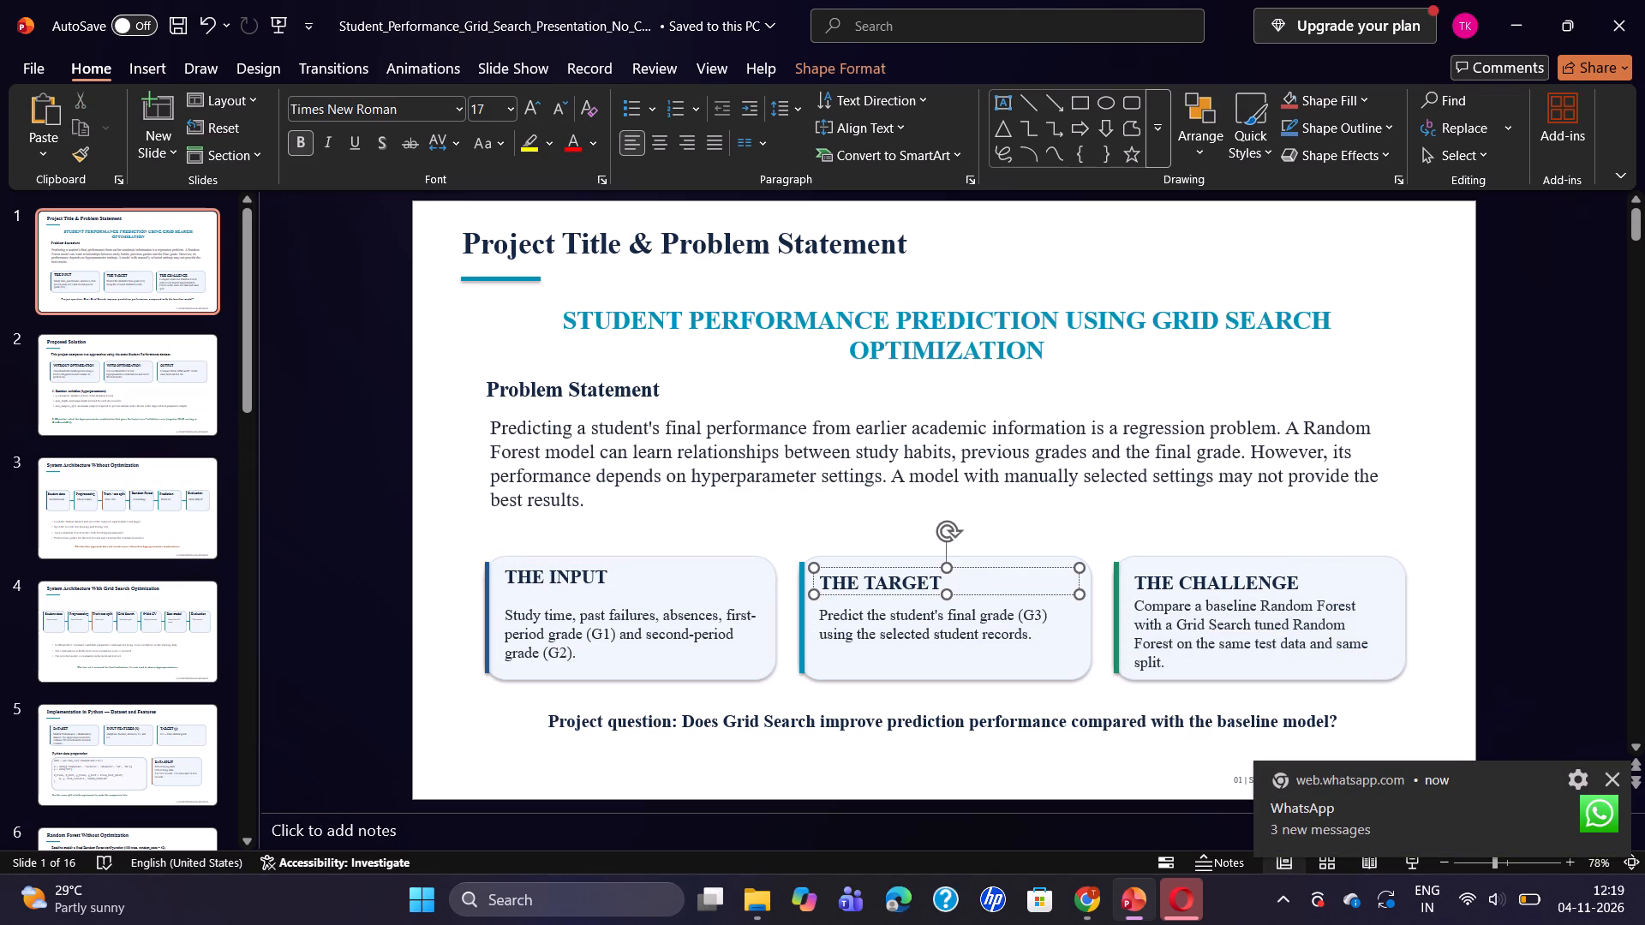
{"action": "left_click", "coordinate": [859, 565]}
{"action": "left_click", "coordinate": [856, 569]}
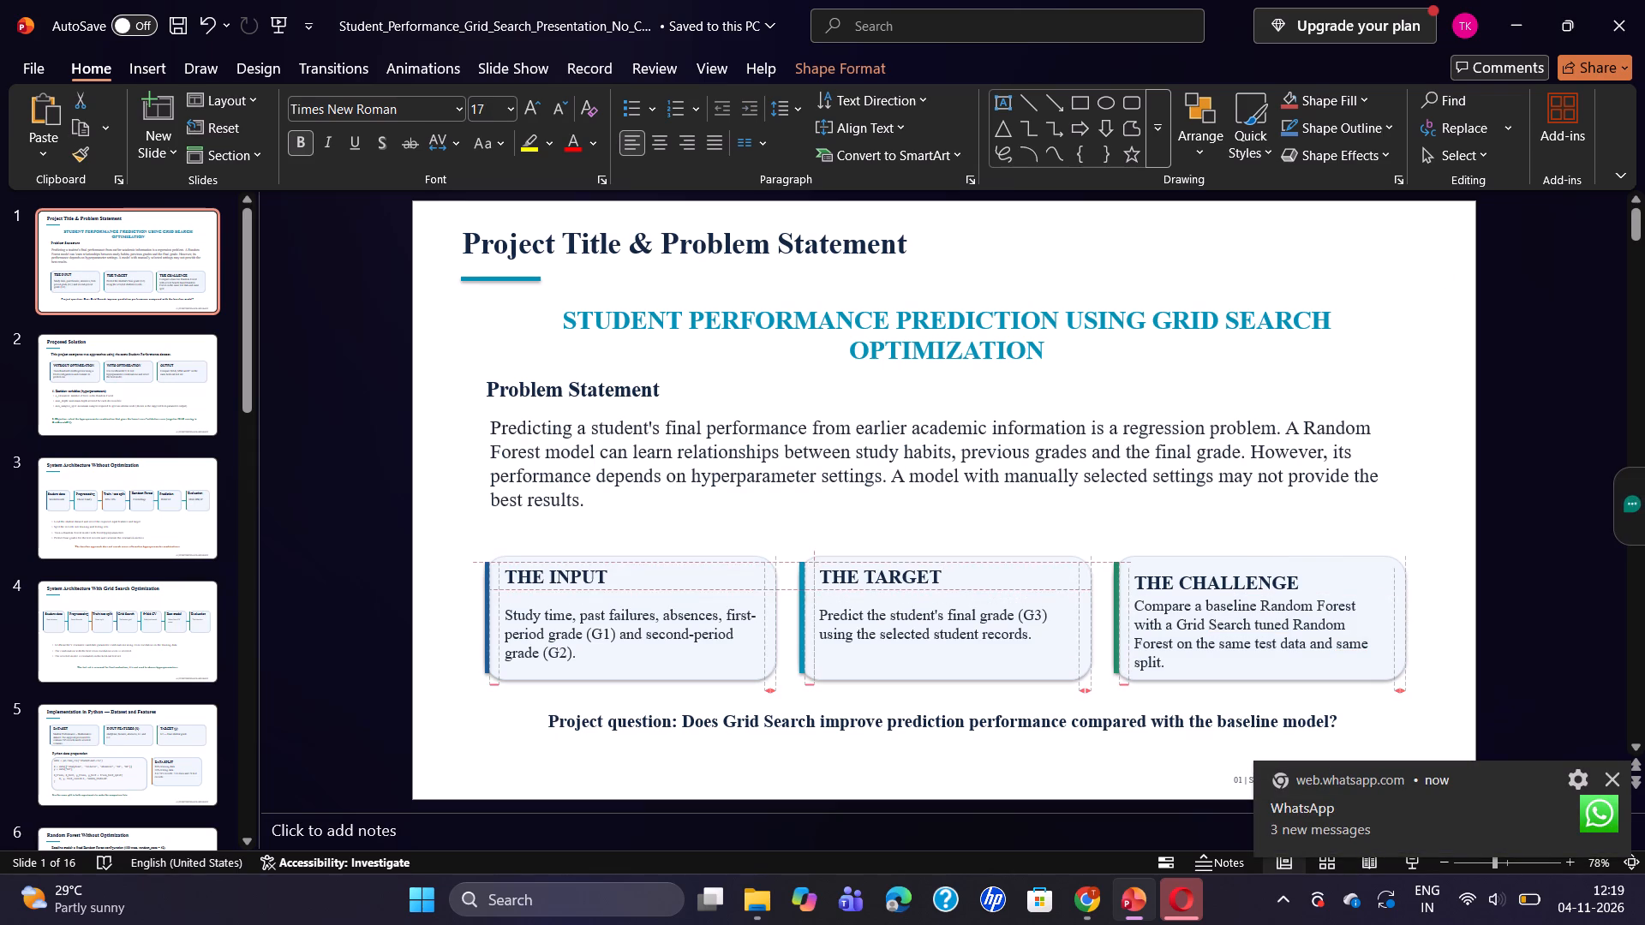
{"action": "left_click", "coordinate": [1158, 583]}
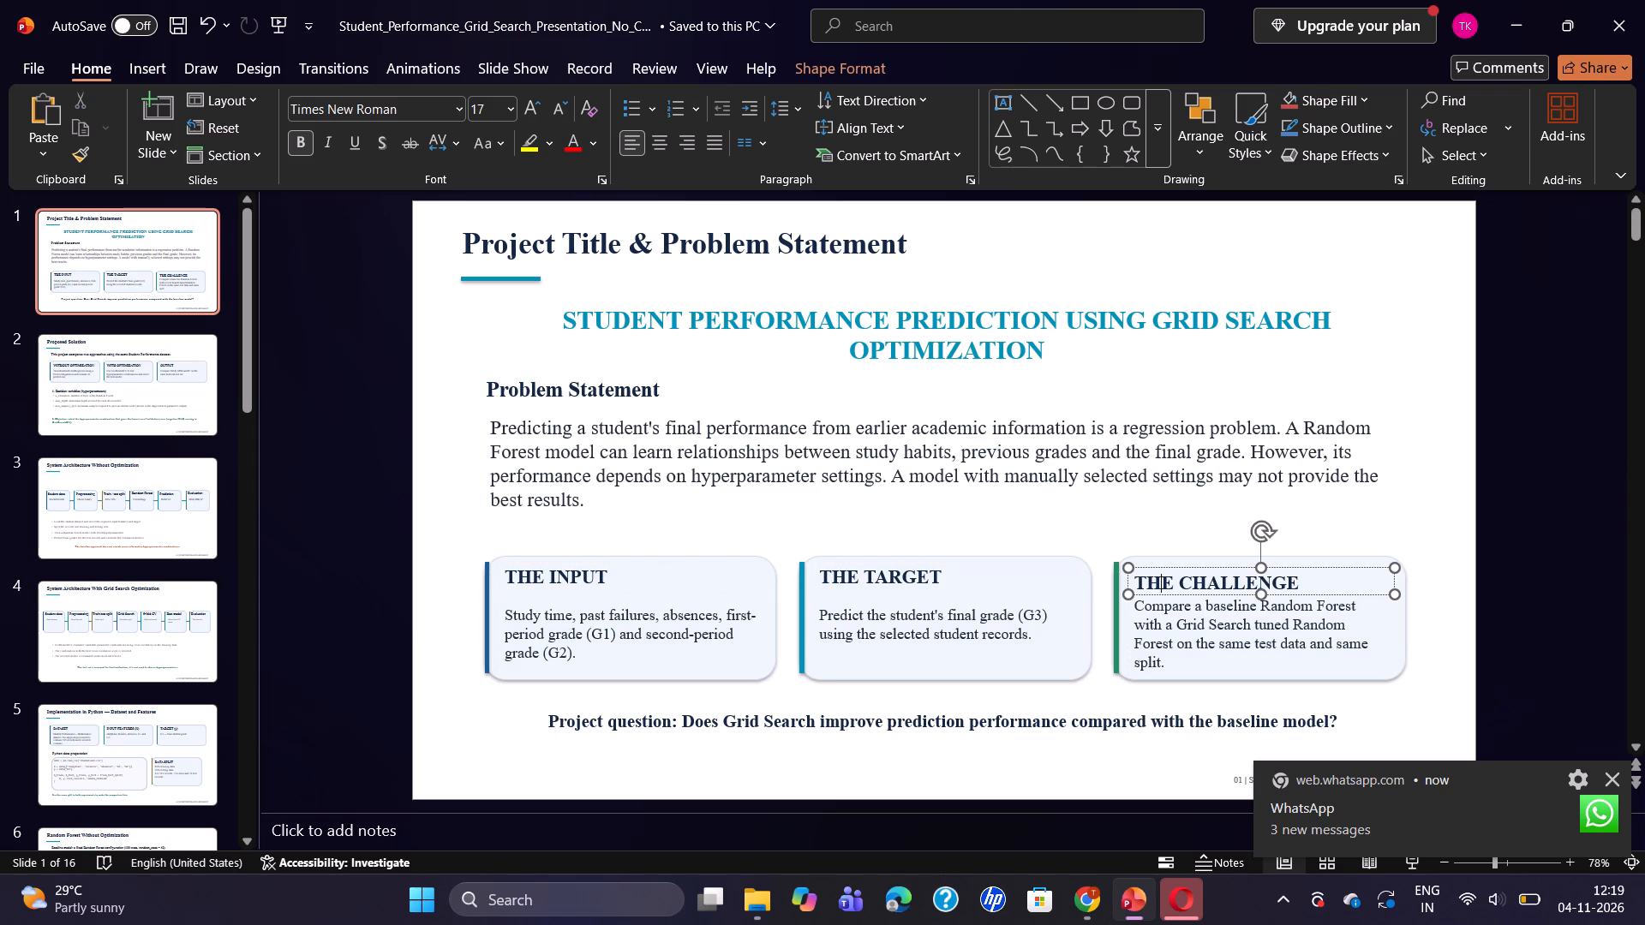
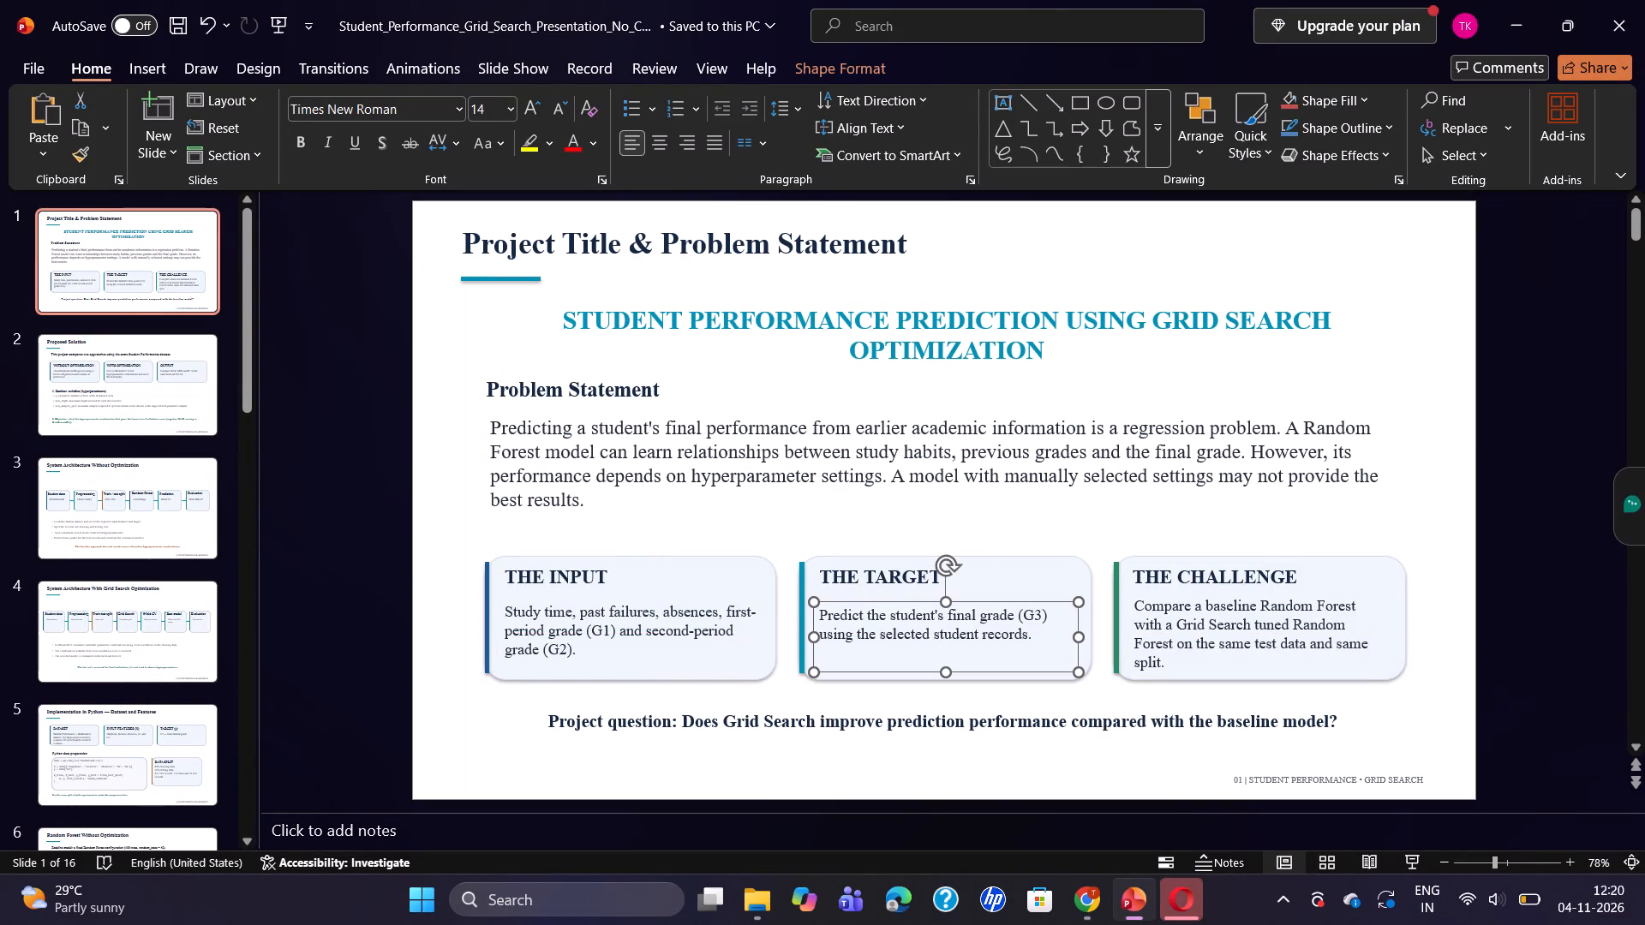
Nudge the description text box in THE TARGET card slightly up and left, level with THE INPUT card's description.
{"action": "left_click", "coordinate": [840, 601]}
{"action": "left_click", "coordinate": [840, 601]}
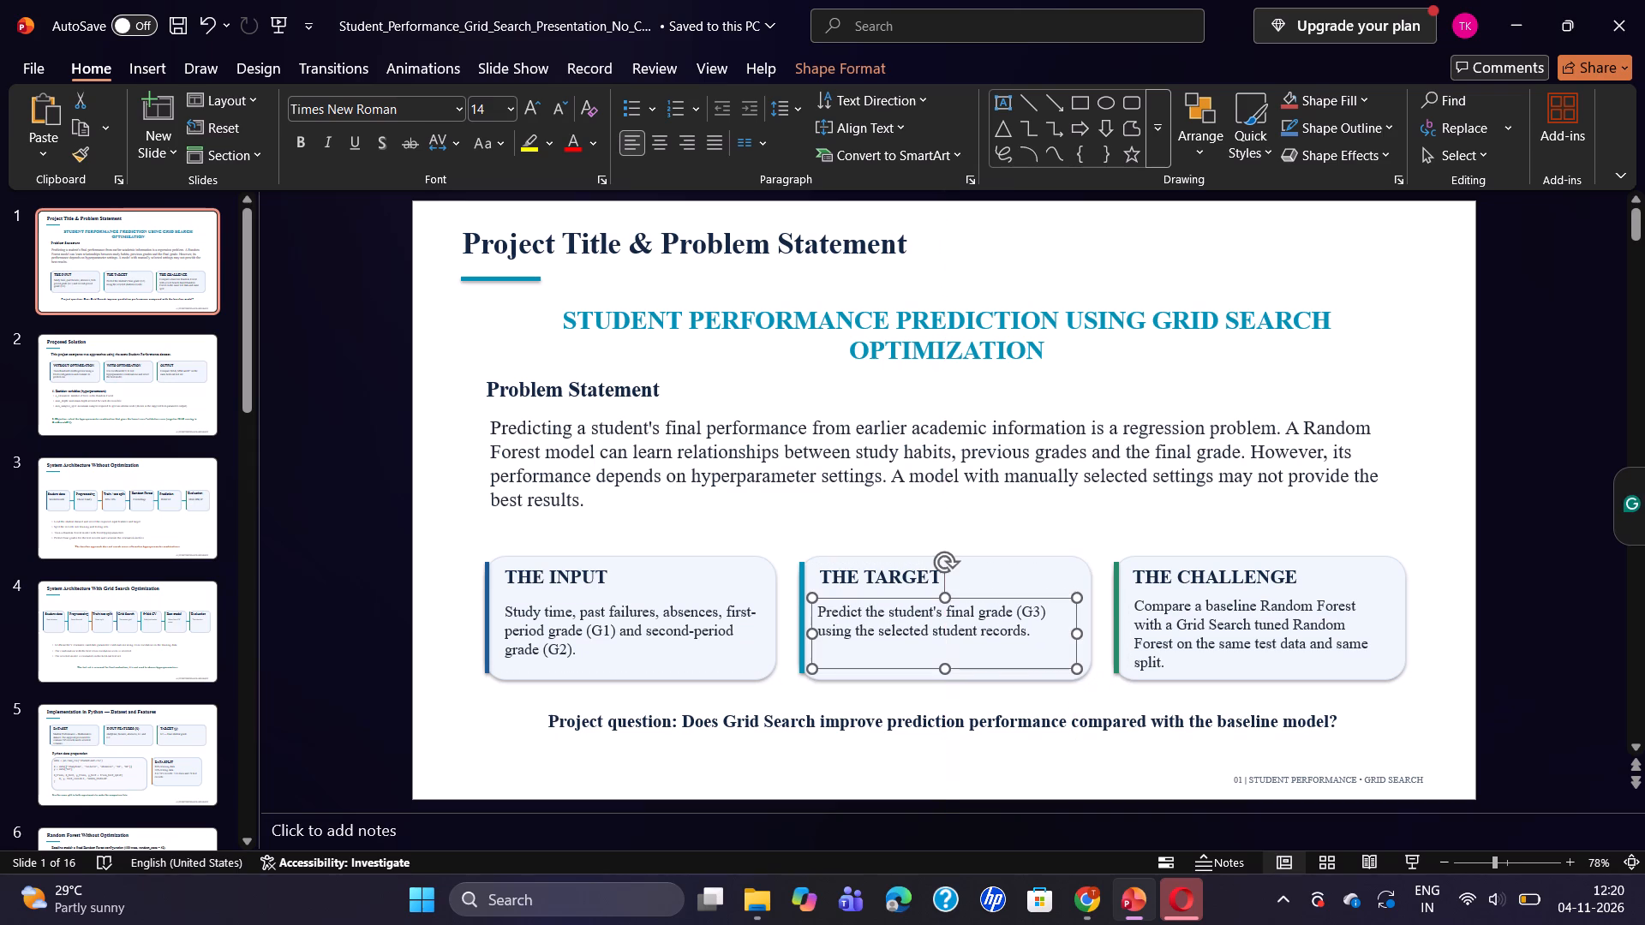
Nudge the description text box in THE CHALLENGE card on slide 1 slightly further up inside the card.
{"action": "left_click", "coordinate": [1286, 659]}
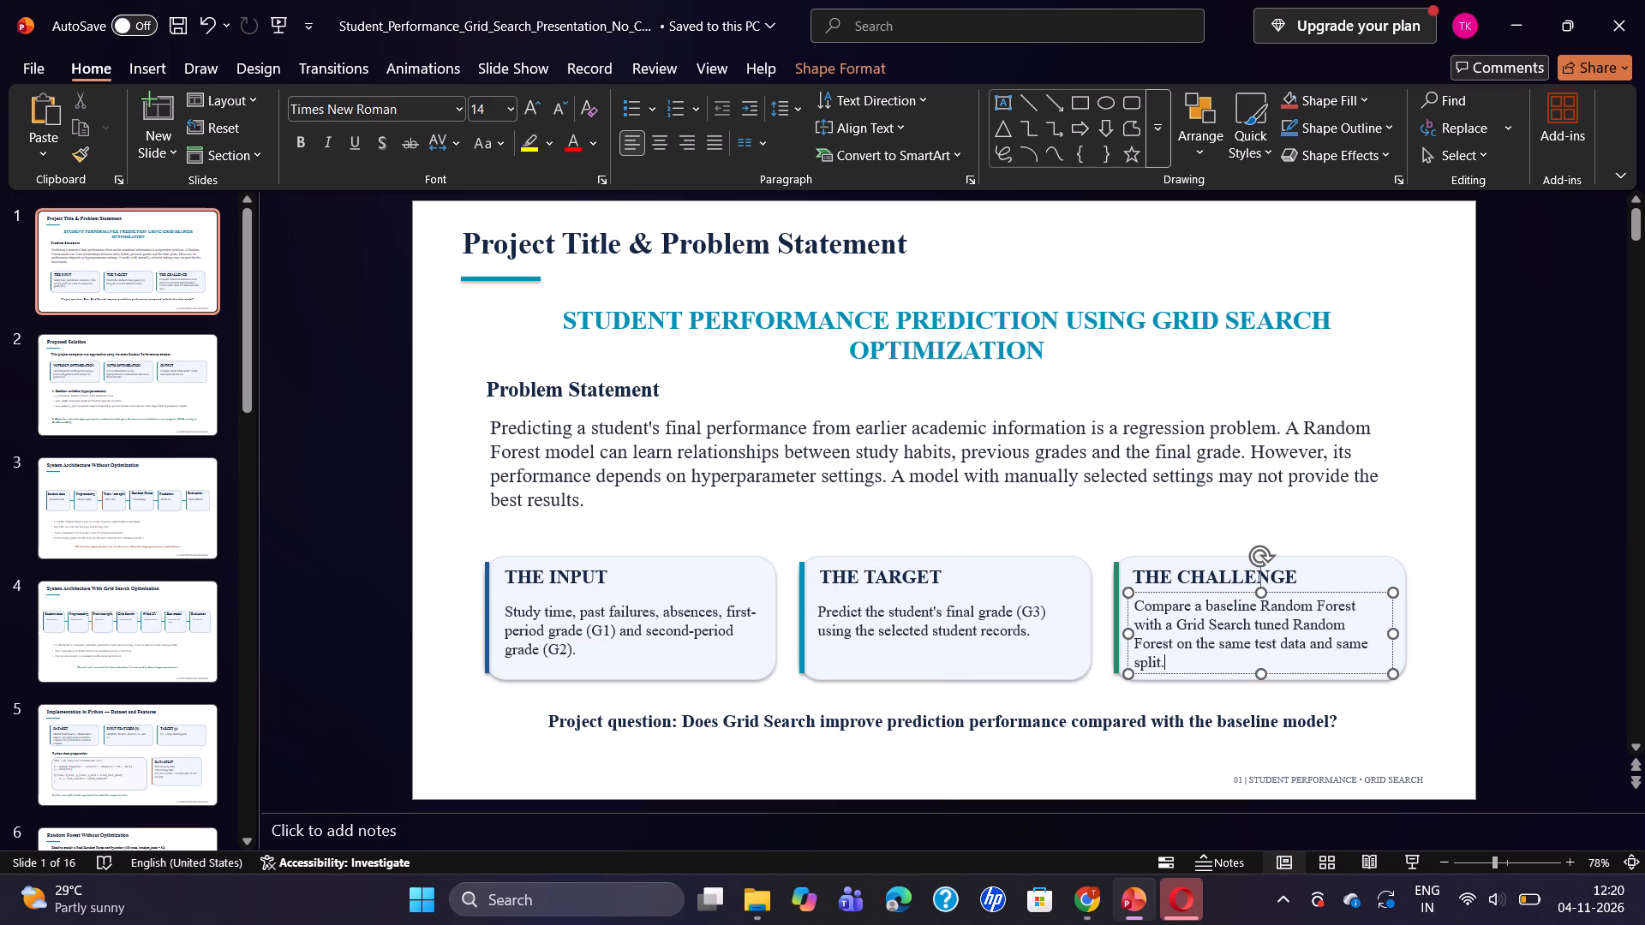
{"action": "left_click", "coordinate": [1213, 591]}
{"action": "left_click", "coordinate": [1213, 591]}
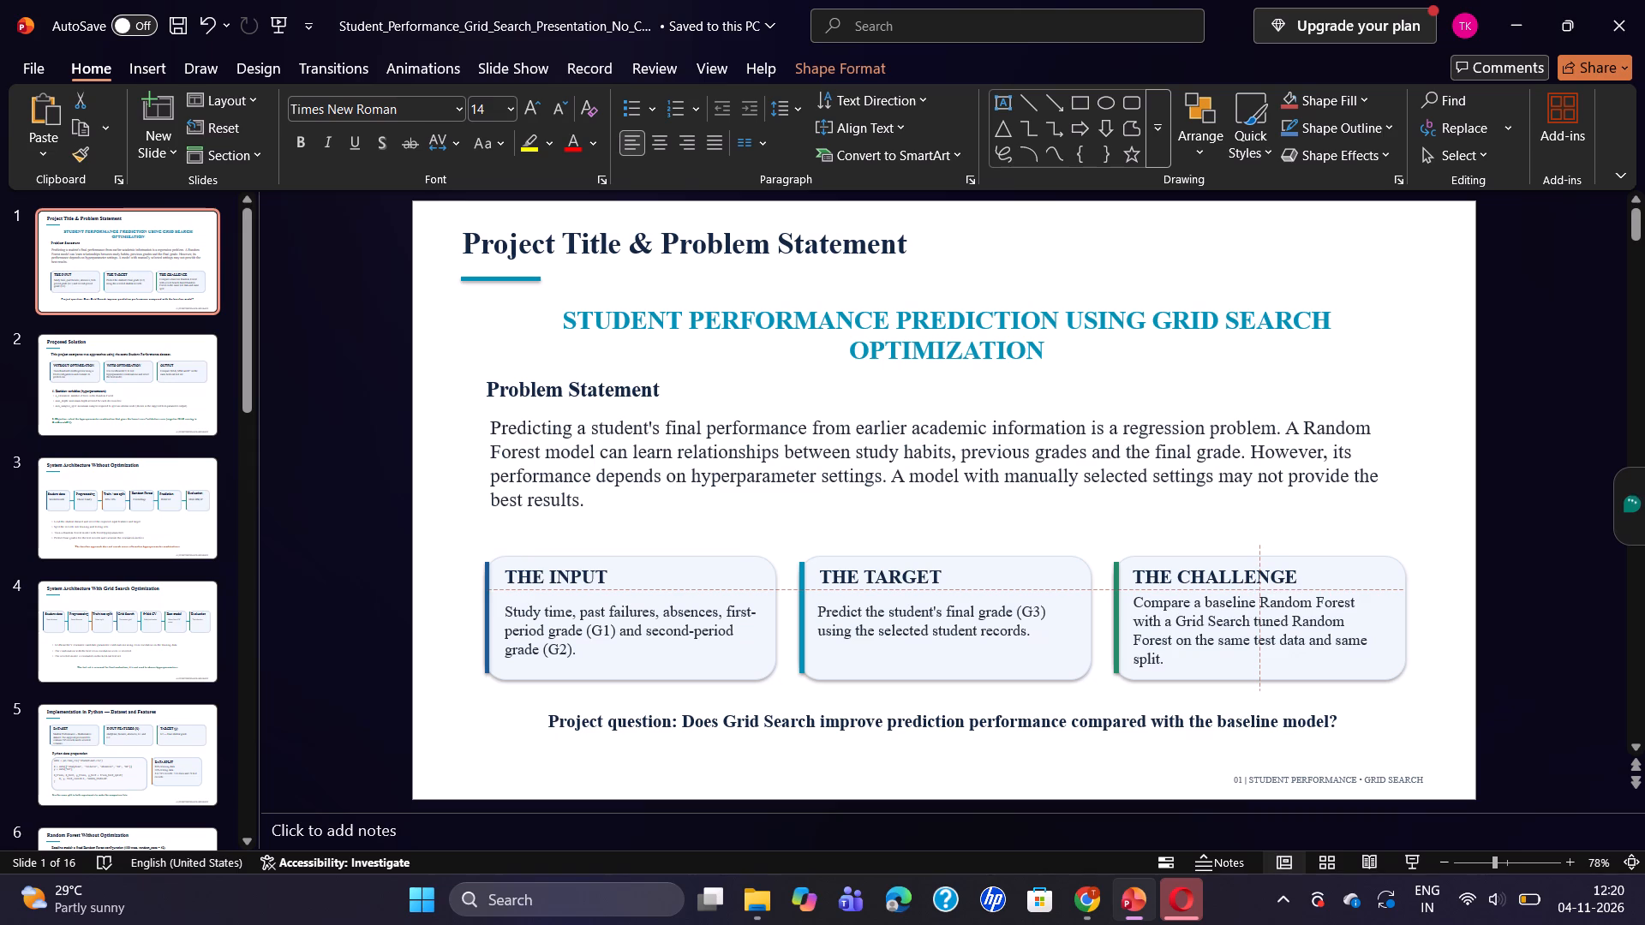
{"action": "left_click", "coordinate": [1547, 445]}
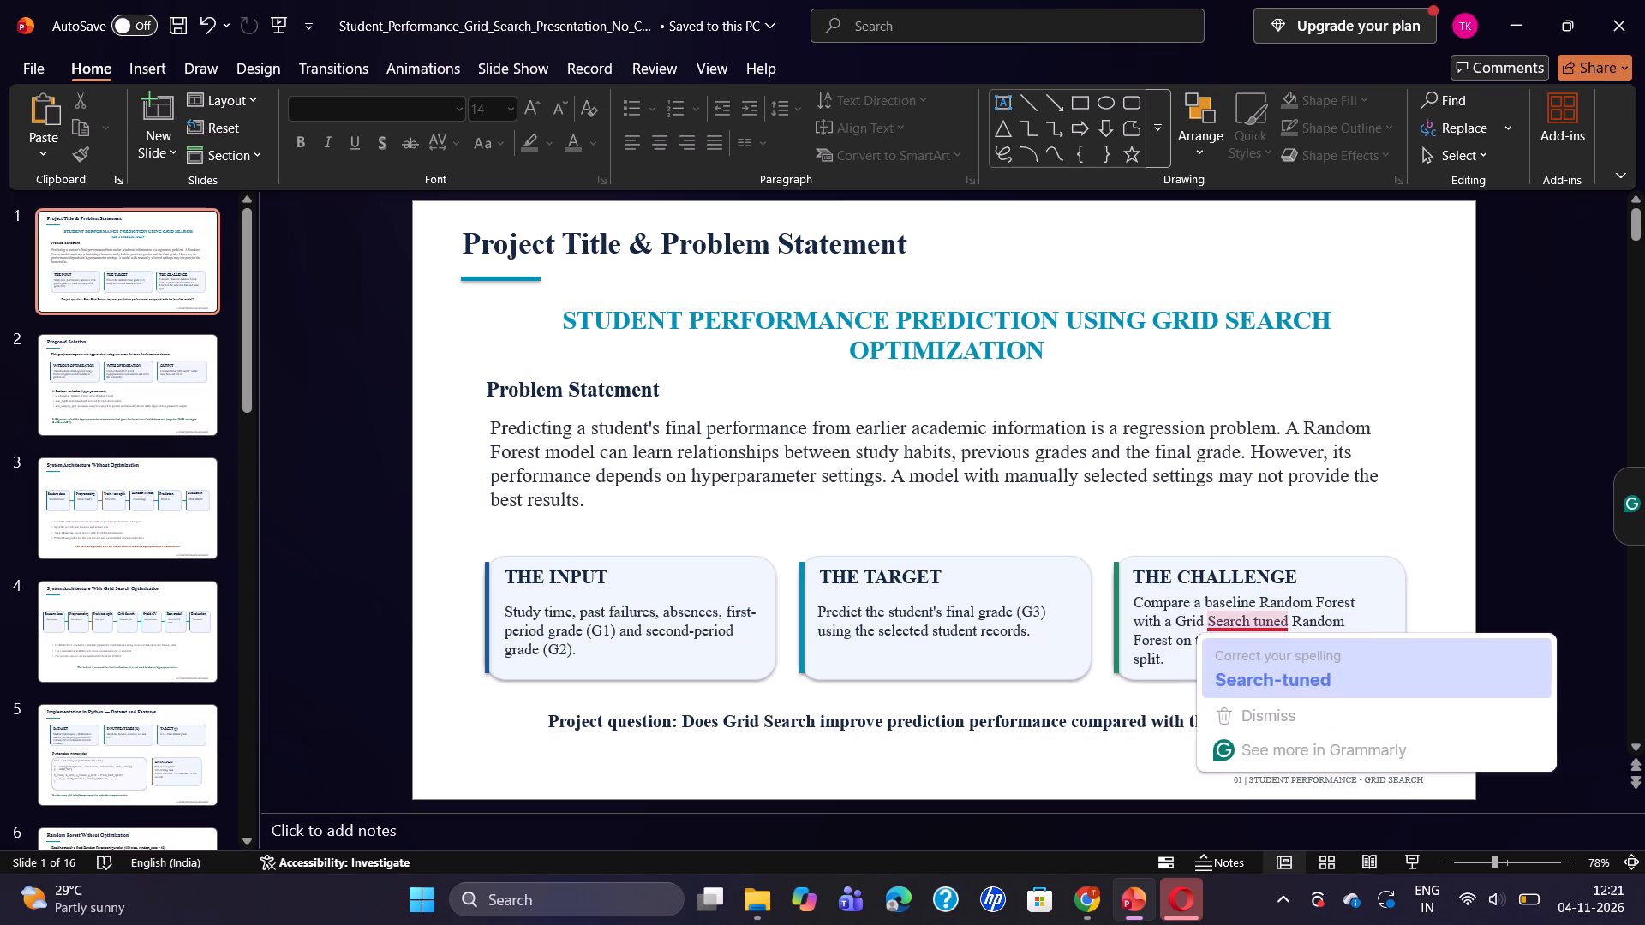
Accept the spelling correction "Search-tuned" in THE CHALLENGE card's description on slide 1.
{"action": "left_click", "coordinate": [1251, 671]}
{"action": "key", "text": "shift+Right"}
{"action": "key", "text": "shift+Right"}
{"action": "key", "text": "shift+Right"}
{"action": "key", "text": "shift+Right"}
{"action": "key", "text": "shift+Right"}
{"action": "key", "text": "shift+Right"}
{"action": "key", "text": "shift+Right"}
{"action": "key", "text": "shift+Right"}
{"action": "key", "text": "shift+Right"}
{"action": "key", "text": "shift+Right"}
{"action": "key", "text": "shift+Right"}
{"action": "key", "text": "shift+Right"}
{"action": "type", "text": "Search-tuned"}
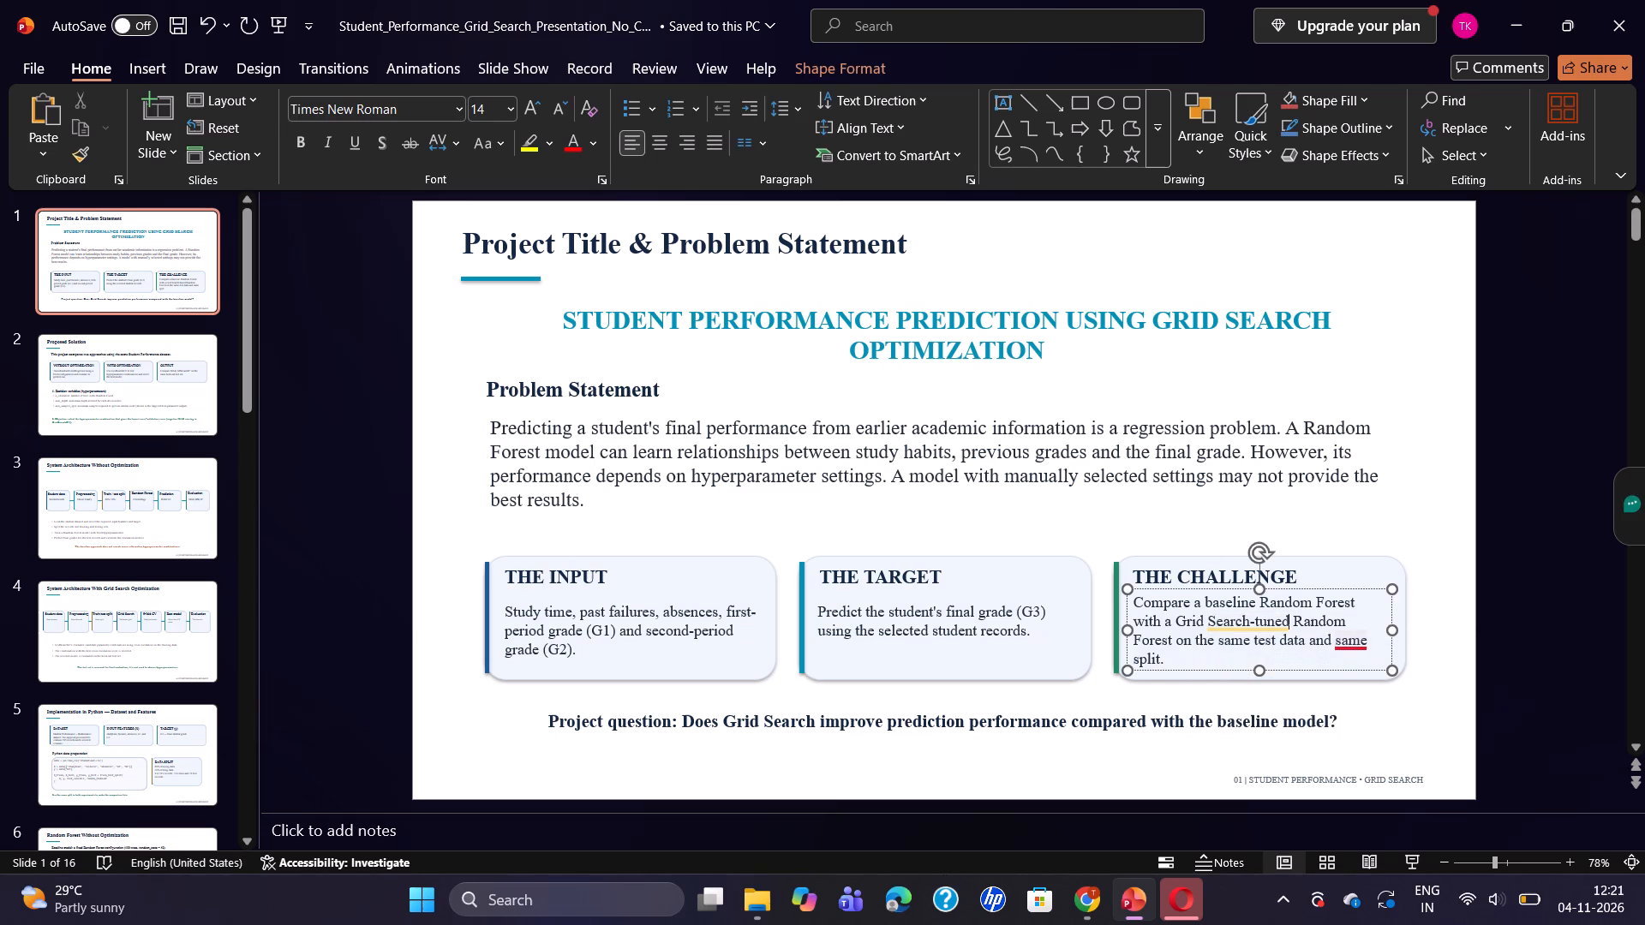
{"action": "left_click", "coordinate": [1042, 695]}
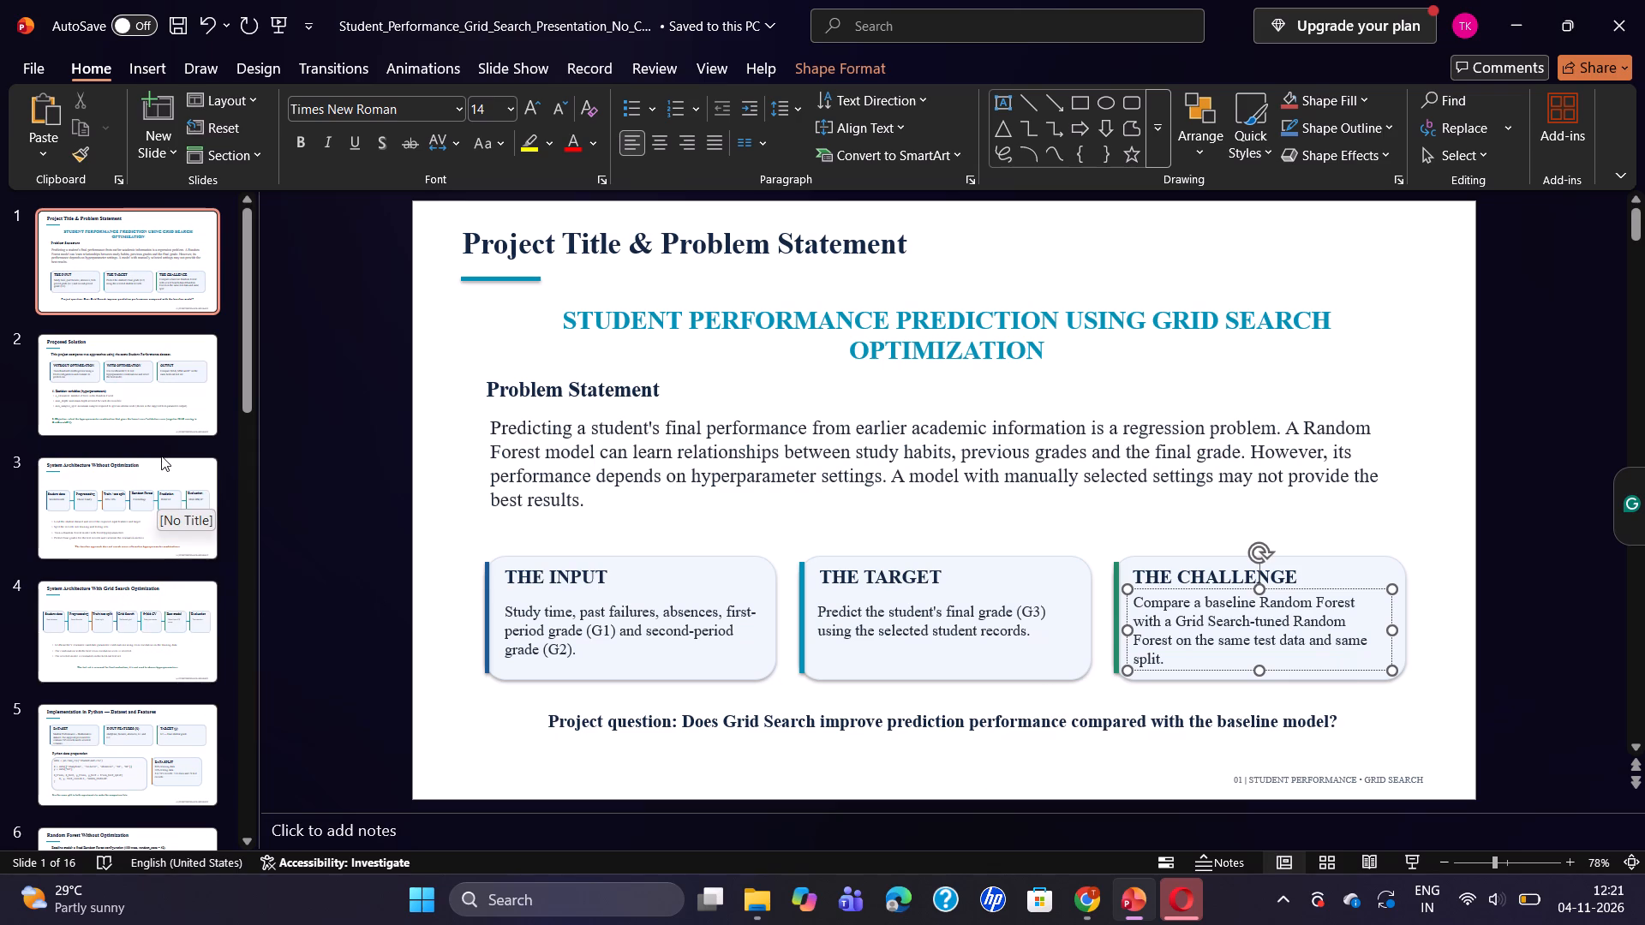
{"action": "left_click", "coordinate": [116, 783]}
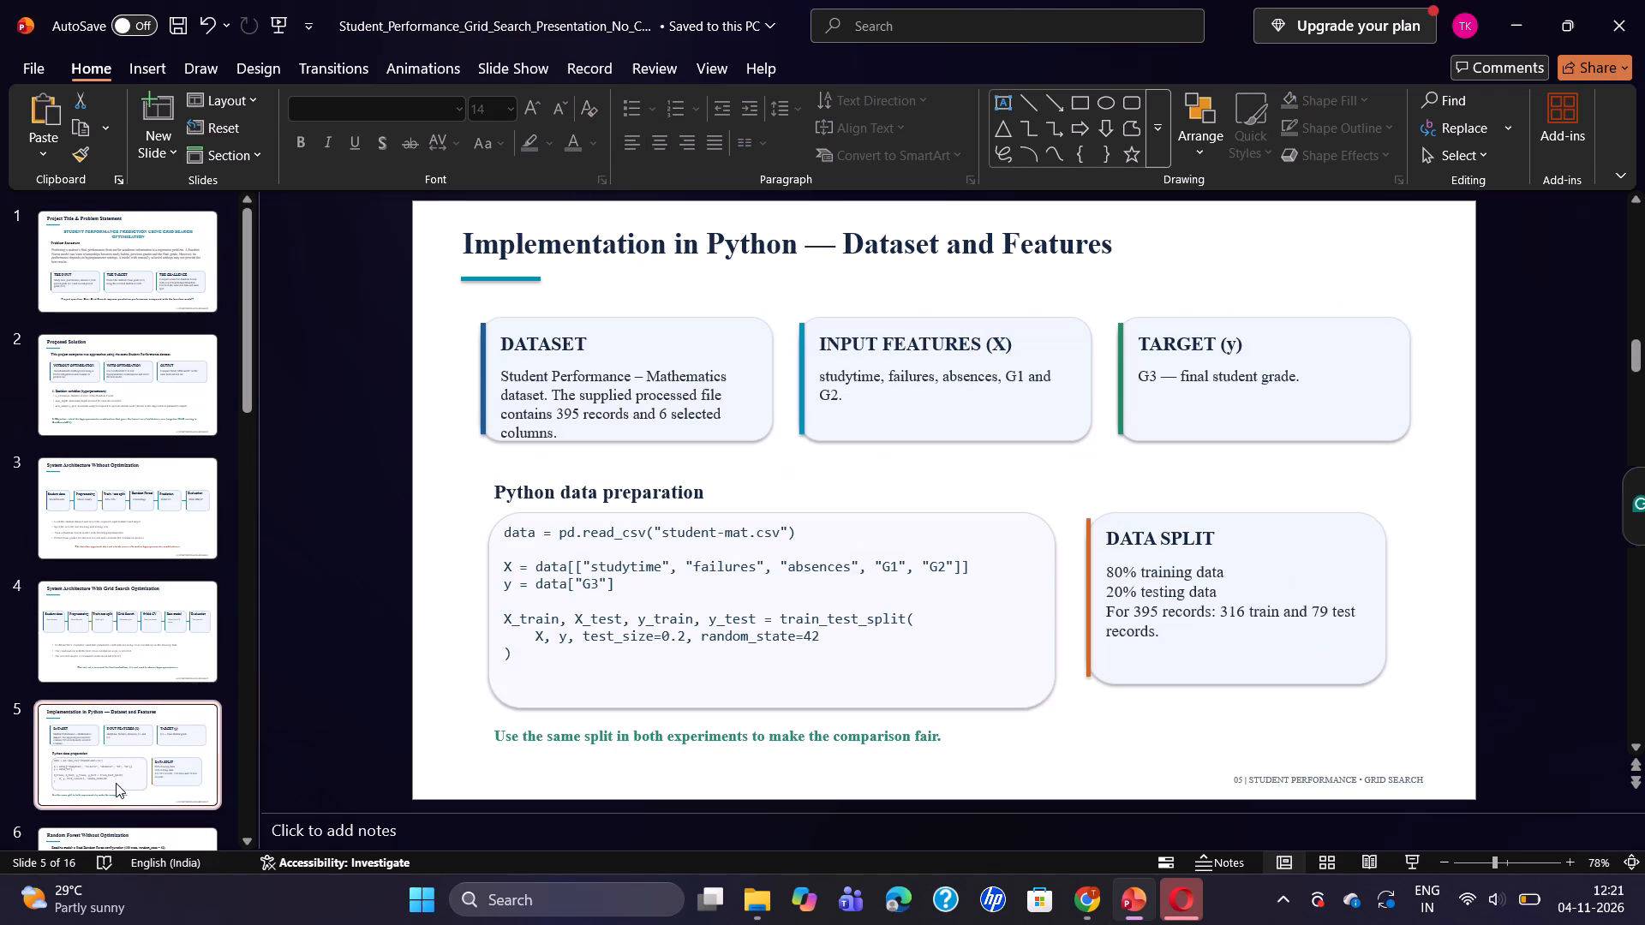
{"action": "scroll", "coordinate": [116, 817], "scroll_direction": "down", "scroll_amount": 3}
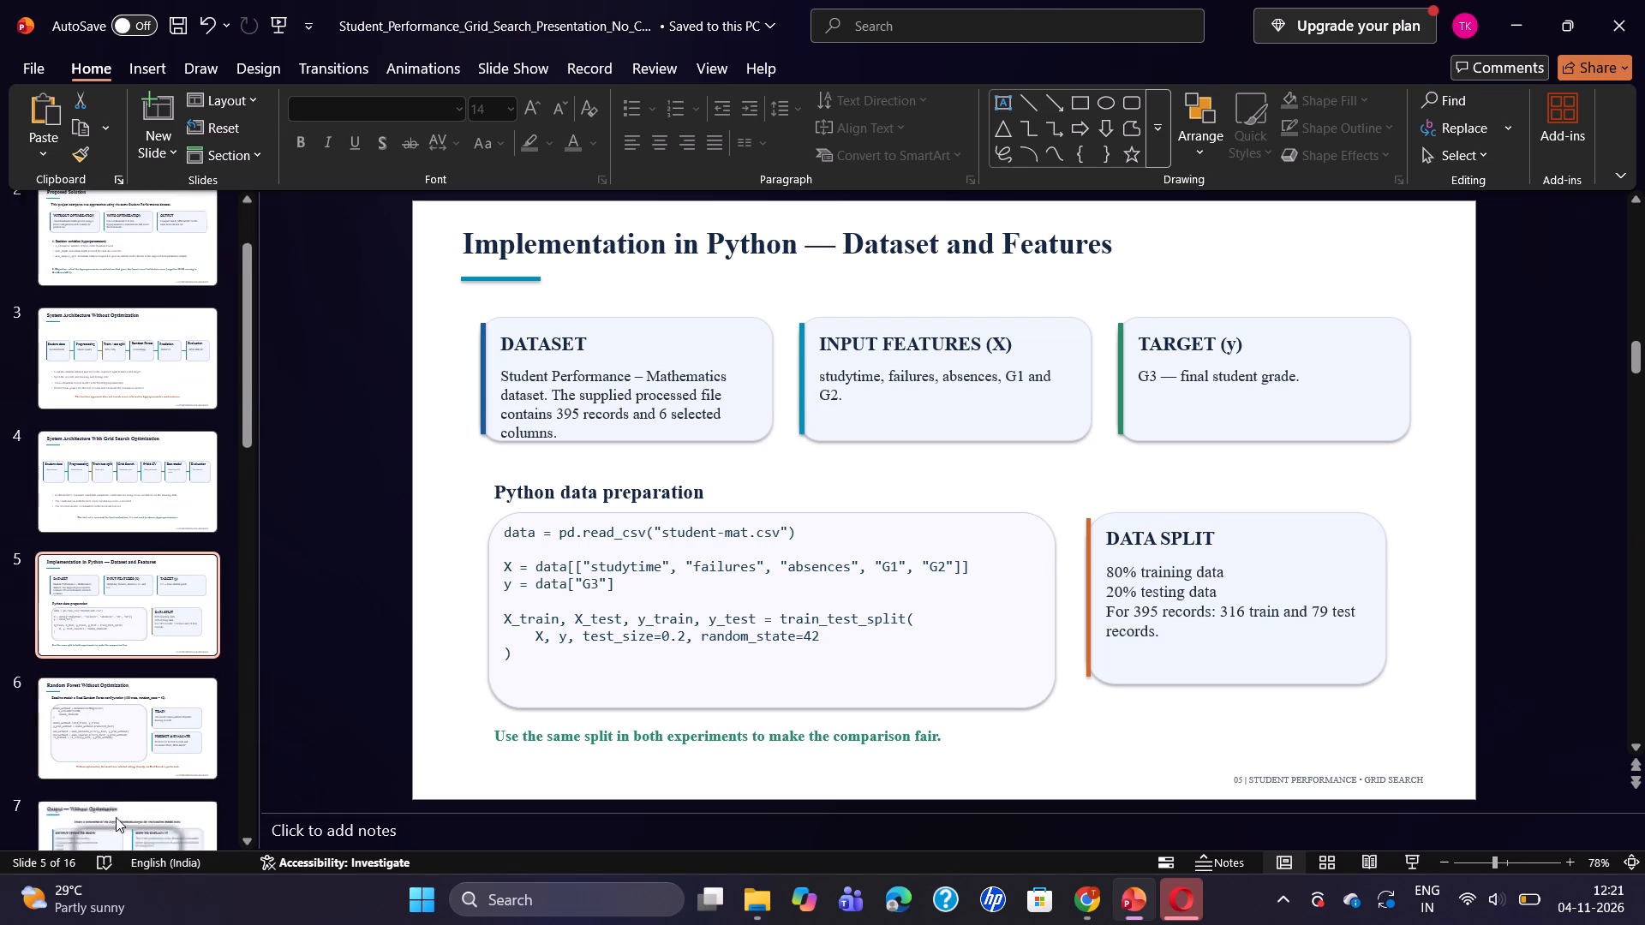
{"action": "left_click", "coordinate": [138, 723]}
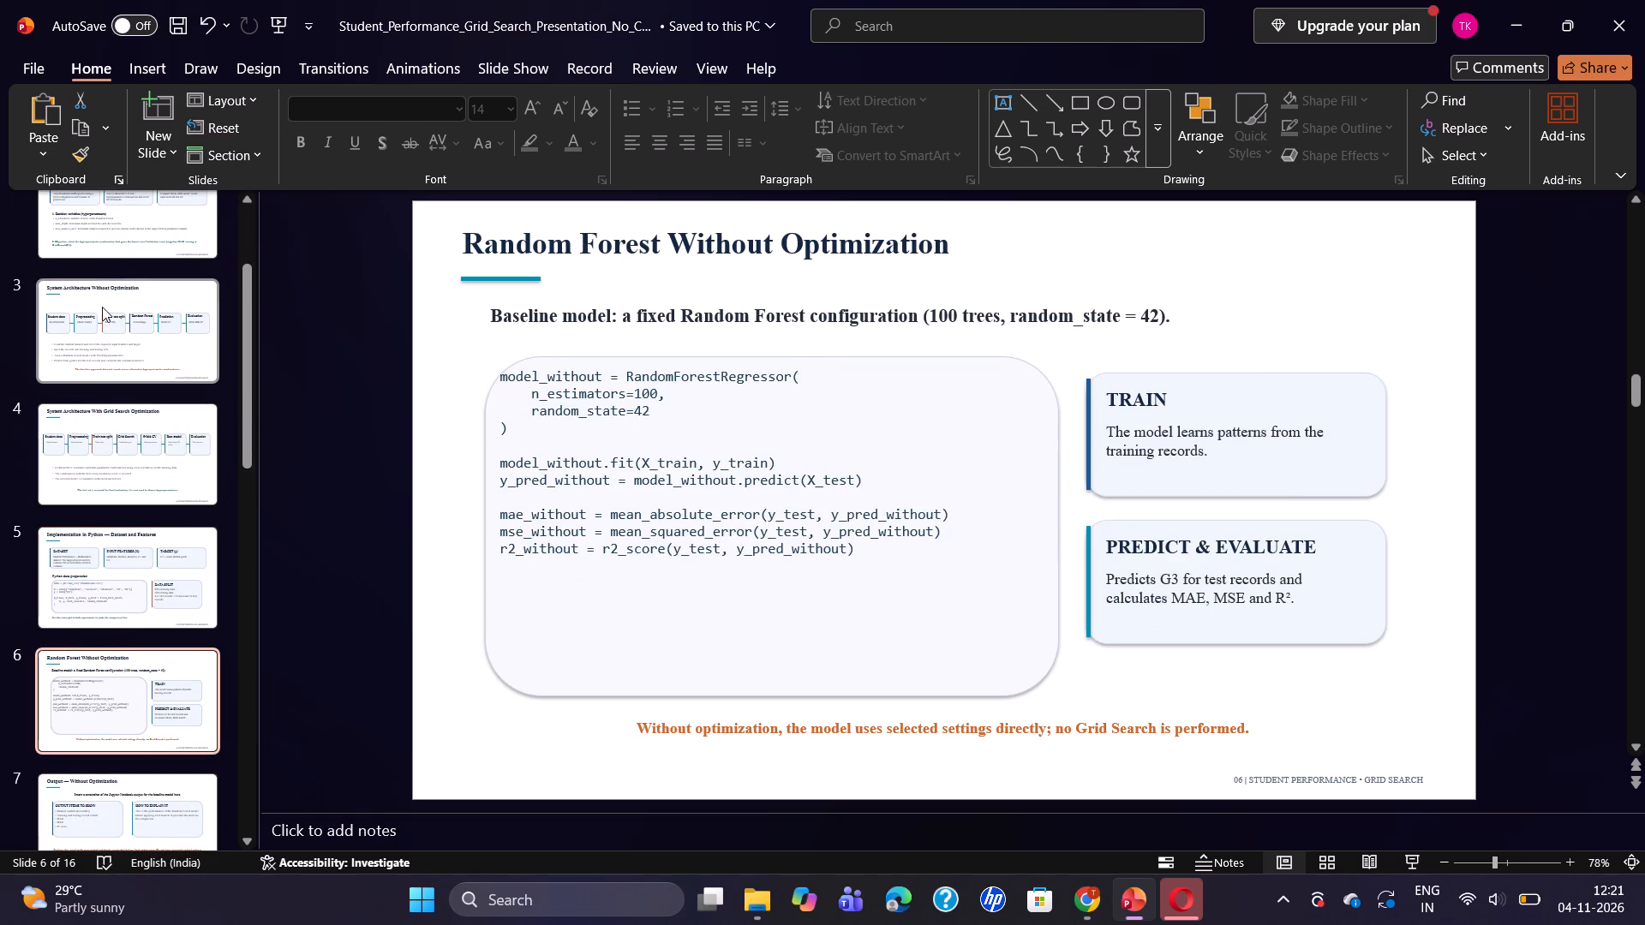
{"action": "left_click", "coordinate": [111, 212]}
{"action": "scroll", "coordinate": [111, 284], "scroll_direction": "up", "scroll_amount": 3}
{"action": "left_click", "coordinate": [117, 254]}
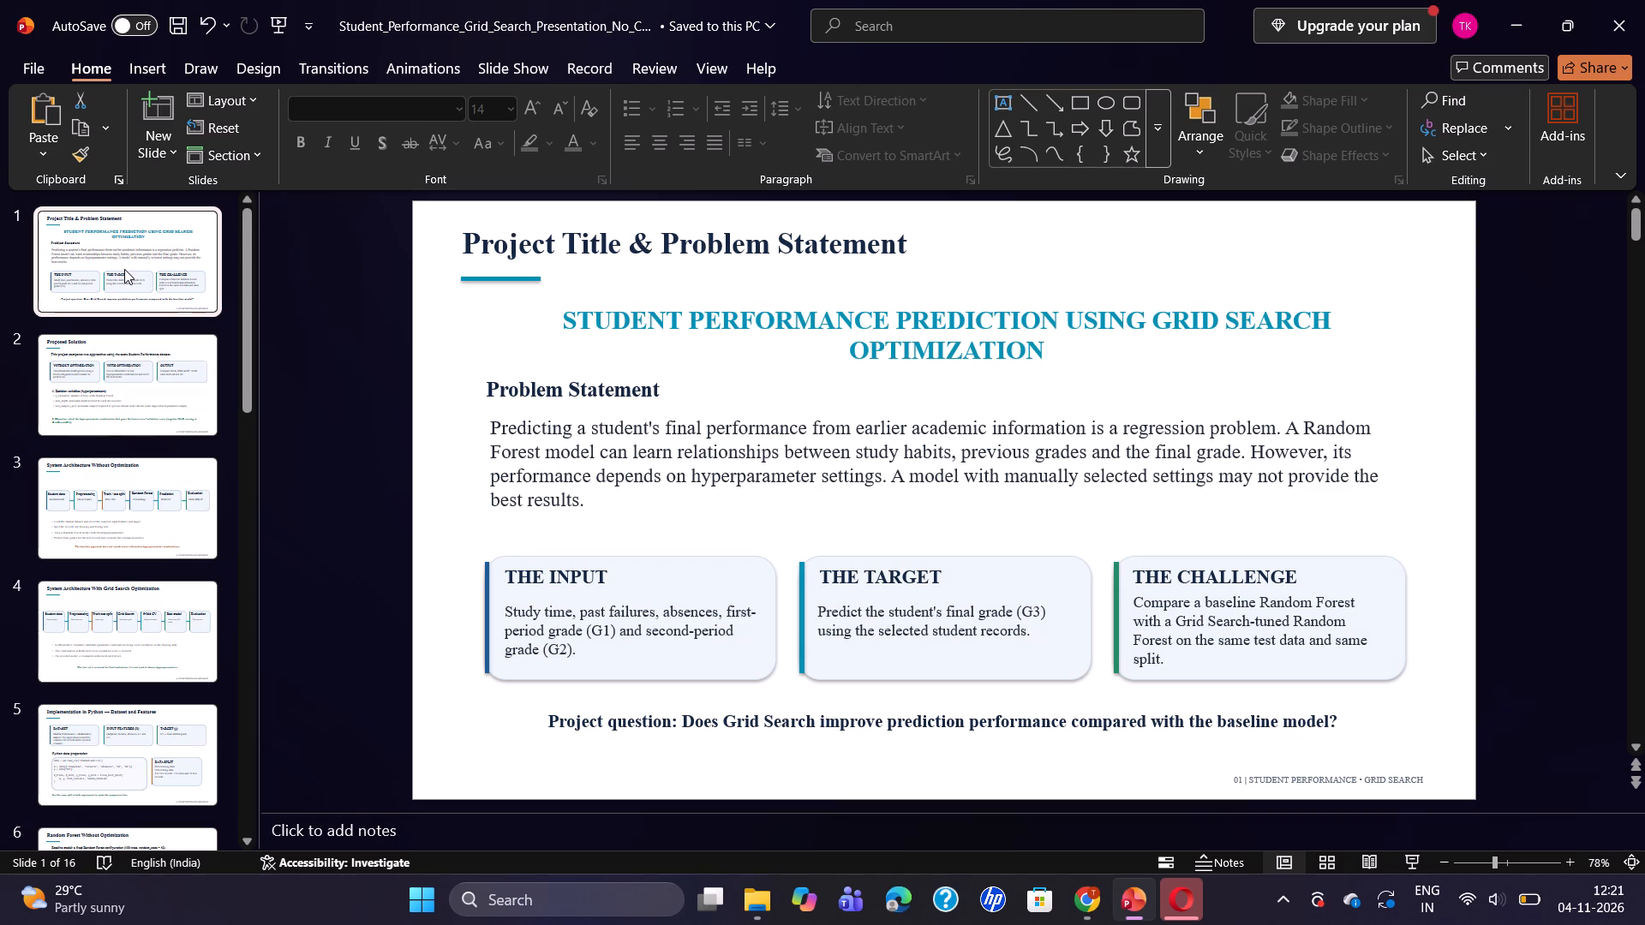
On slide 2, delete the parenthetical "(shown in the supplied best-parameter output)." from the end of the min_samples_split bullet.
{"action": "left_click", "coordinate": [117, 361]}
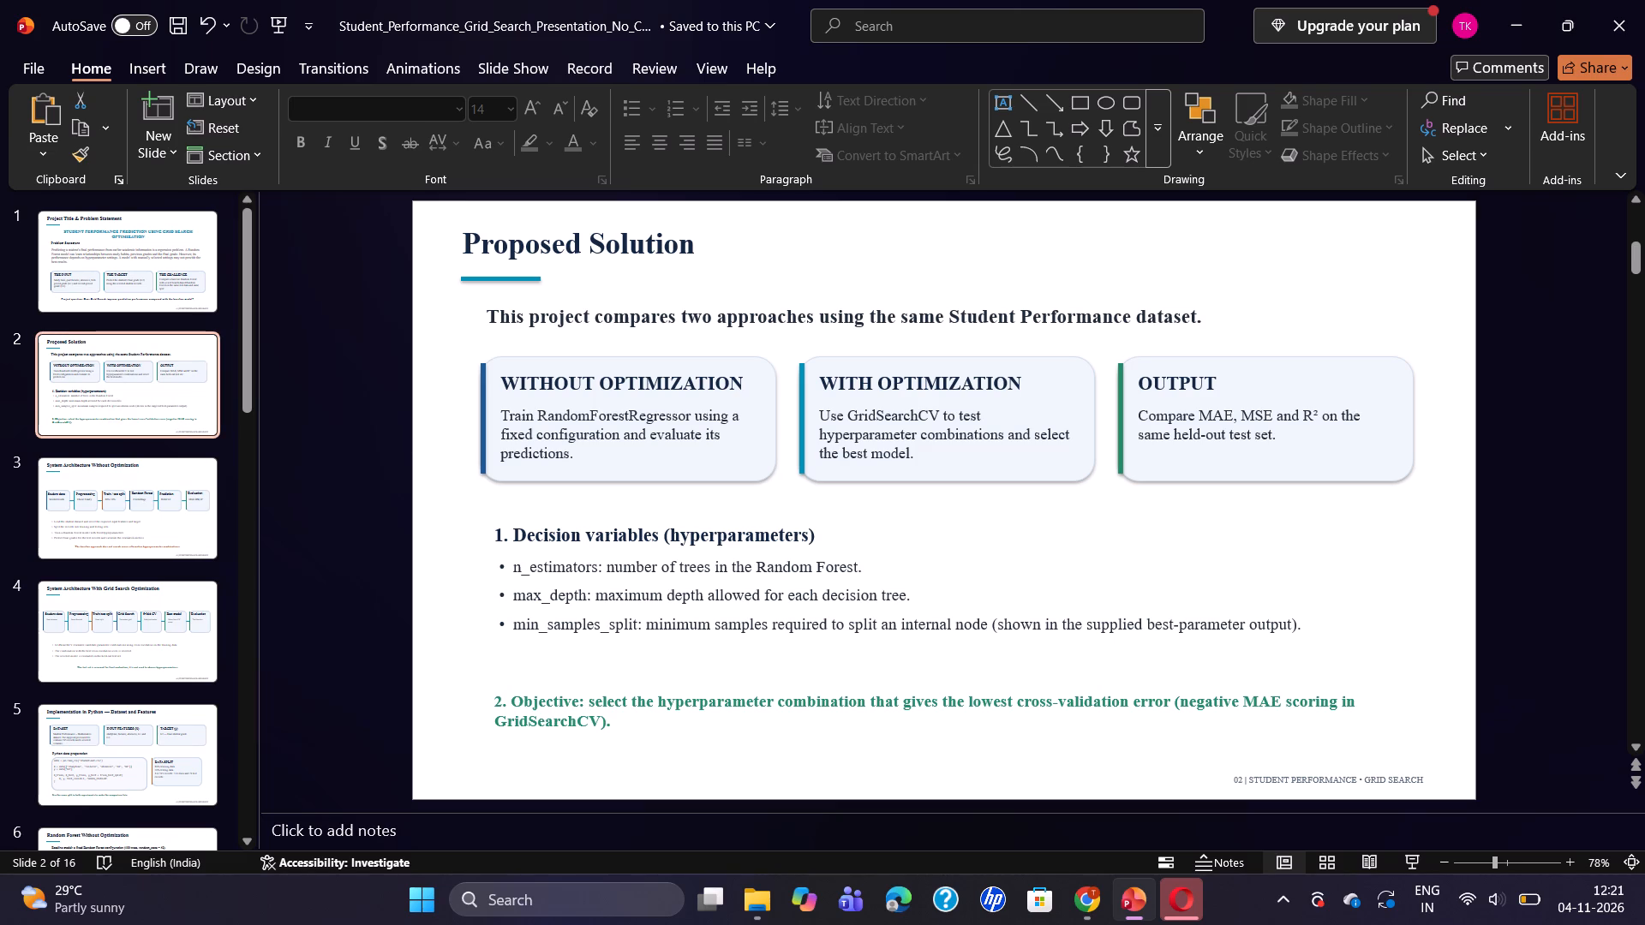
{"action": "left_click_drag", "start_coordinate": [992, 623], "coordinate": [1285, 631]}
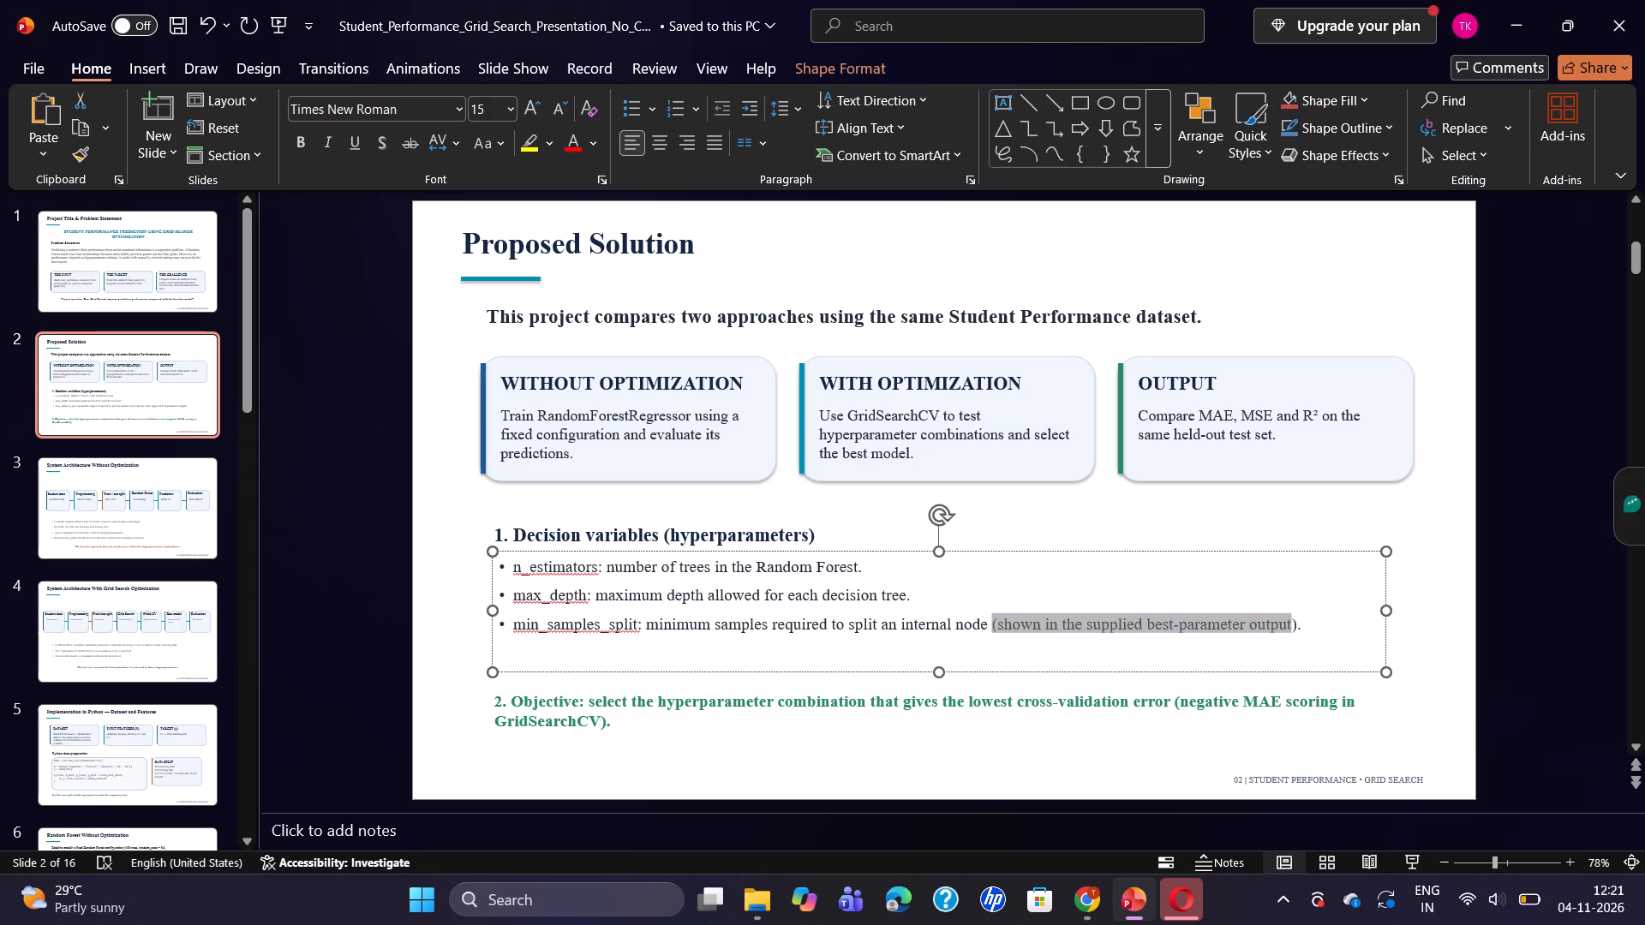
{"action": "left_click_drag", "start_coordinate": [1285, 631], "coordinate": [1301, 631]}
{"action": "key", "text": "BackSpace"}
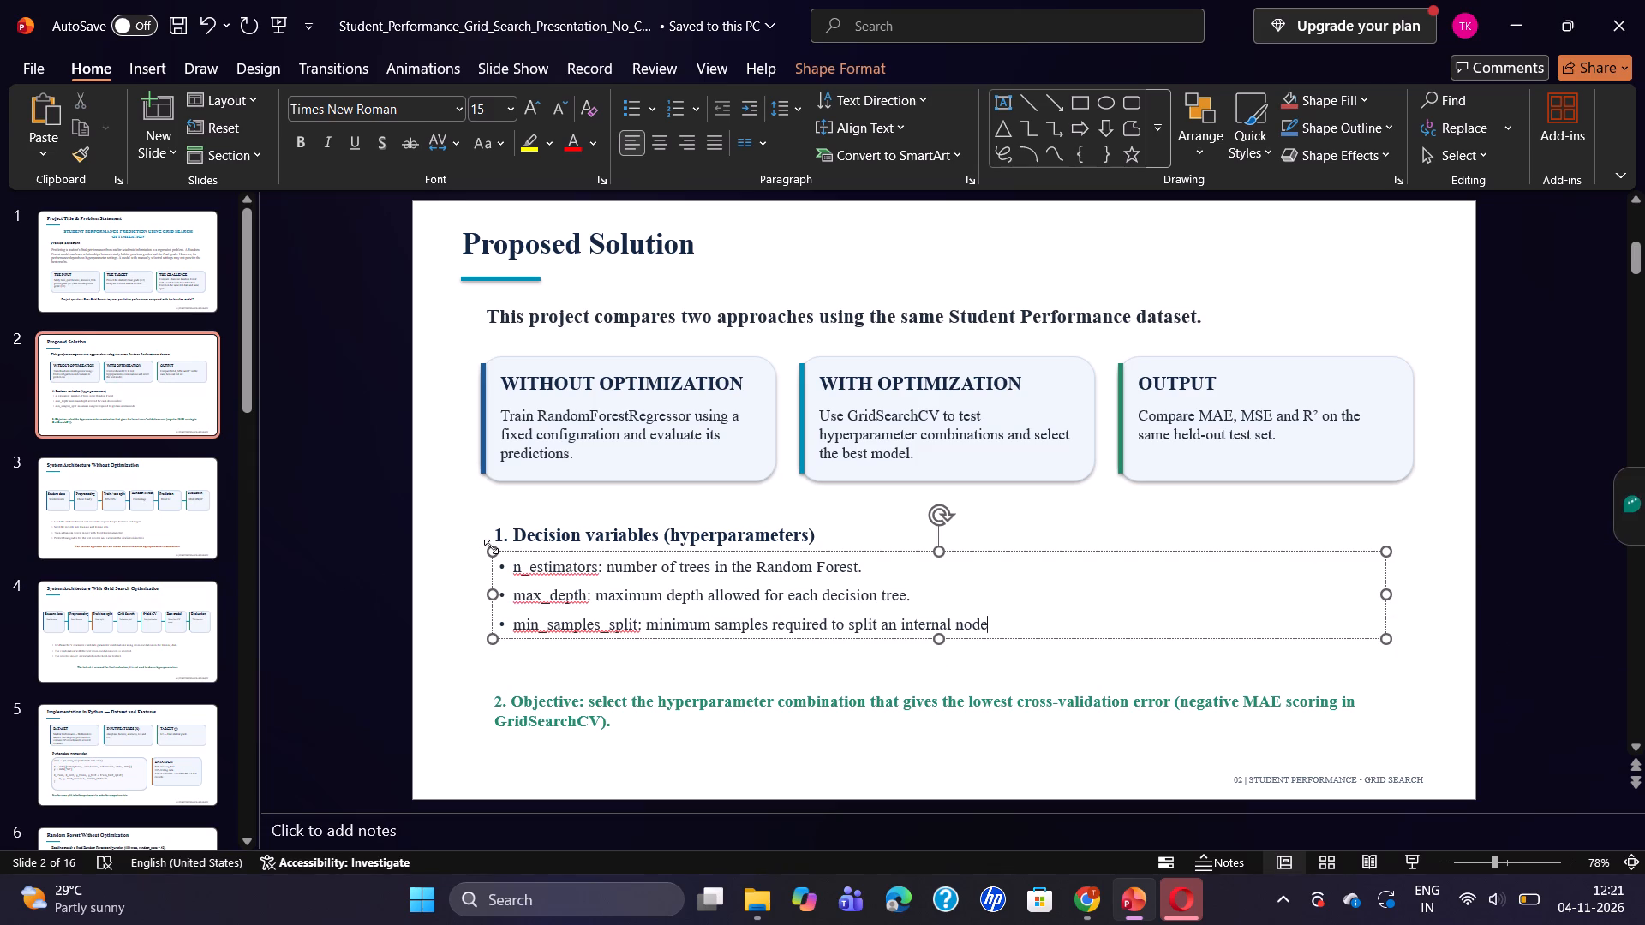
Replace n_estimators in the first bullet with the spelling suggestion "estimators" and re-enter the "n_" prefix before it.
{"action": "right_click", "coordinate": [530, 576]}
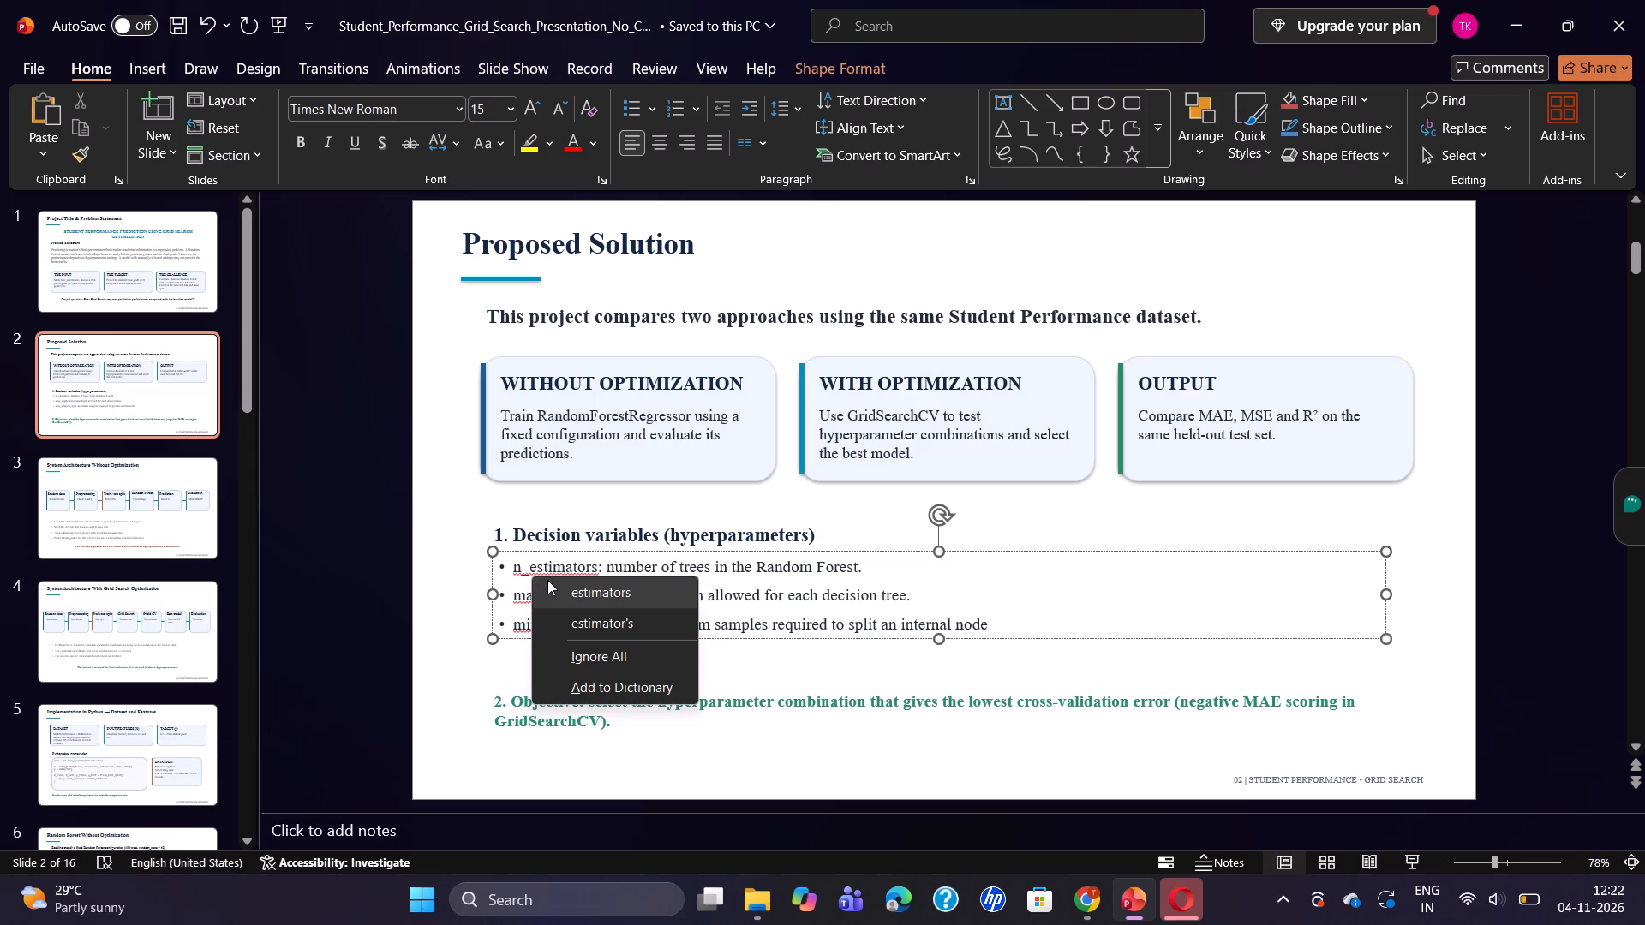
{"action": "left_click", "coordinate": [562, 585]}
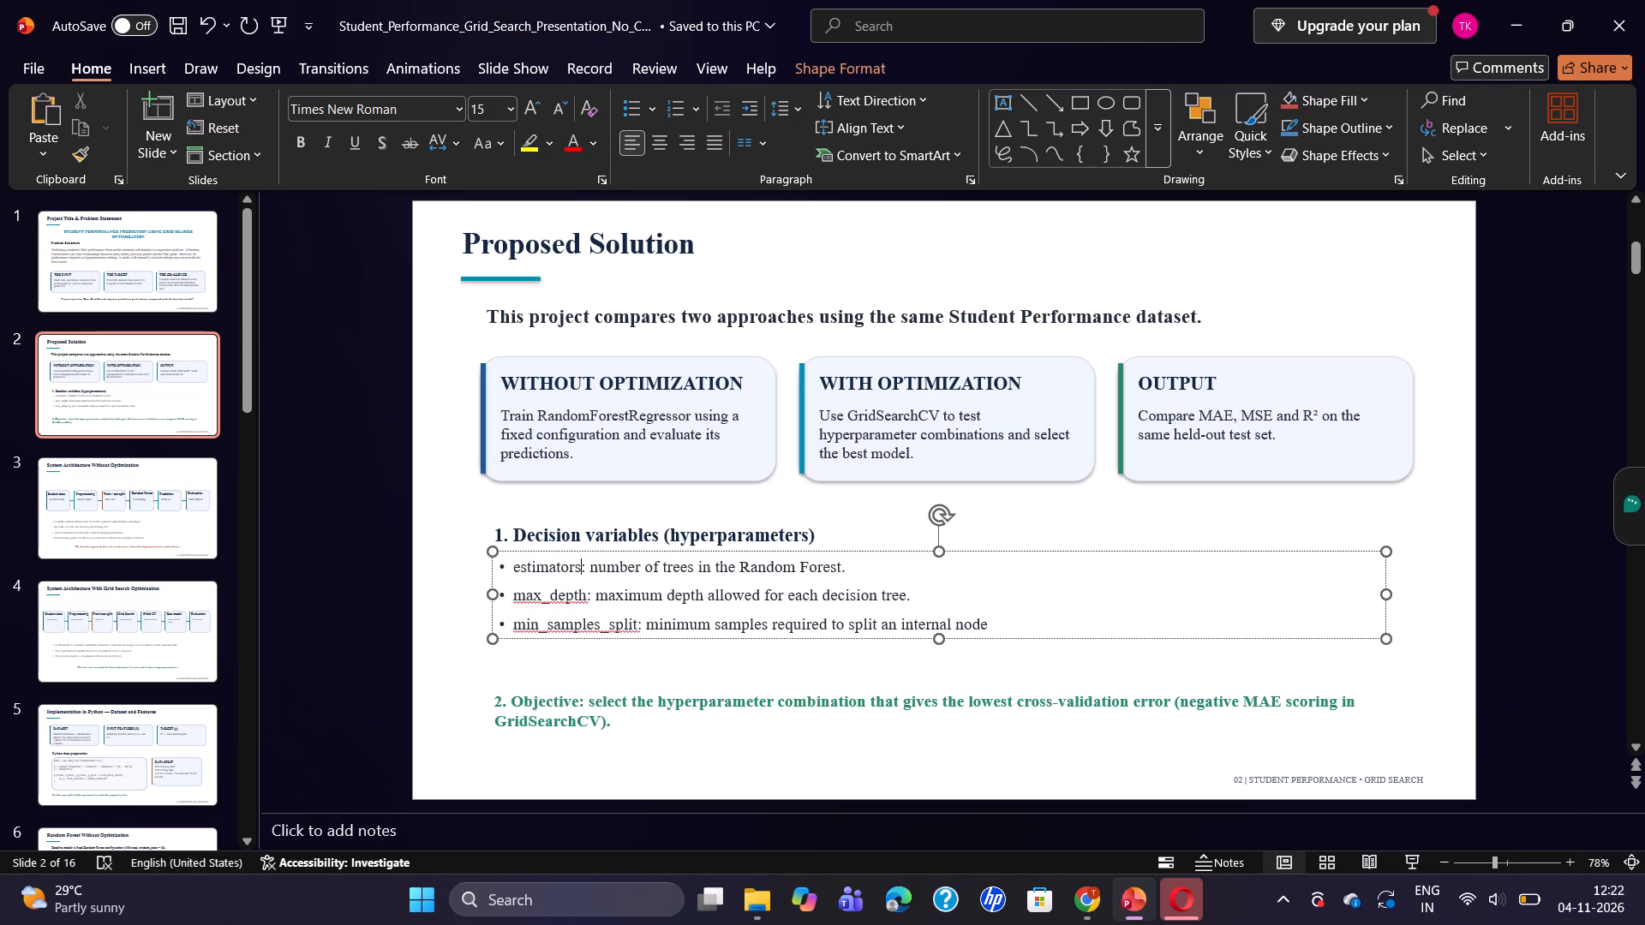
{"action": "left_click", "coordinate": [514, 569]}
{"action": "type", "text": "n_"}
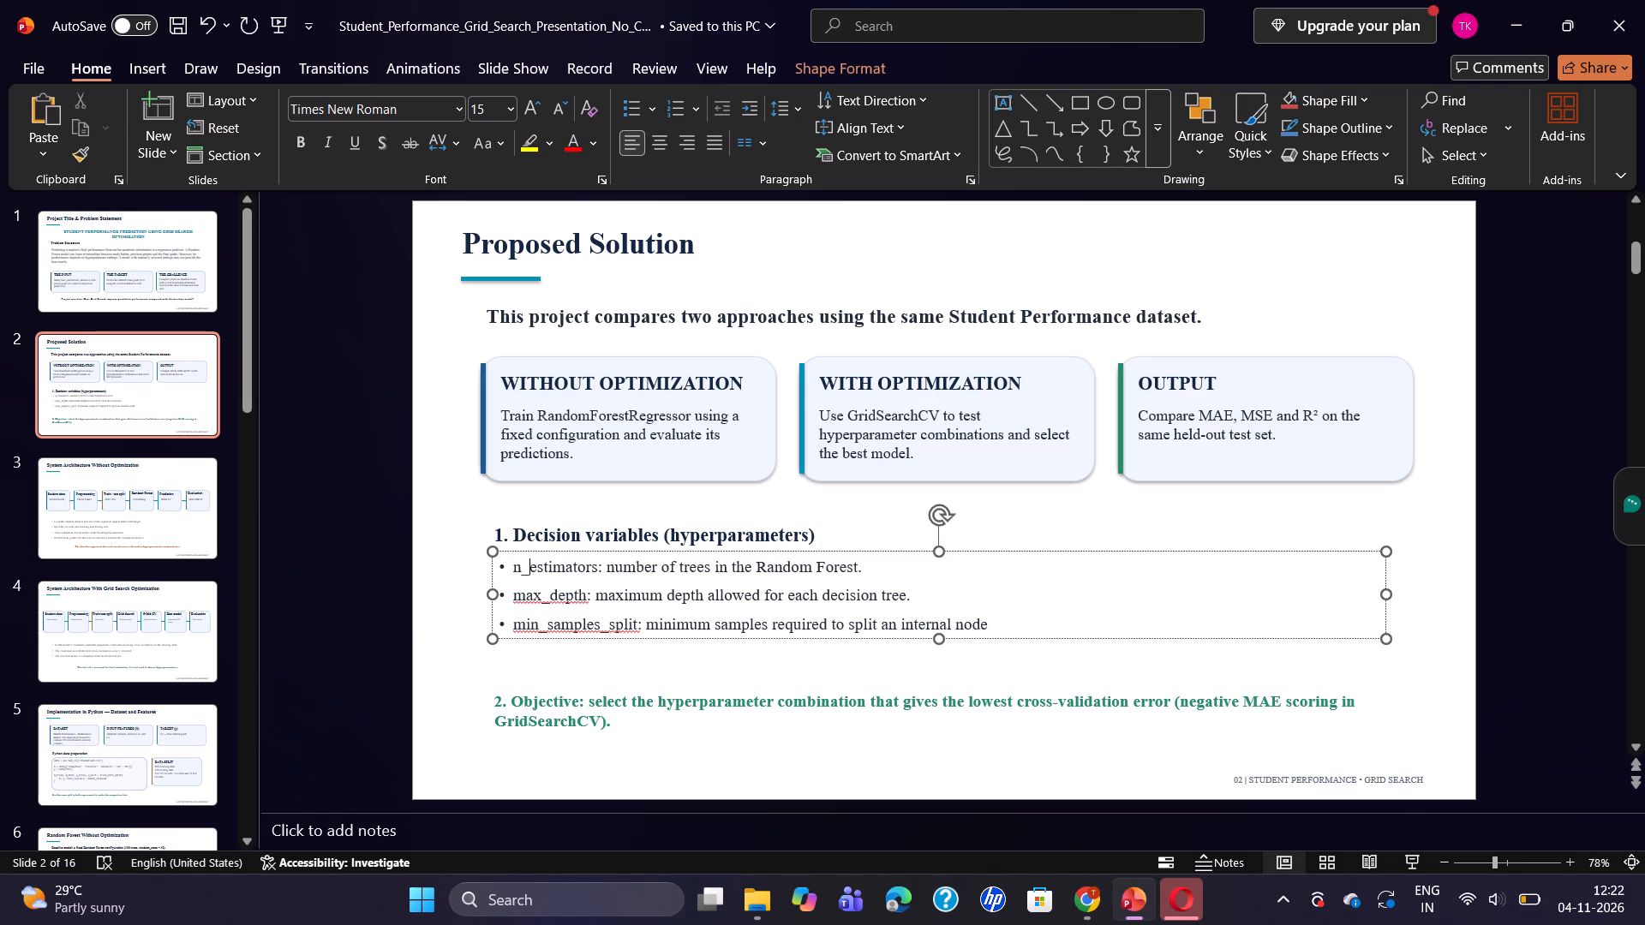
Format the "2. Objective" statement on slide 2 at font size 18 in black, matching the size of the introductory line.
{"action": "left_click", "coordinate": [541, 312]}
{"action": "left_click_drag", "start_coordinate": [488, 313], "coordinate": [1213, 358]}
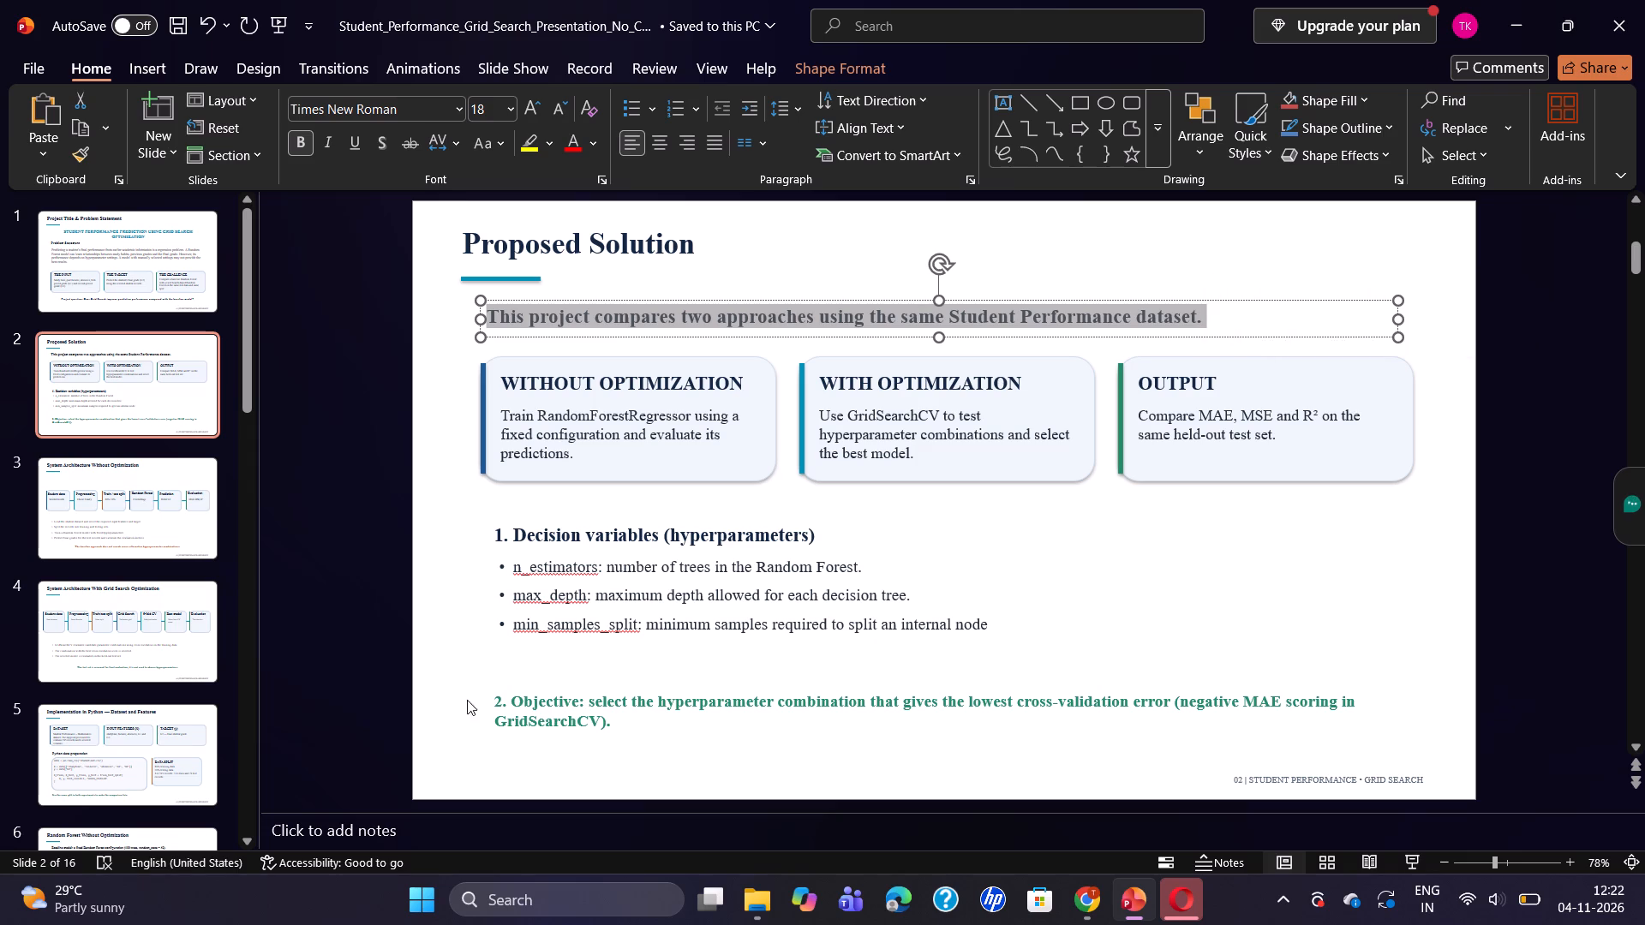
{"action": "left_click", "coordinate": [496, 700]}
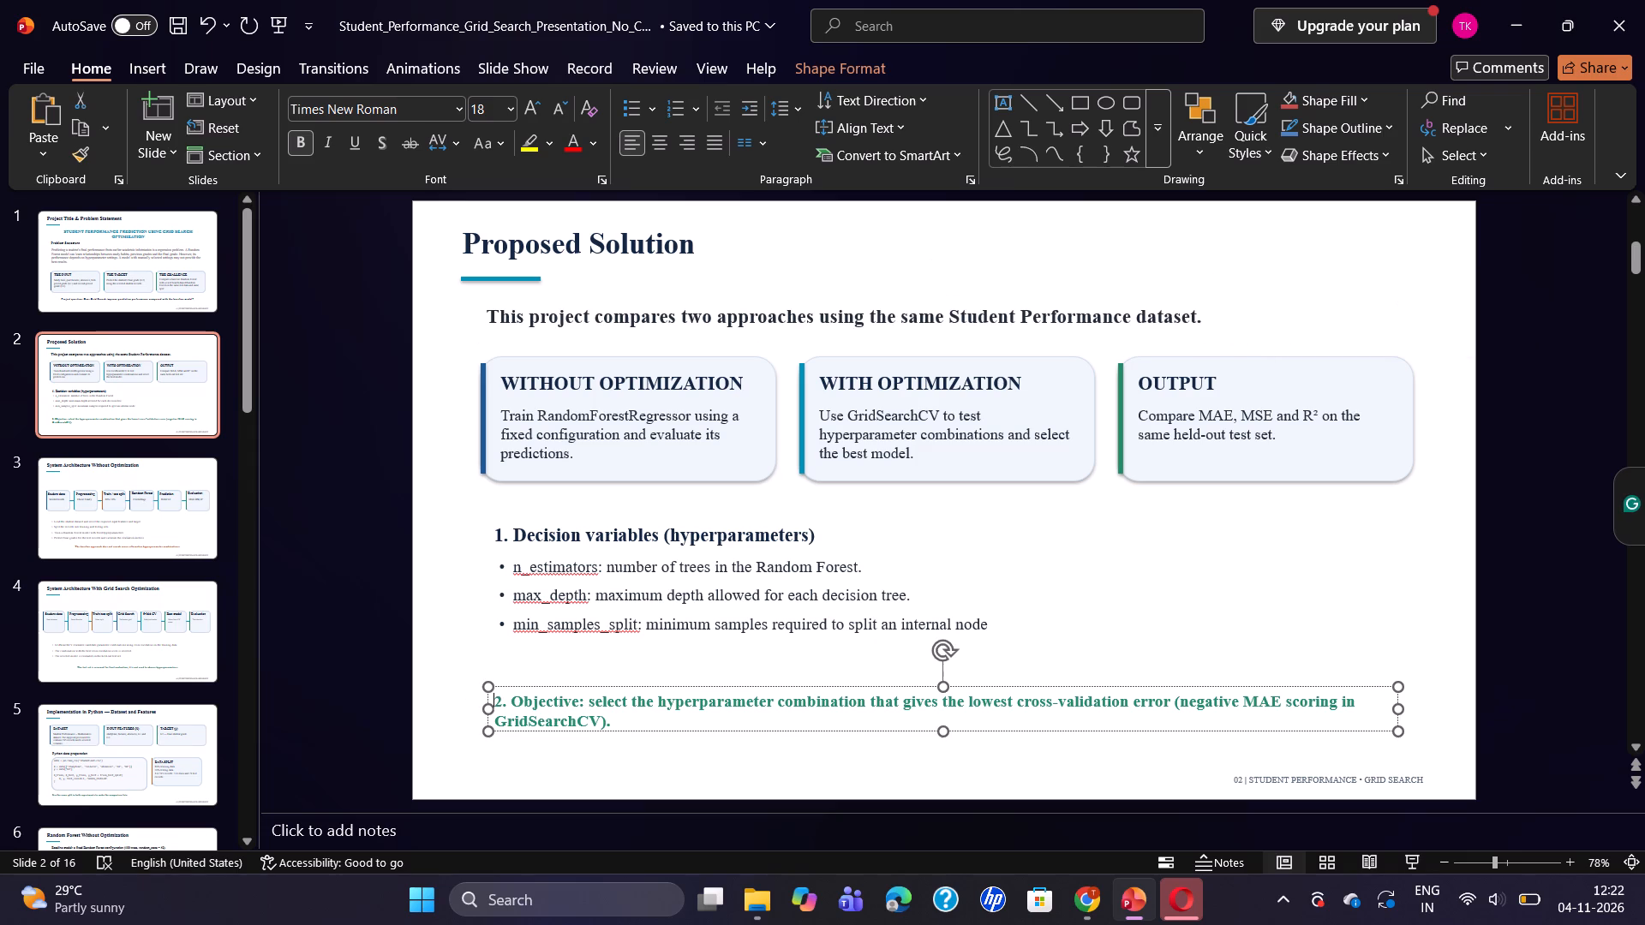
{"action": "left_click_drag", "start_coordinate": [496, 700], "coordinate": [611, 724]}
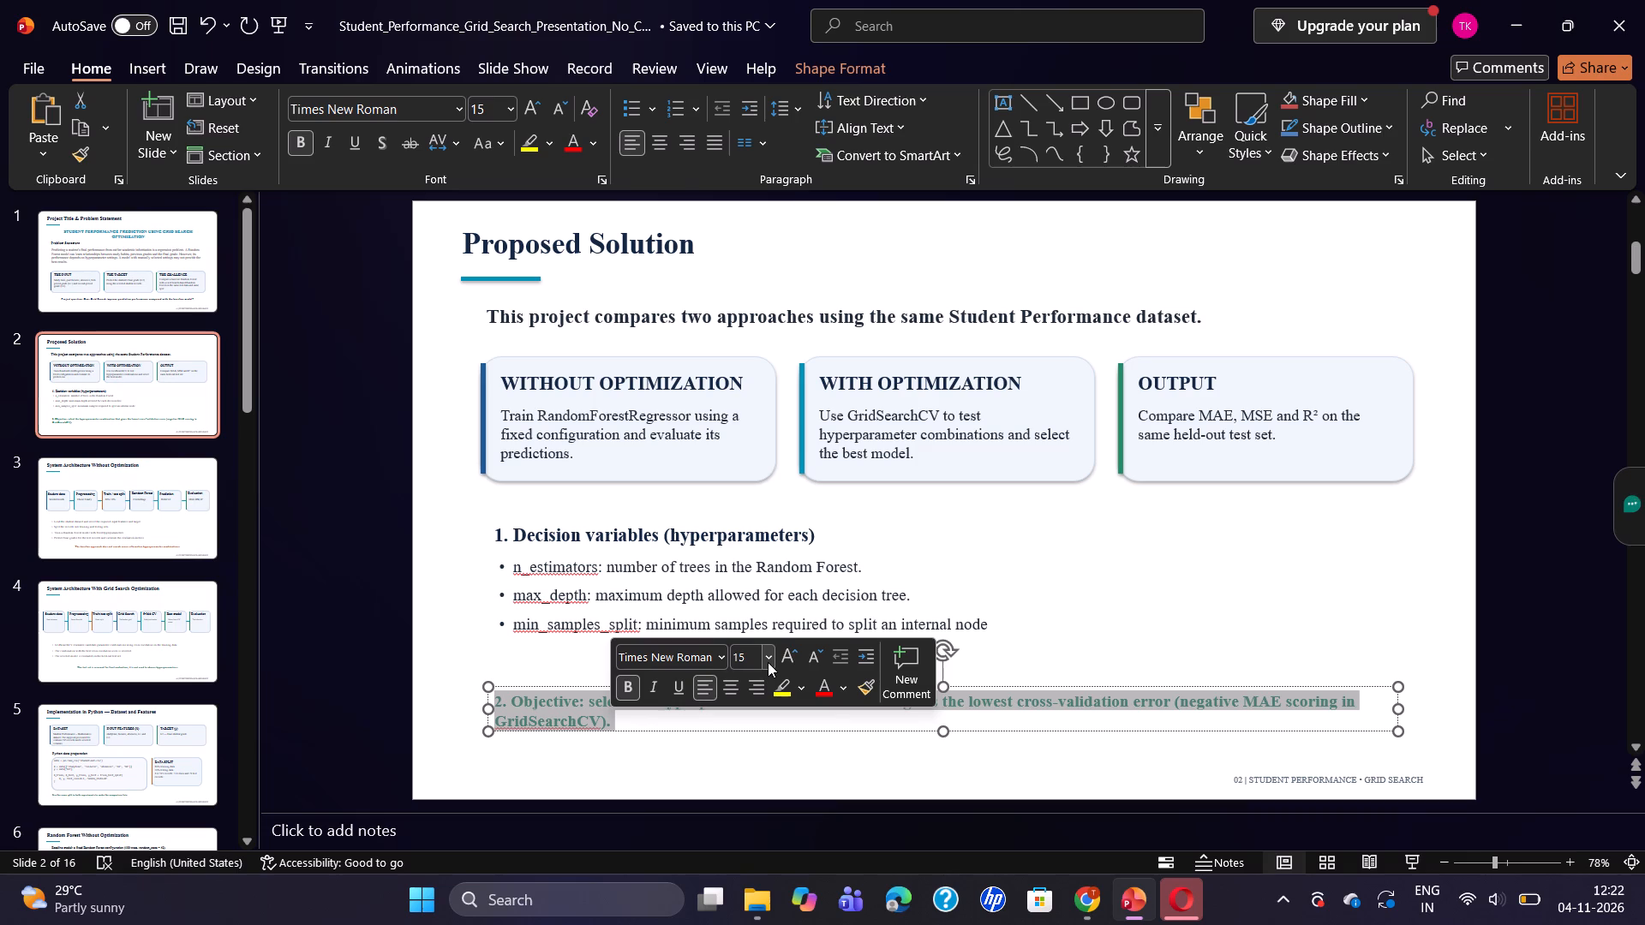
{"action": "left_click", "coordinate": [769, 659]}
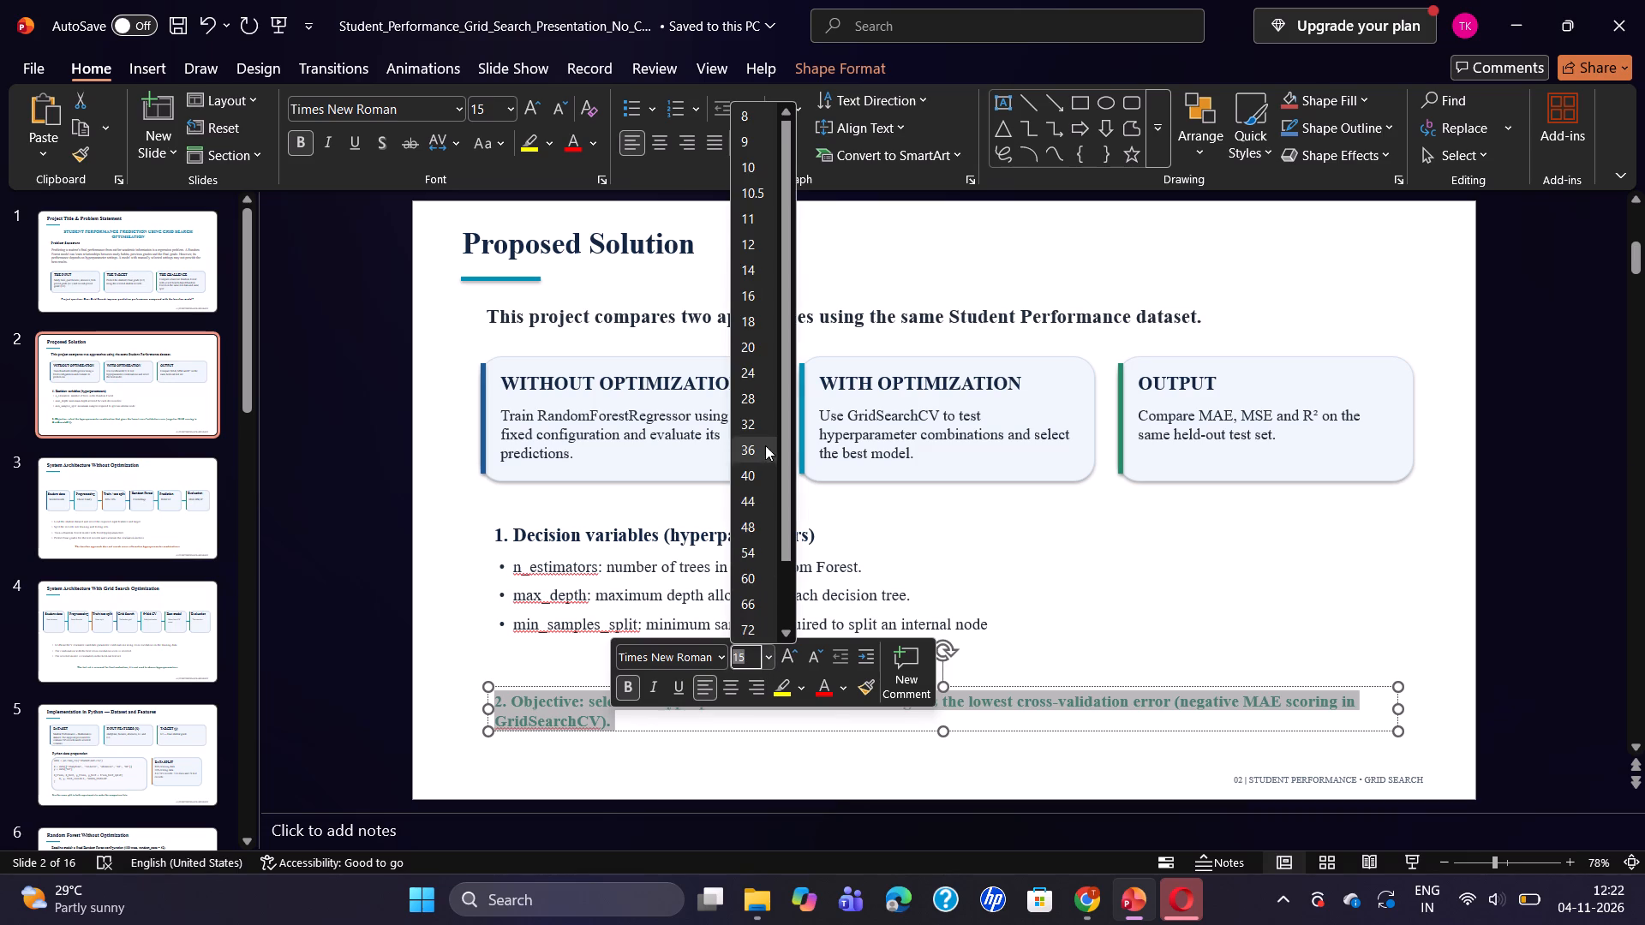
{"action": "left_click", "coordinate": [751, 315]}
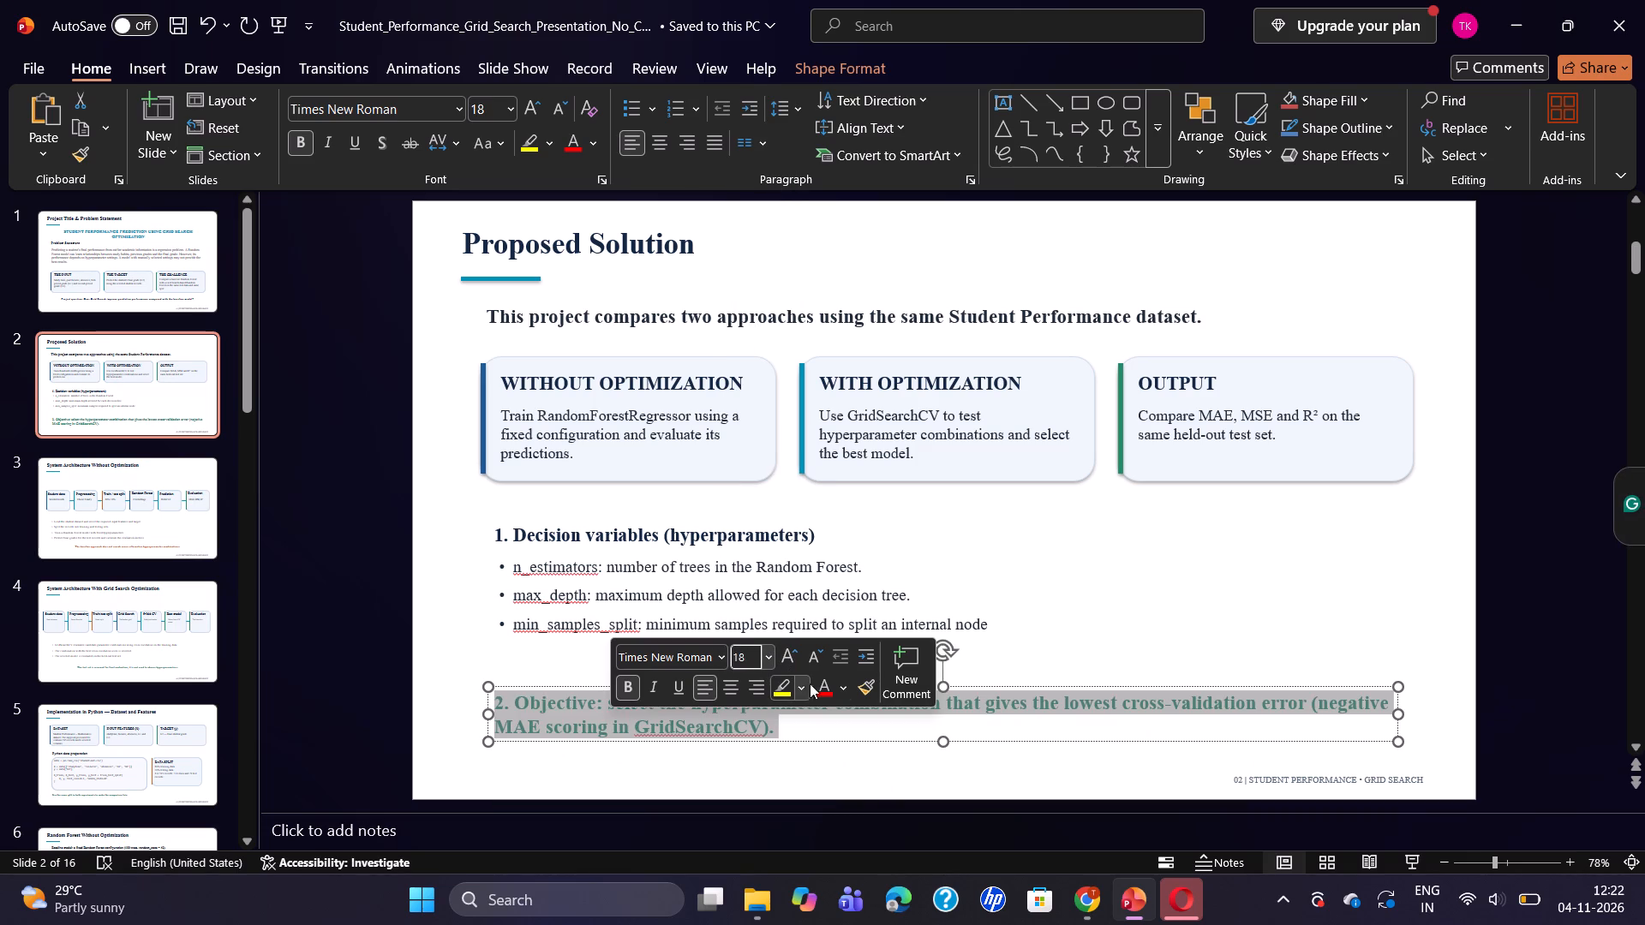
{"action": "left_click", "coordinate": [842, 686]}
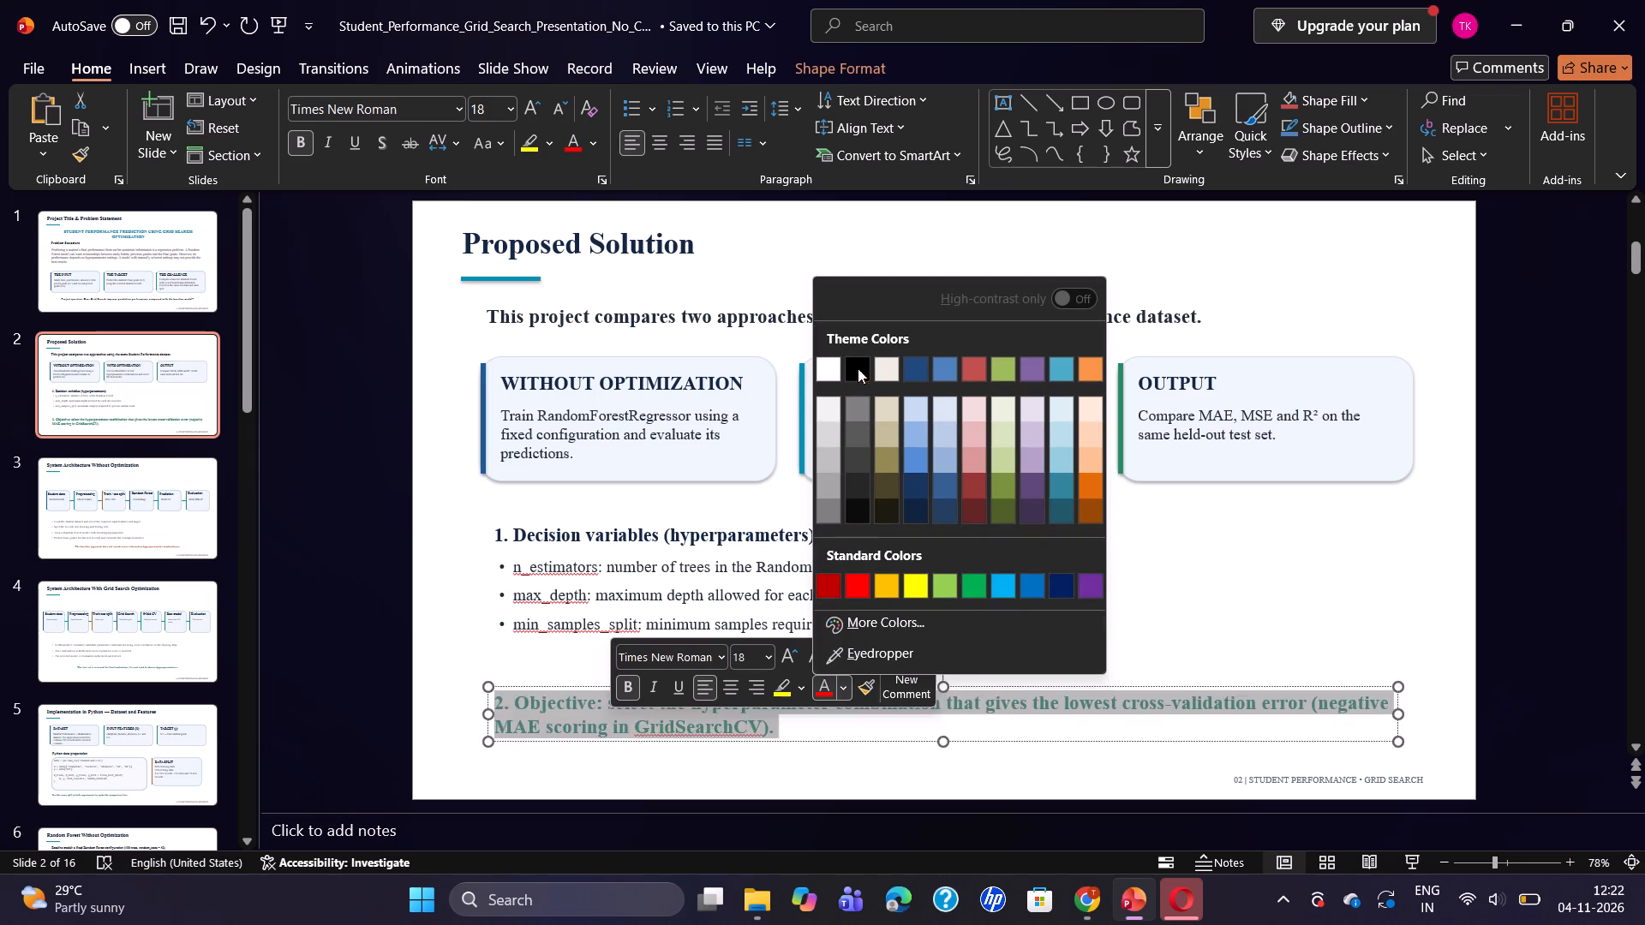
{"action": "left_click", "coordinate": [858, 366]}
{"action": "left_click", "coordinate": [810, 738]}
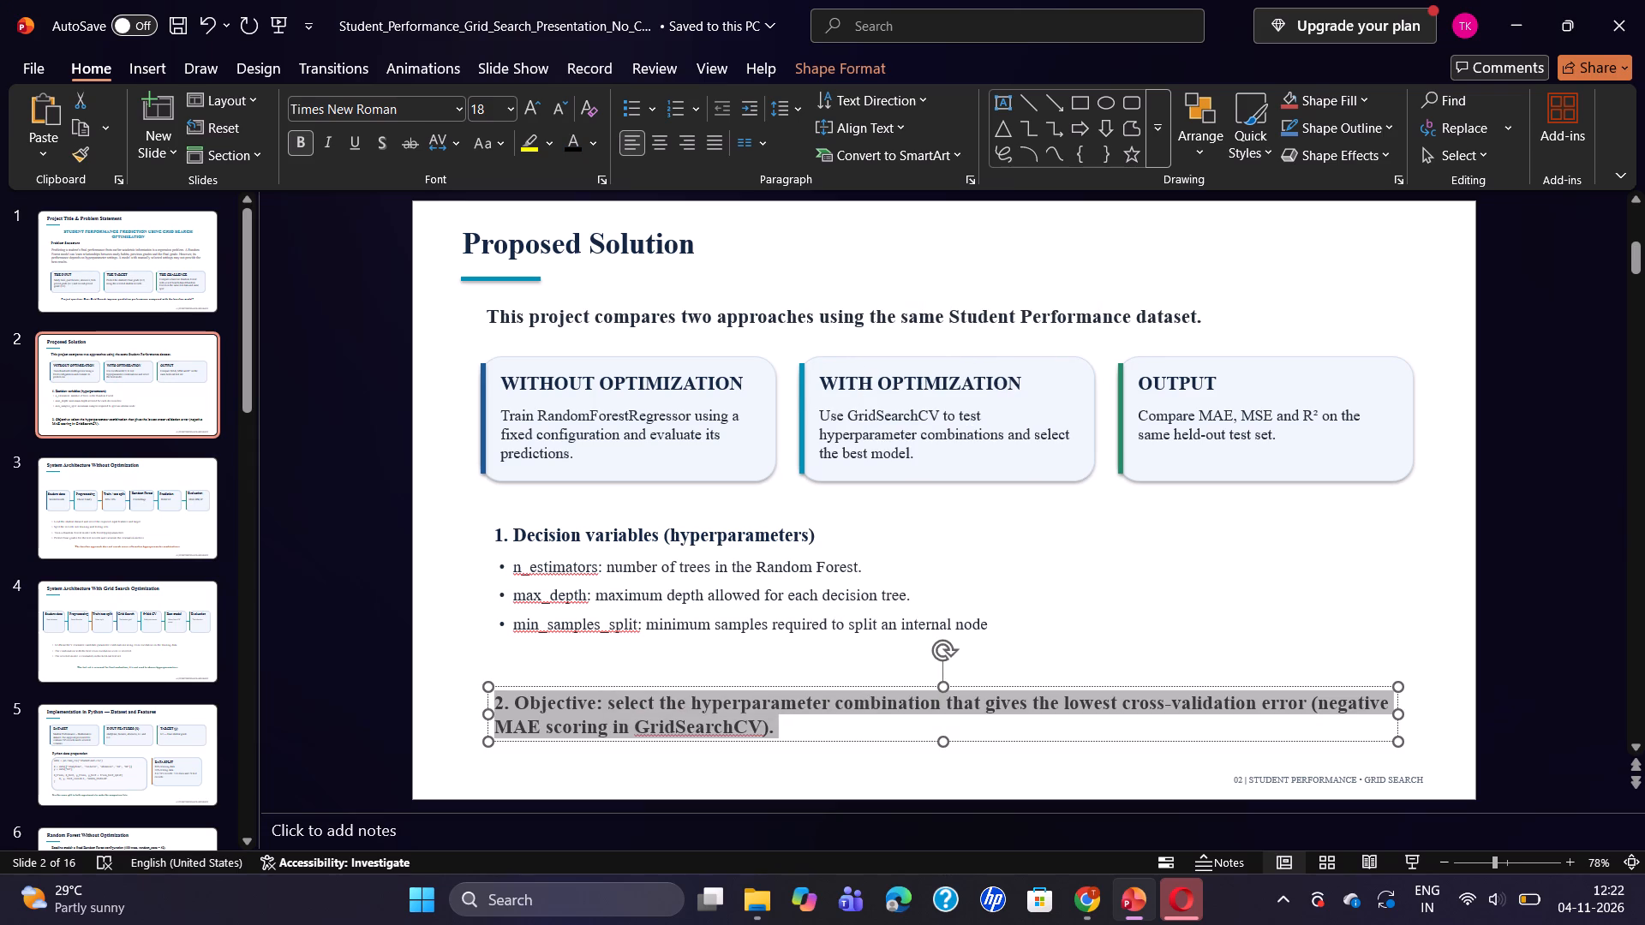
{"action": "left_click", "coordinate": [803, 733]}
Move the "2. Objective" text box slightly up toward the bullet list on slide 2.
{"action": "left_click", "coordinate": [1290, 617]}
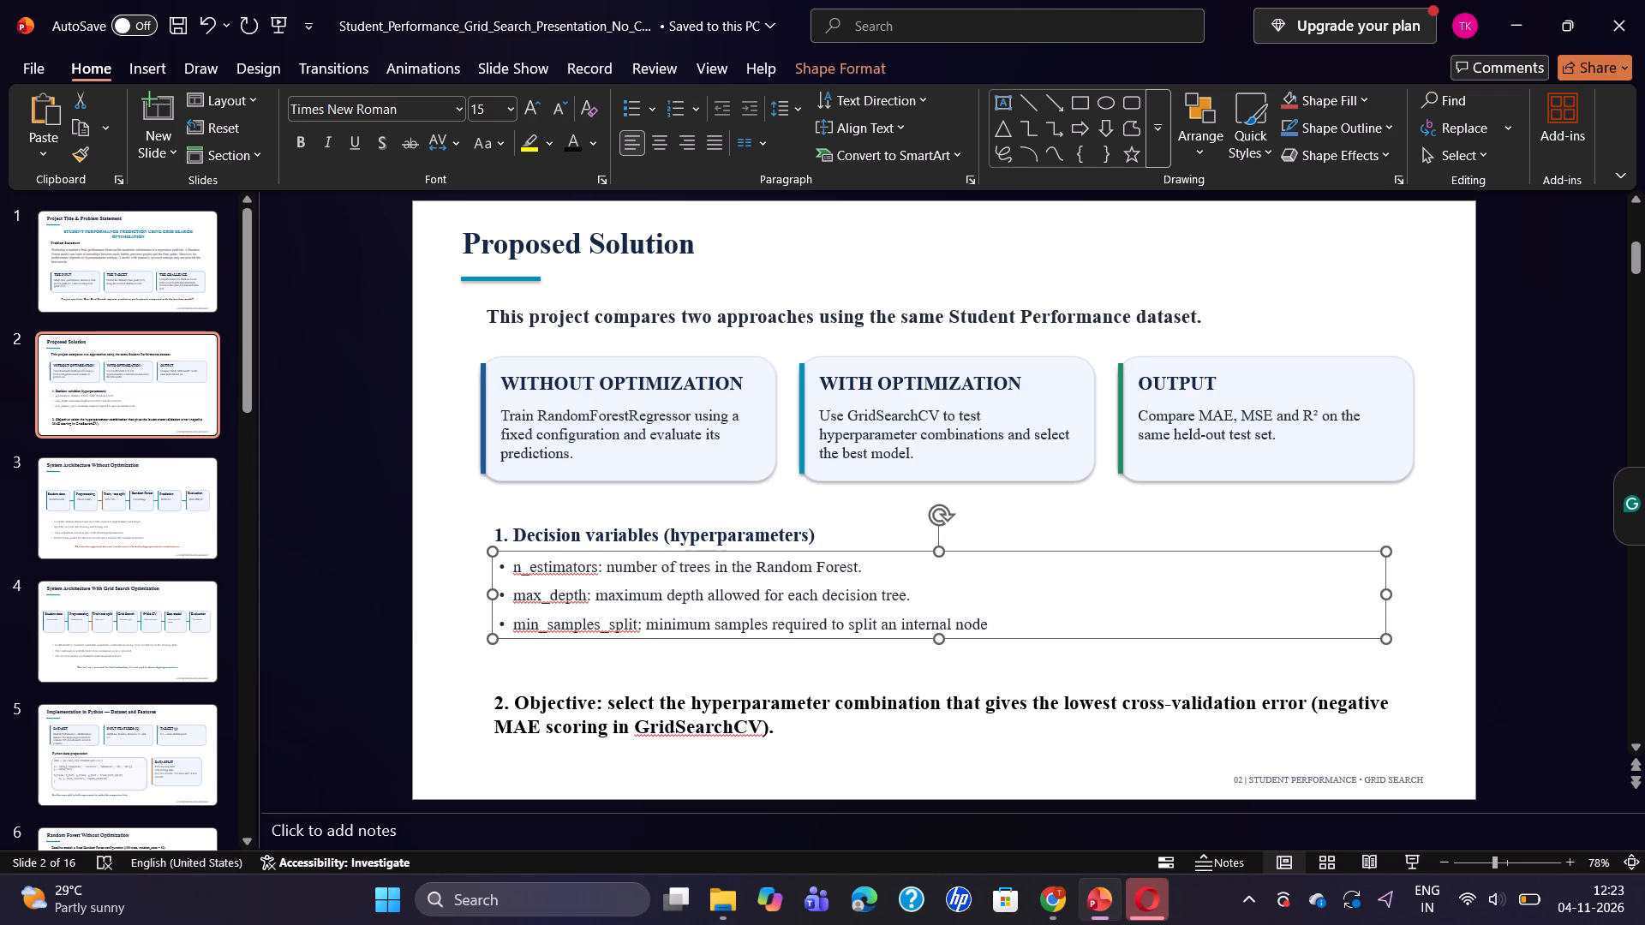
{"action": "left_click", "coordinate": [840, 734]}
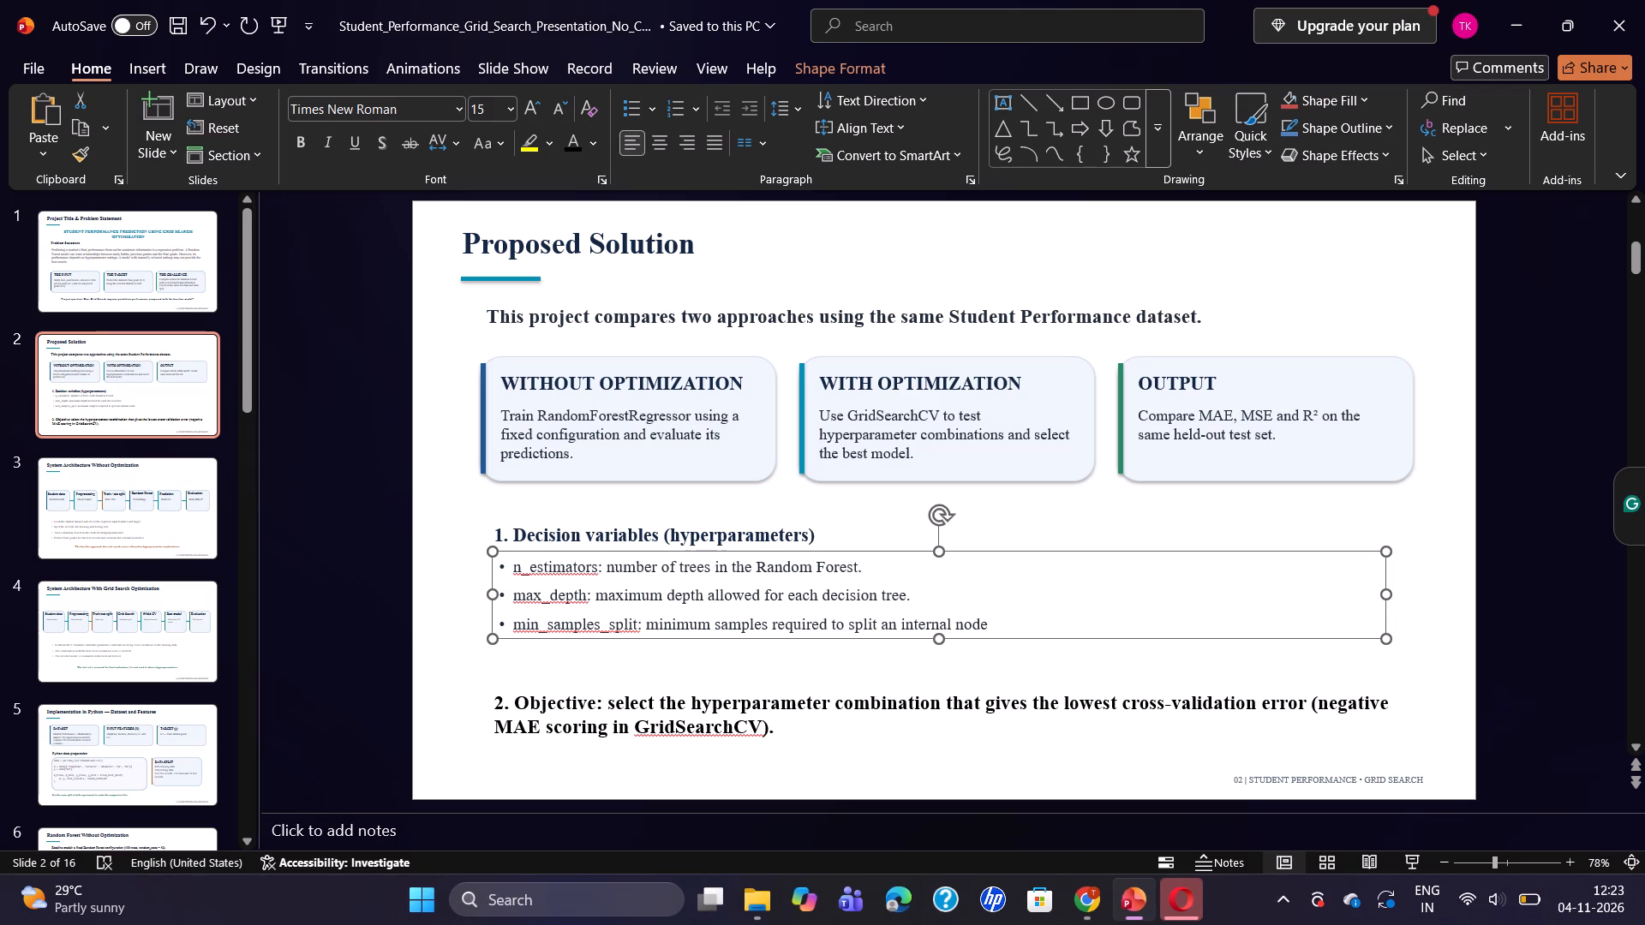
{"action": "left_click", "coordinate": [589, 686]}
{"action": "left_click_drag", "start_coordinate": [589, 686], "coordinate": [589, 671]}
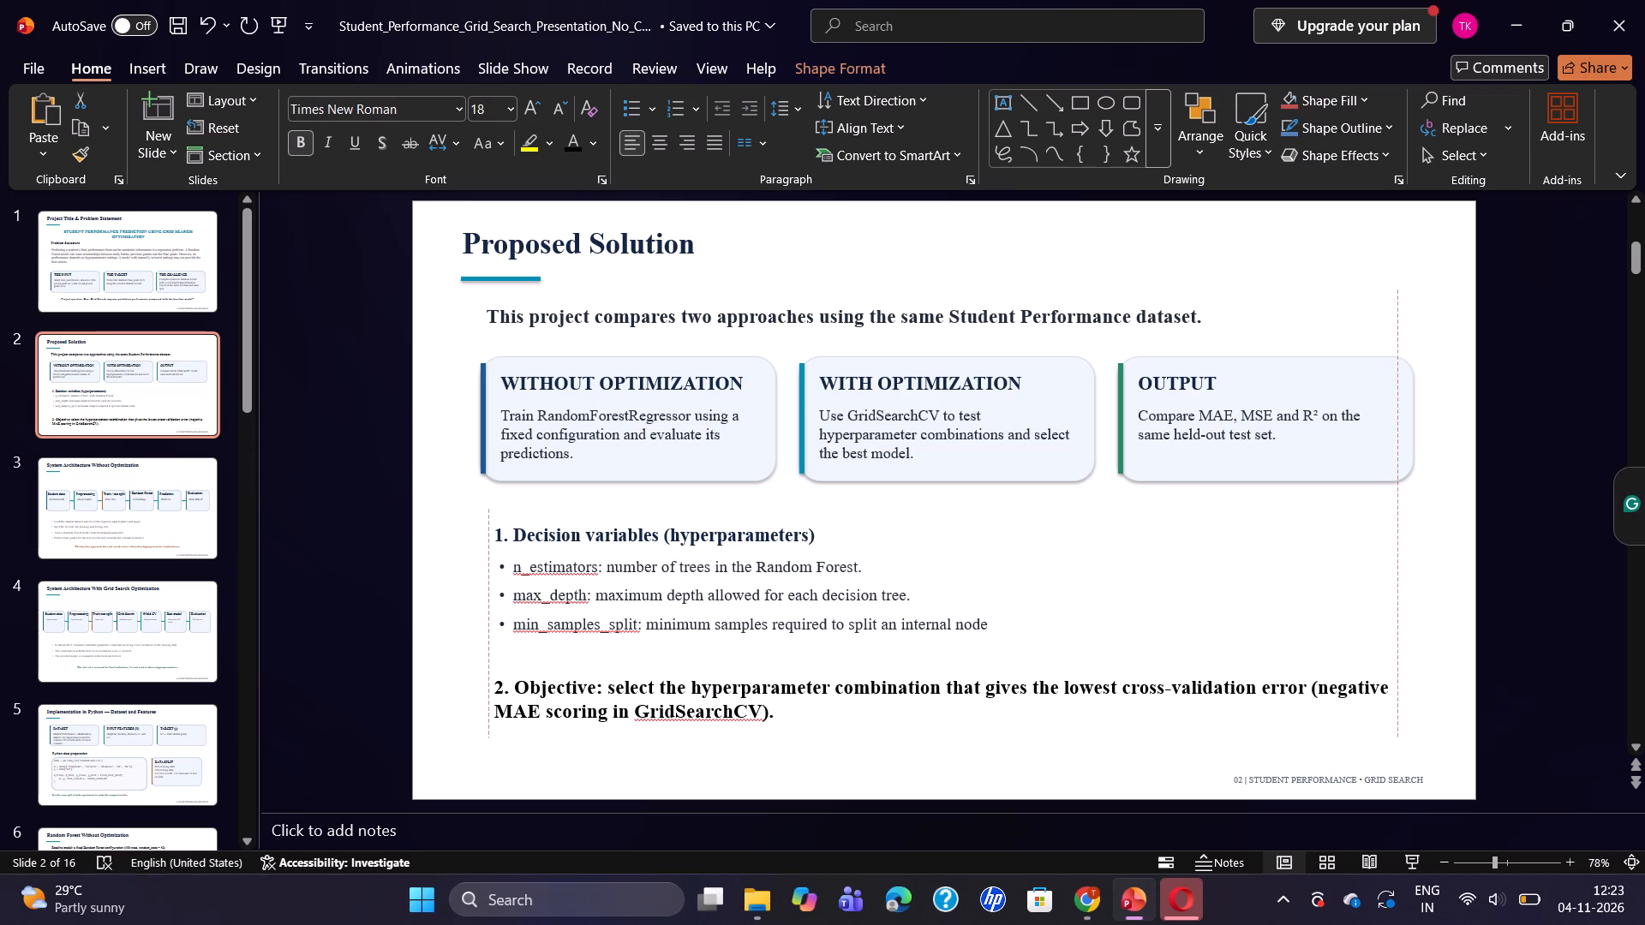
{"action": "left_click_drag", "start_coordinate": [589, 671], "coordinate": [589, 670]}
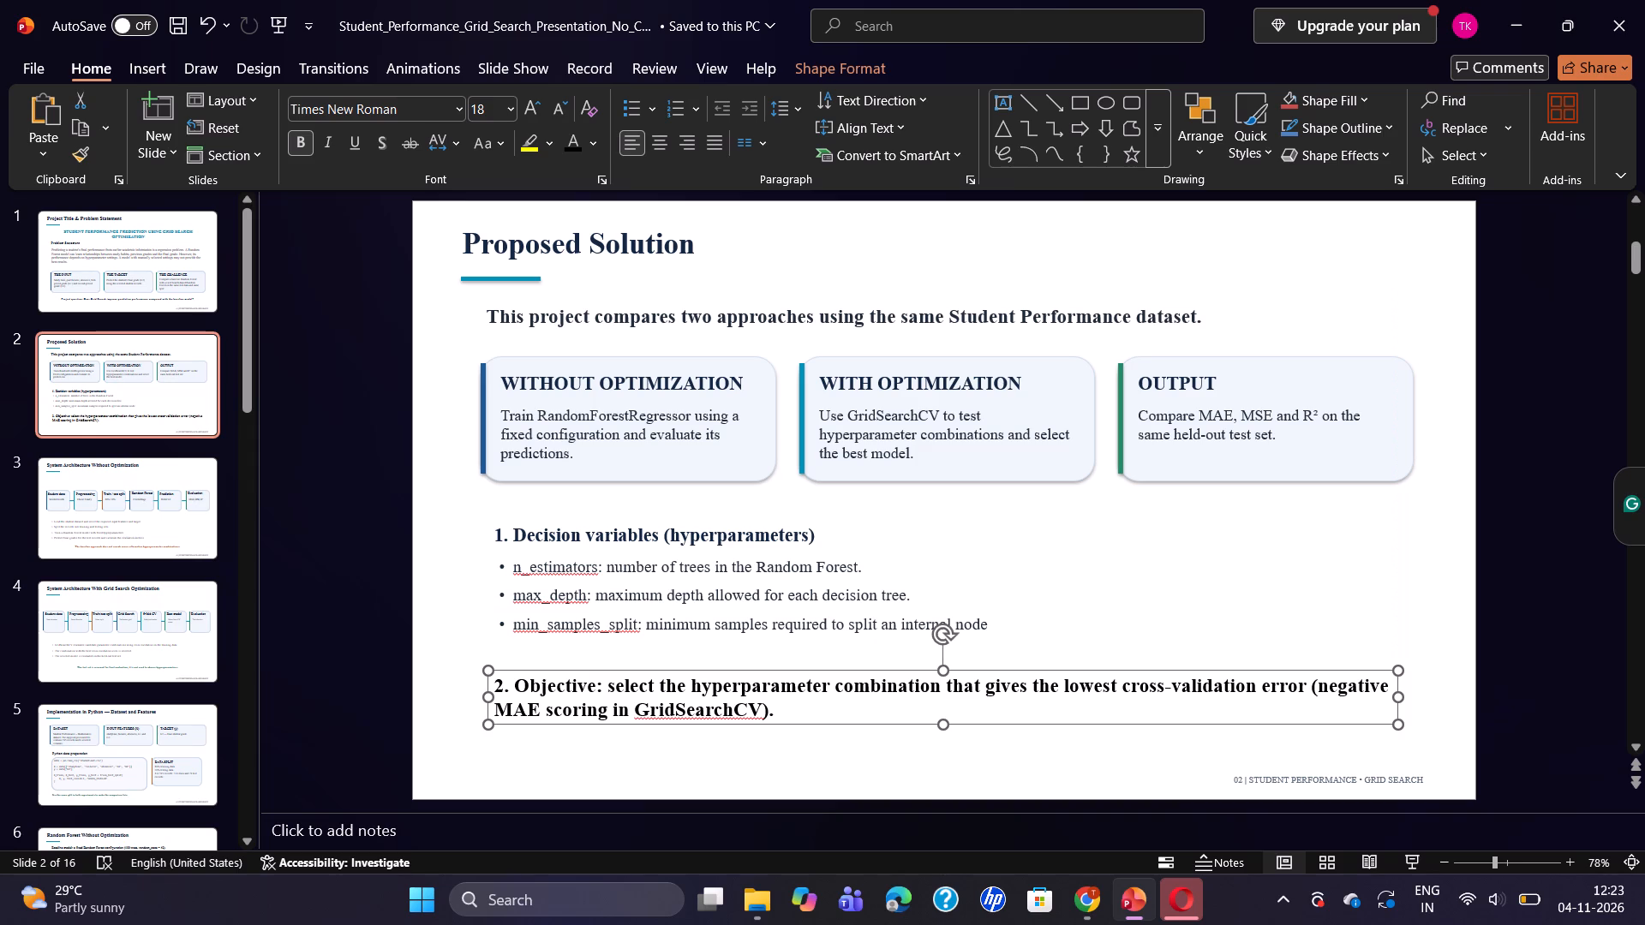
Shift the "1. Decision variables (hyperparameters)" heading and its bullet list slightly up toward the cards on slide 2.
{"action": "left_click", "coordinate": [562, 580]}
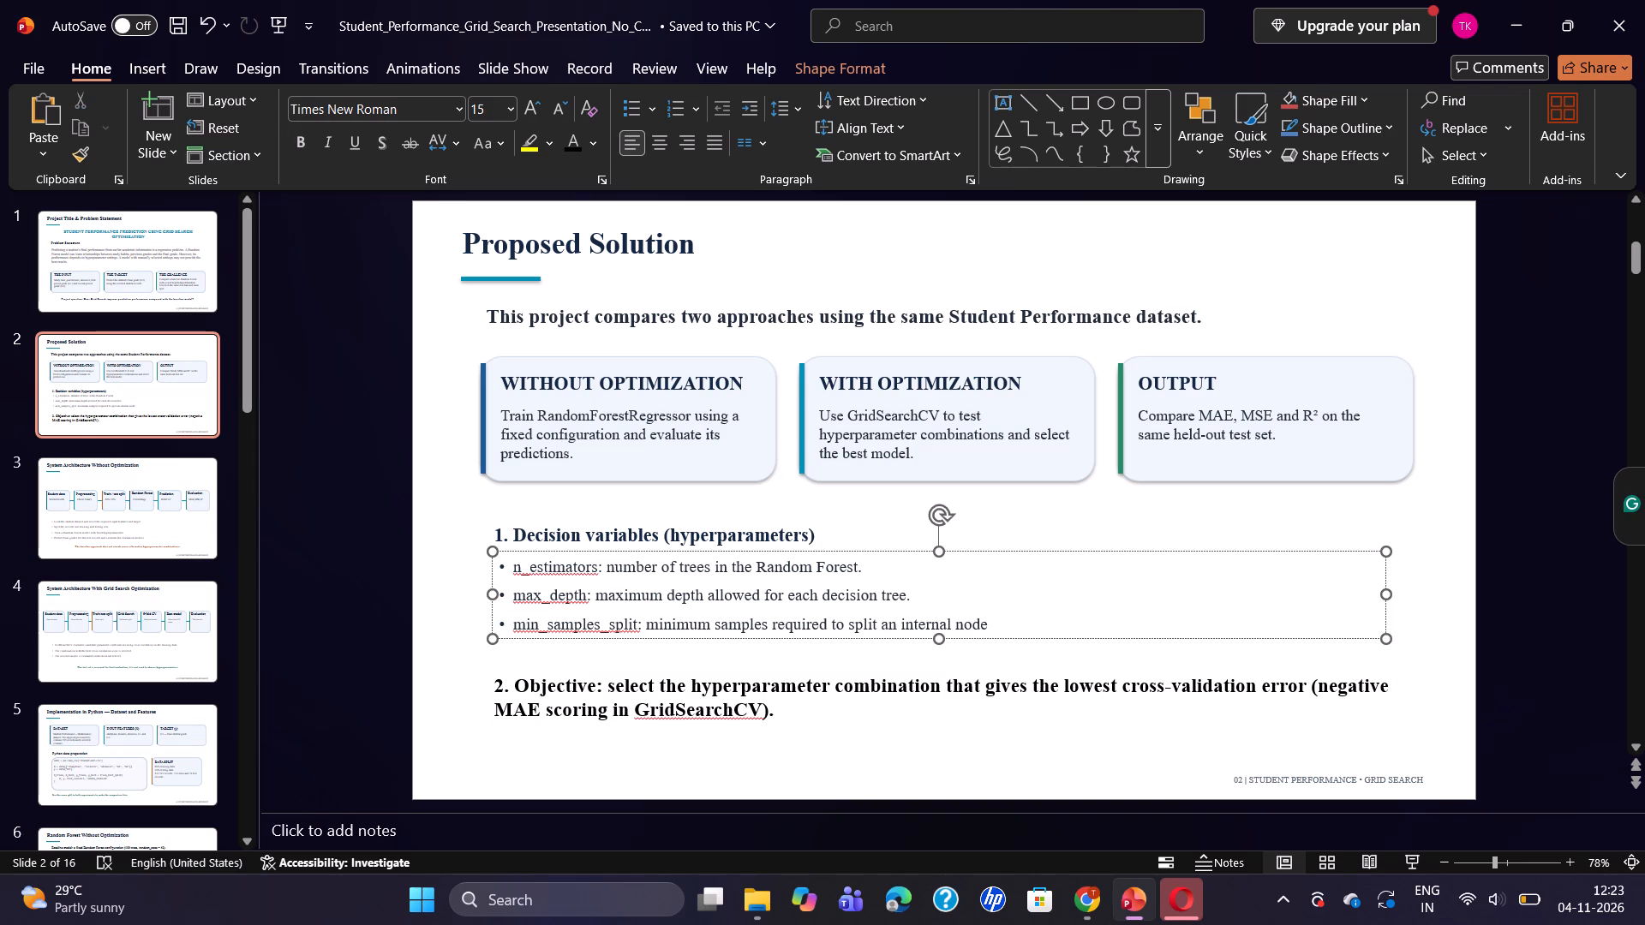
{"action": "left_click", "coordinate": [559, 533]}
{"action": "left_click", "coordinate": [557, 520]}
{"action": "left_click_drag", "start_coordinate": [557, 520], "coordinate": [557, 510]}
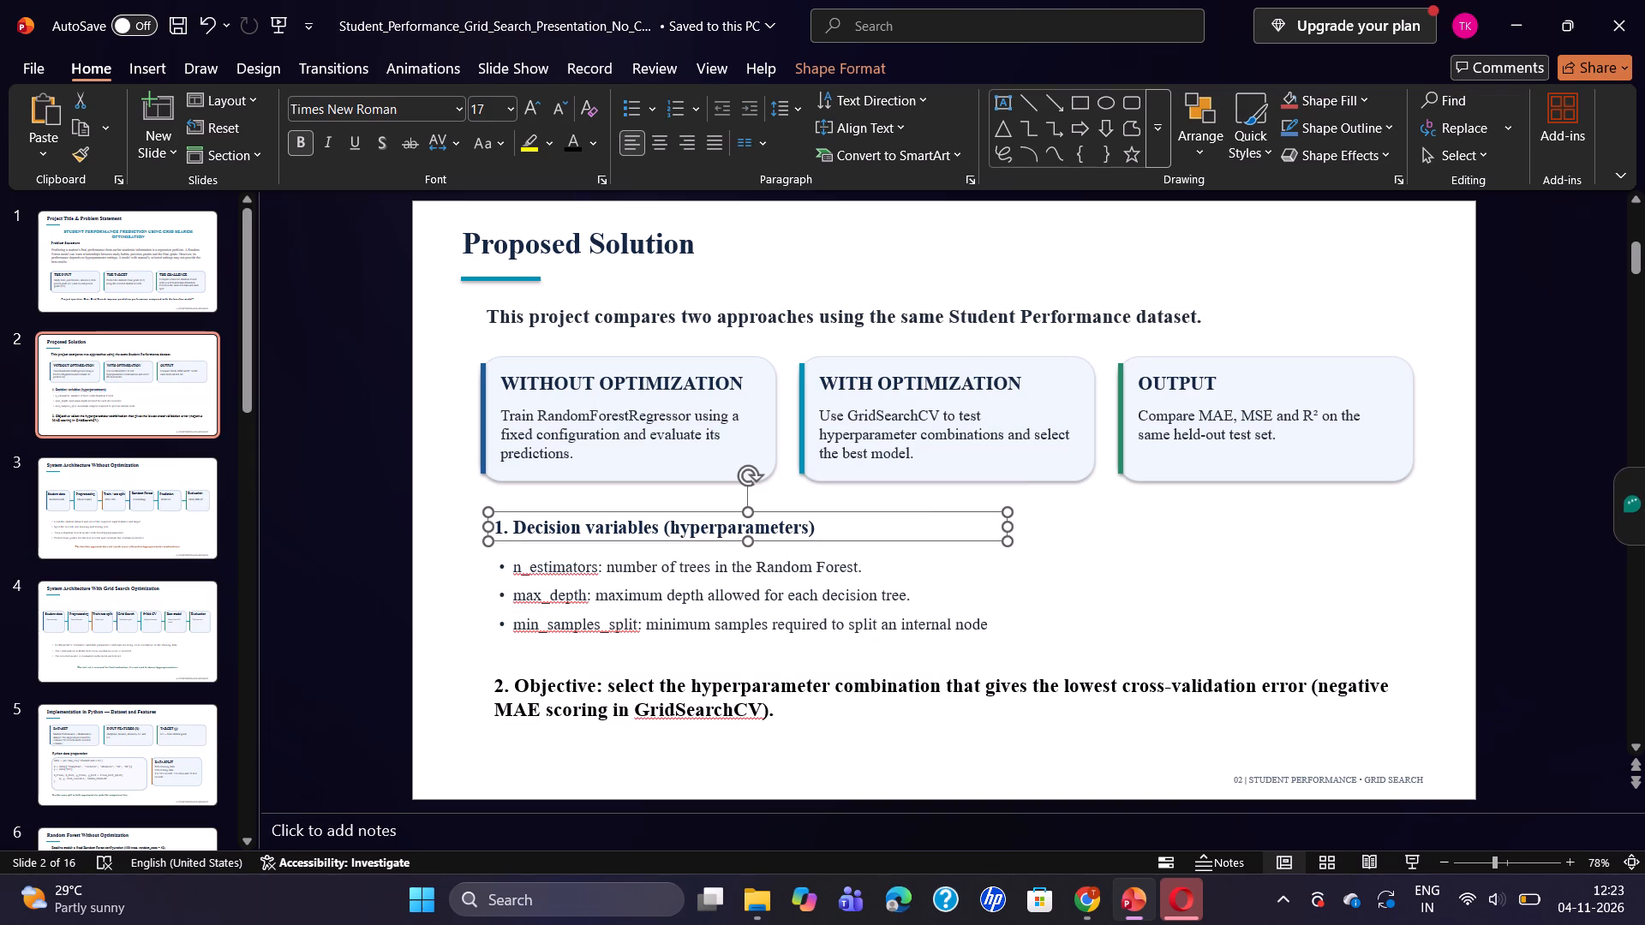
Move the hyperparameter bullet list on slide 2 slightly up toward the "1. Decision variables (hyperparameters)" heading.
{"action": "left_click", "coordinate": [561, 594]}
{"action": "left_click", "coordinate": [566, 551]}
{"action": "left_click", "coordinate": [566, 551]}
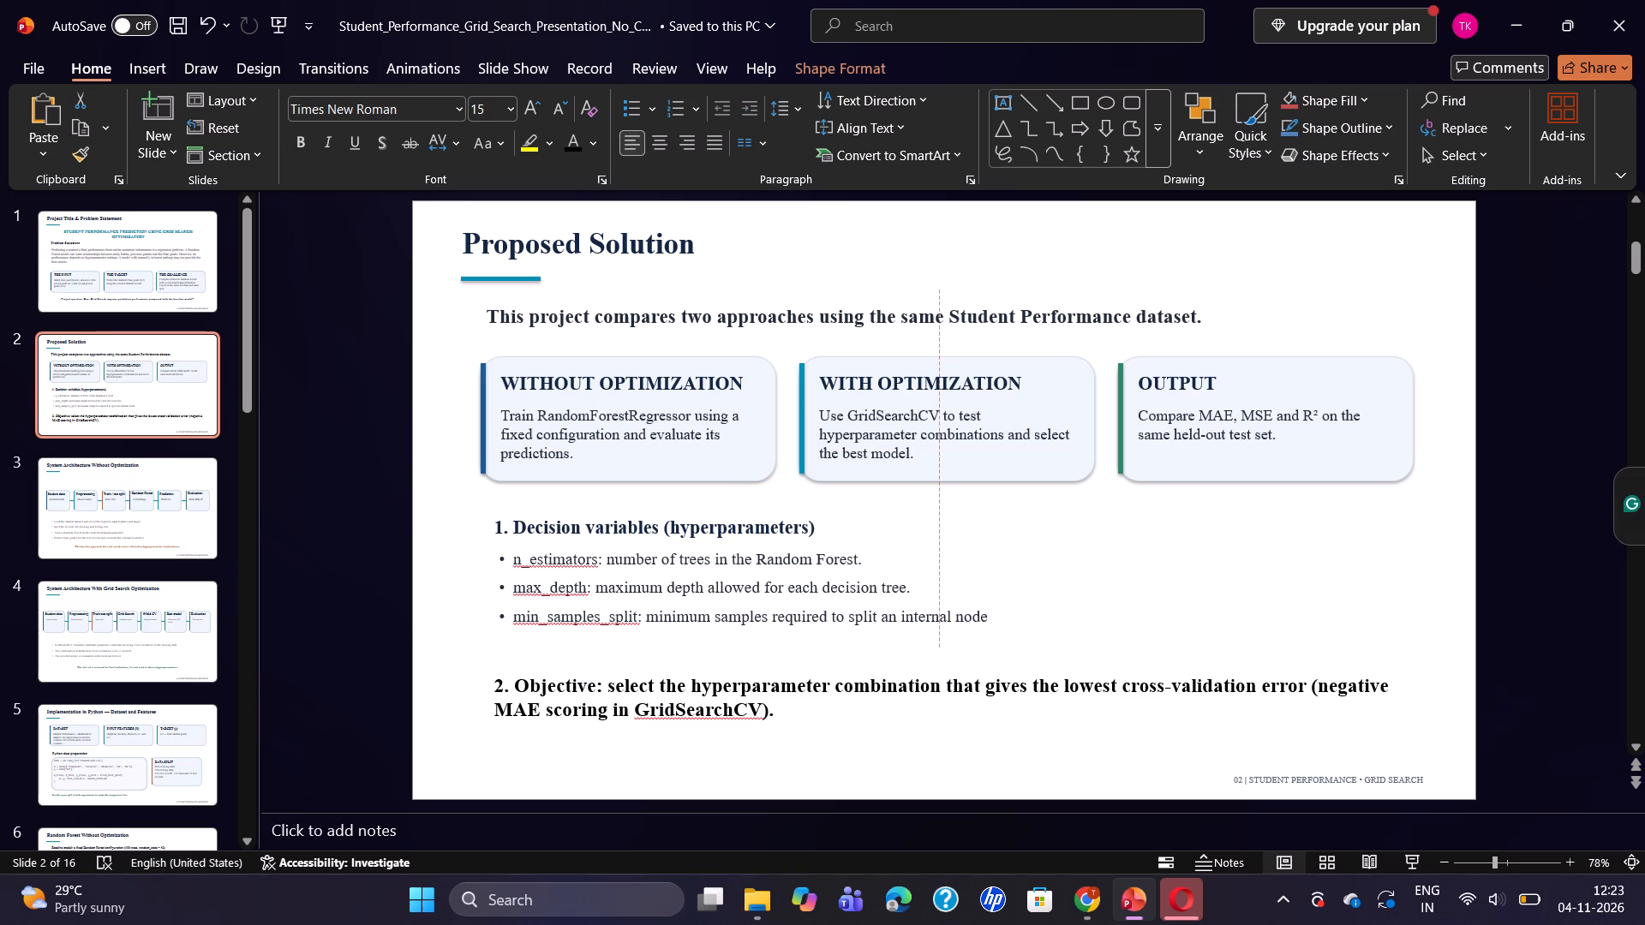
Move the "2. Objective" text box further up on slide 2, closer beneath the hyperparameter bullet list.
{"action": "left_click", "coordinate": [564, 695]}
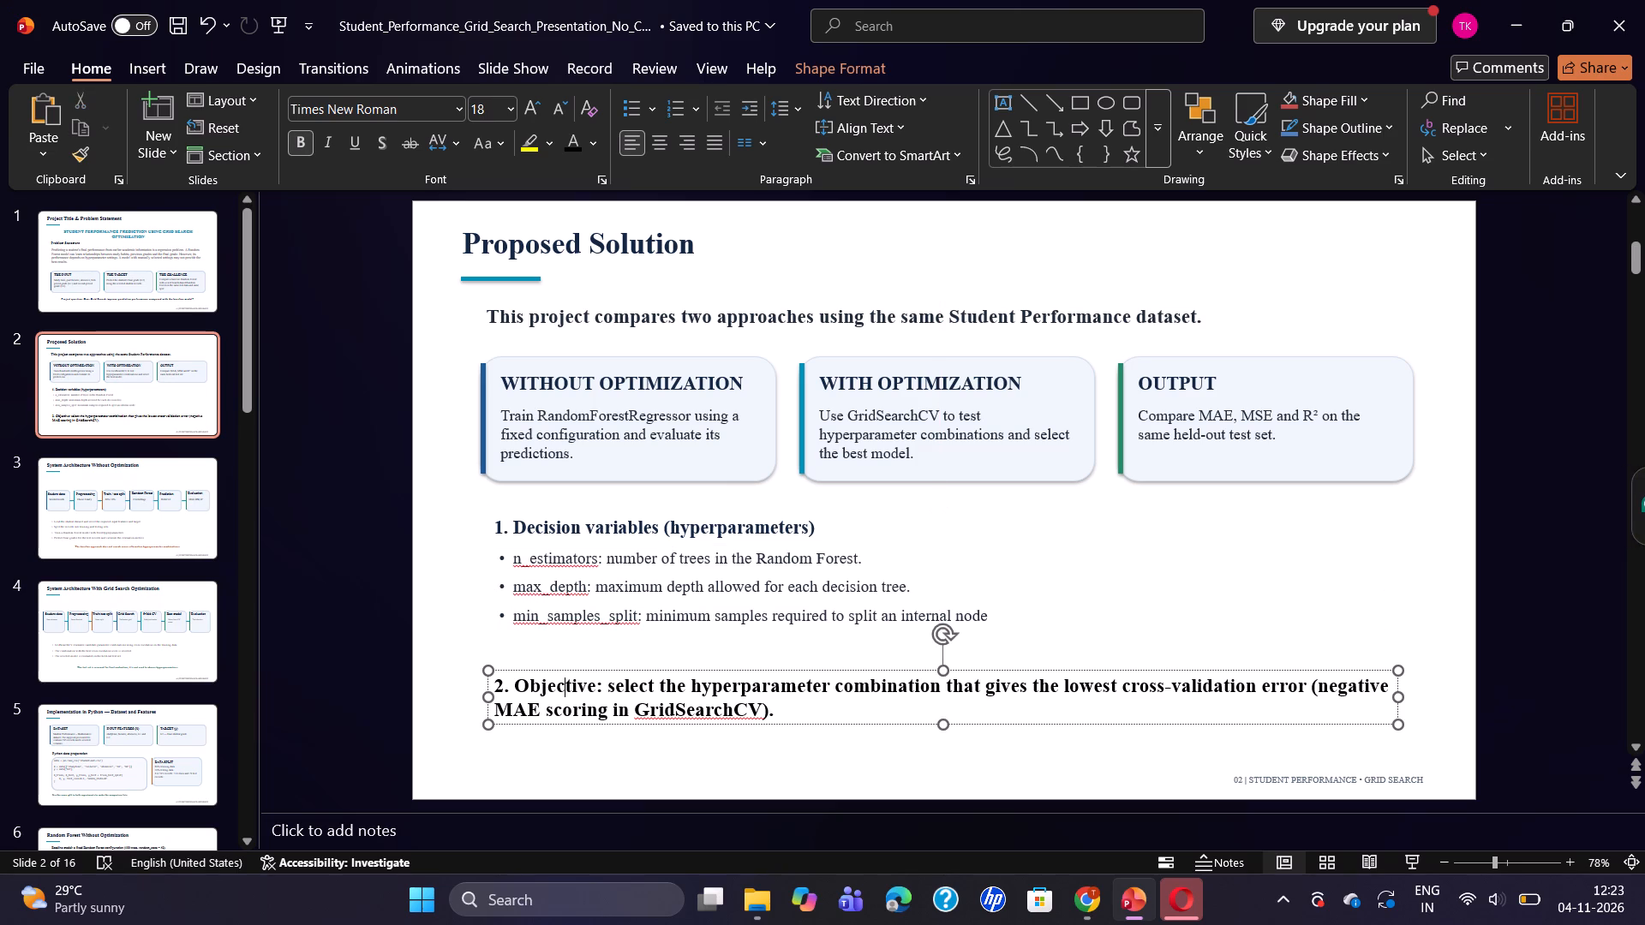
{"action": "left_click", "coordinate": [567, 668]}
{"action": "left_click_drag", "start_coordinate": [567, 668], "coordinate": [567, 653]}
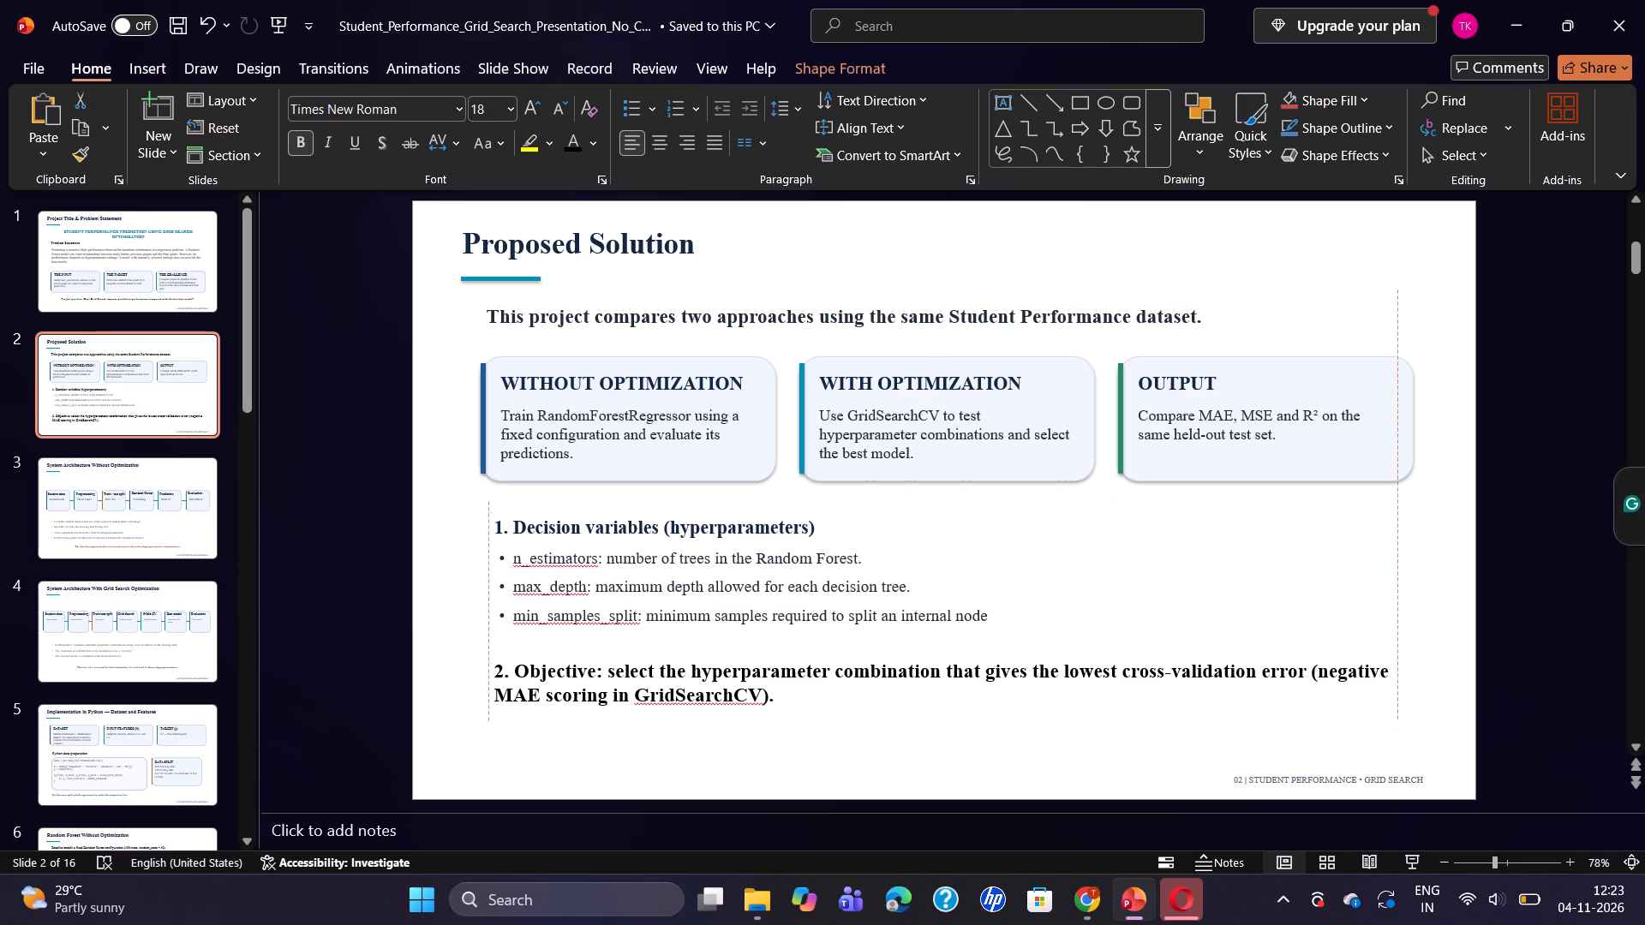
{"action": "left_click_drag", "start_coordinate": [567, 653], "coordinate": [567, 647]}
{"action": "left_click", "coordinate": [802, 695]}
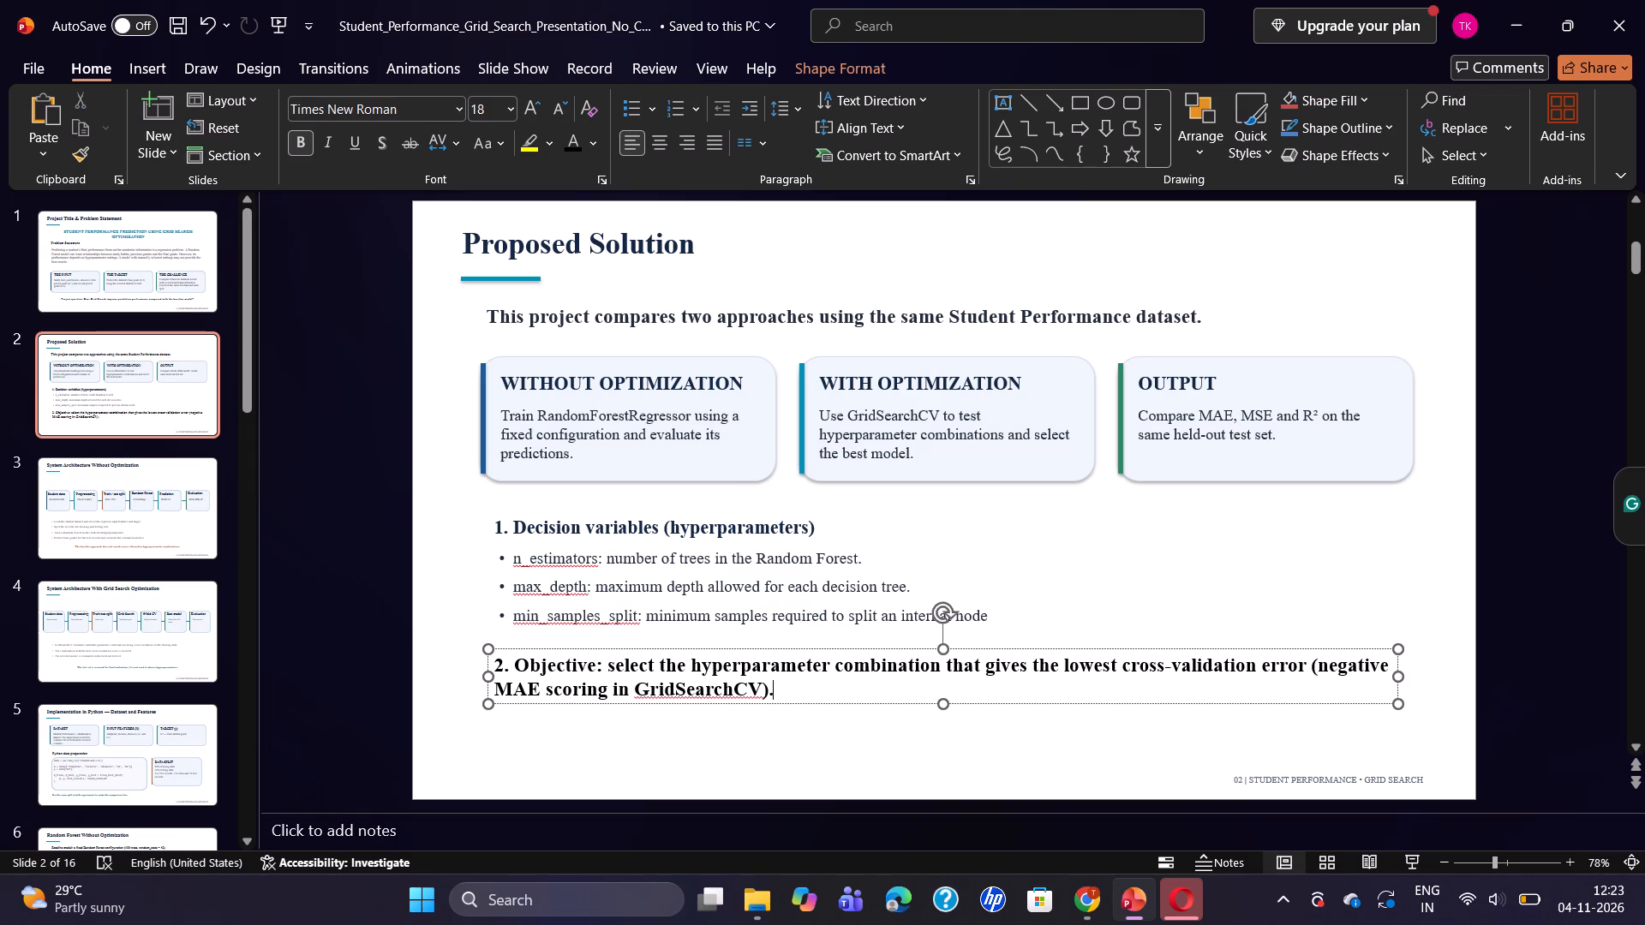
{"action": "left_click", "coordinate": [800, 736]}
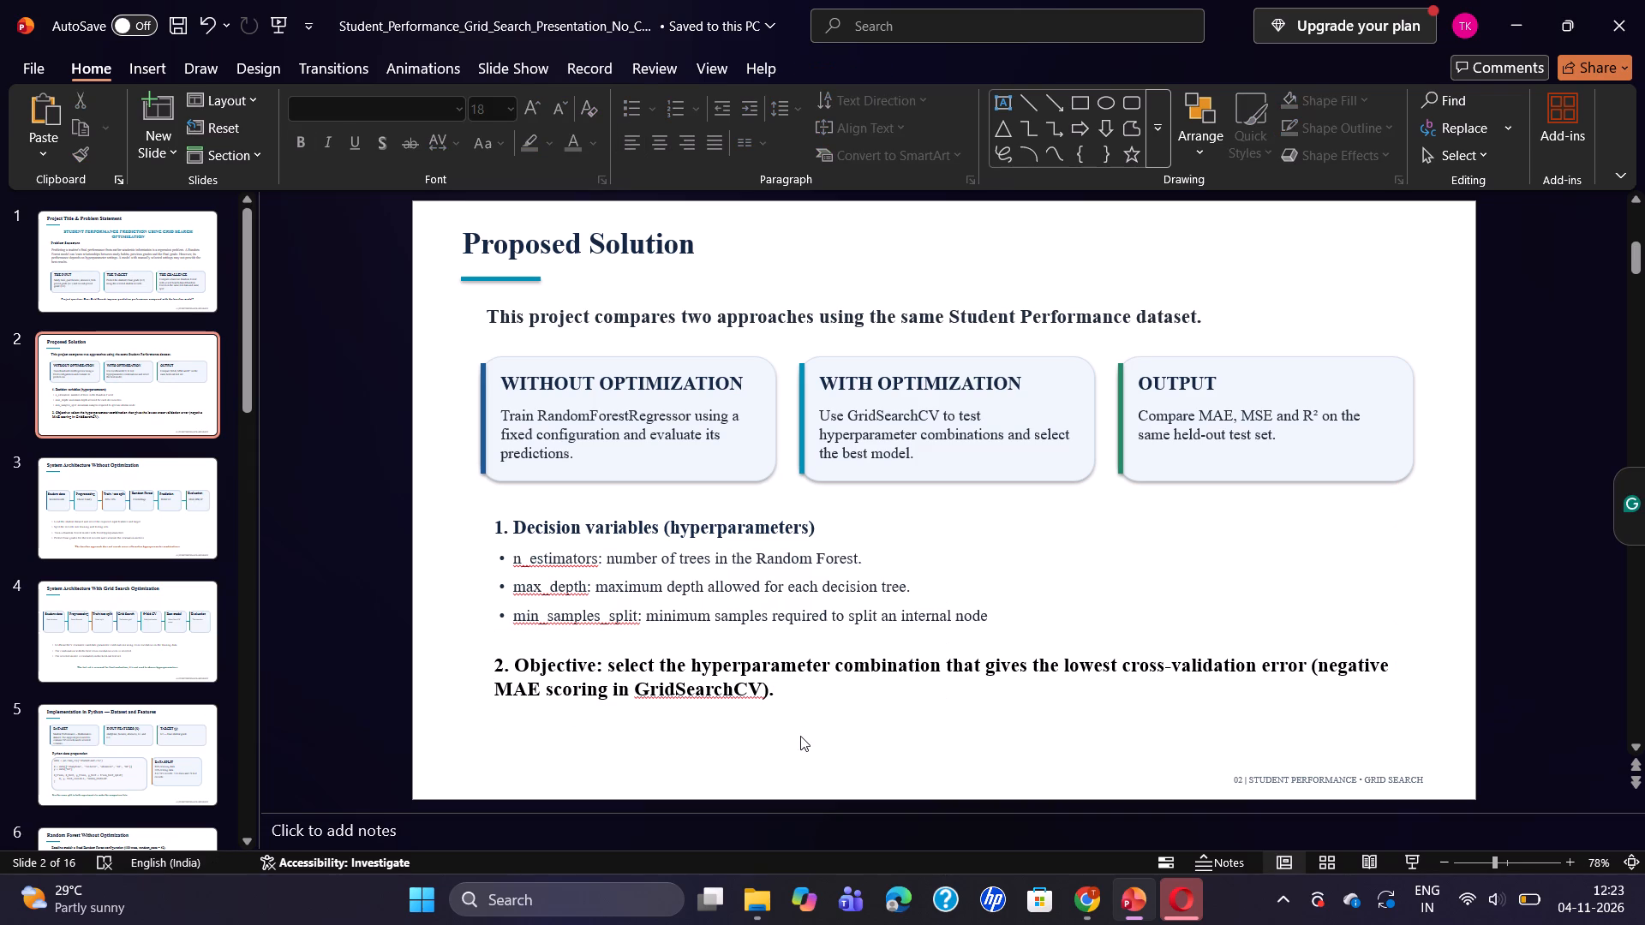
Add two new empty lines after "GridSearchCV)." at the end of the "2. Objective" statement on slide 2.
{"action": "left_click", "coordinate": [786, 688]}
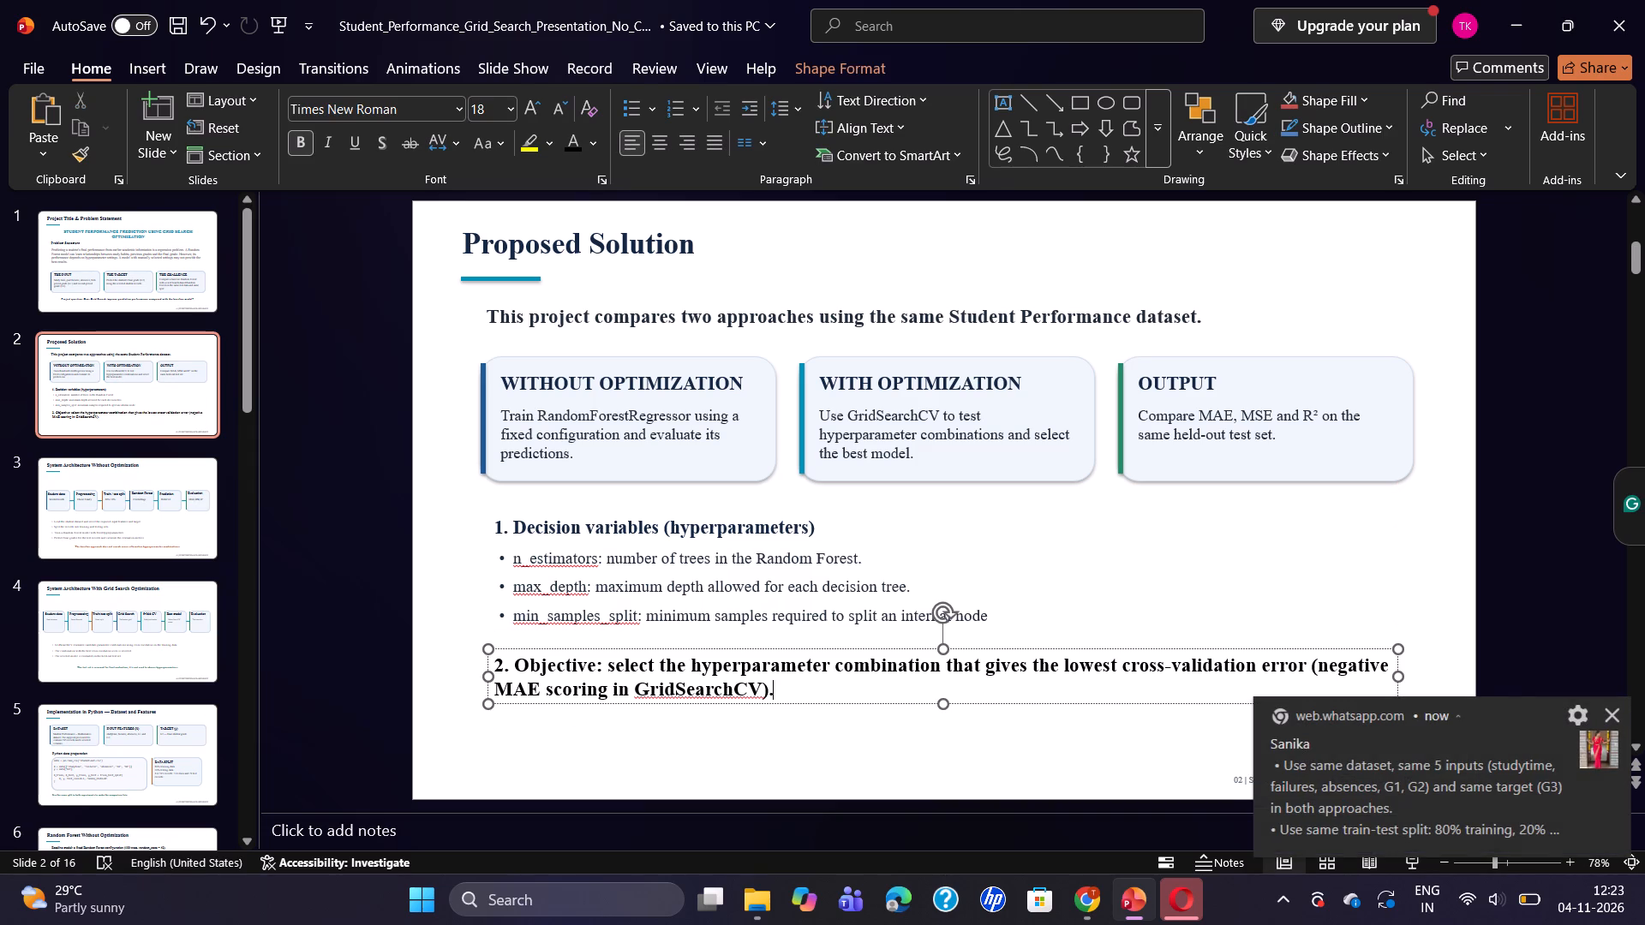
{"action": "key", "text": "Return"}
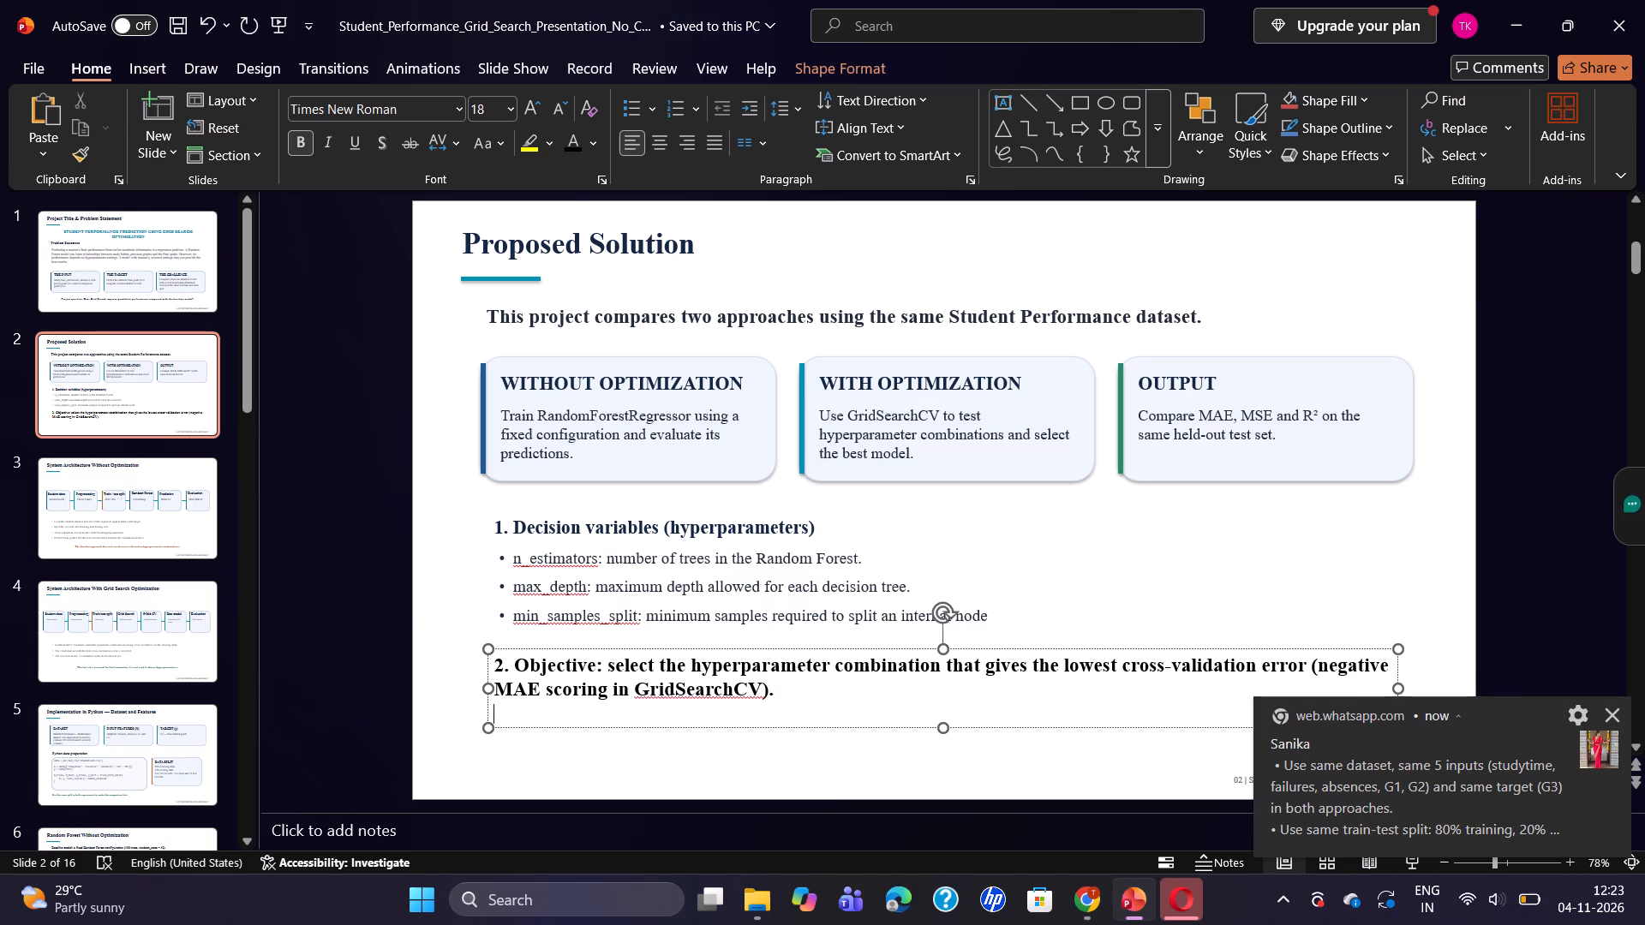
{"action": "key", "text": "Return"}
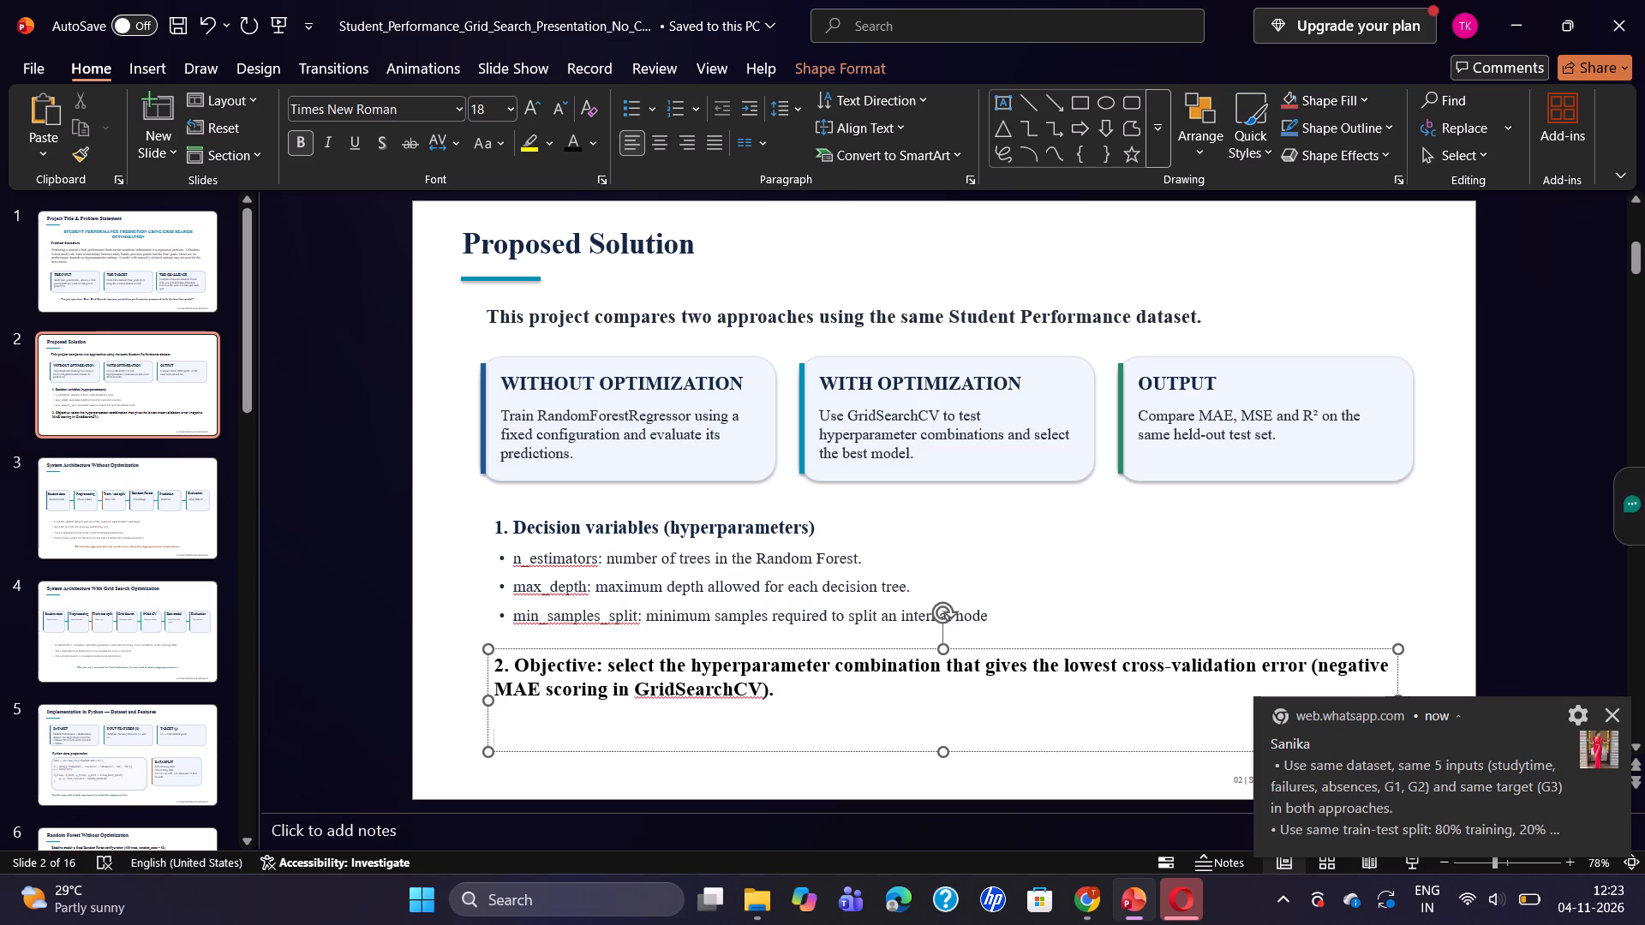
{"action": "key", "text": "Page_Down"}
{"action": "key", "text": "Delete"}
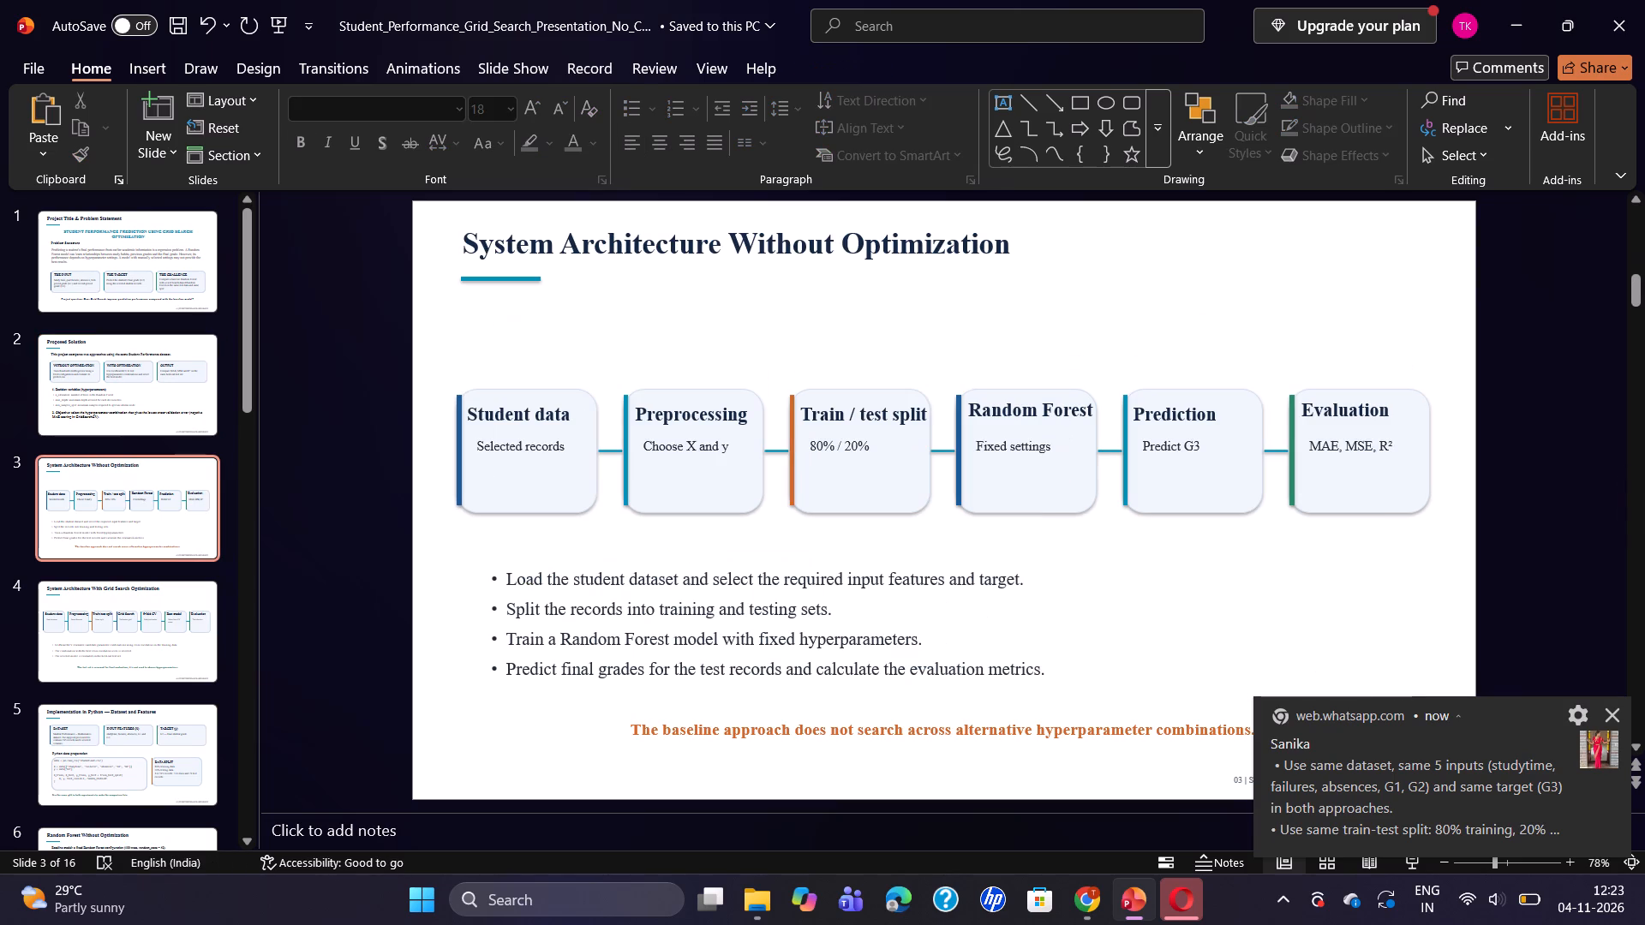
{"action": "left_click", "coordinate": [174, 385]}
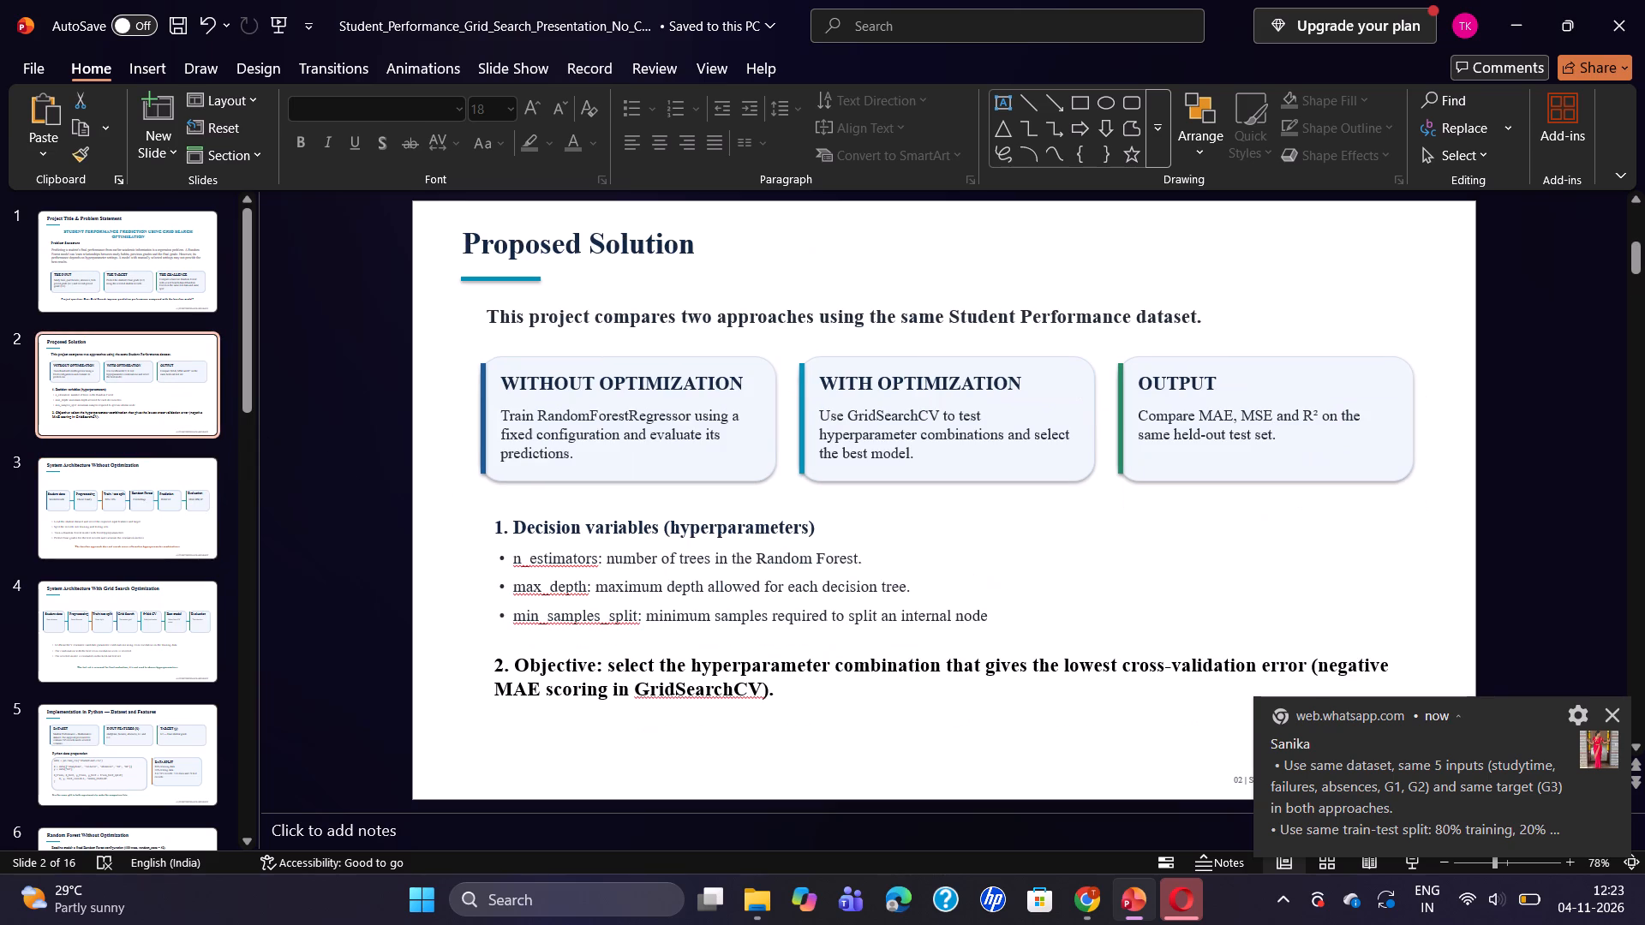
Add an empty line after the "2. Objective" statement in its text box on slide 2.
{"action": "left_click", "coordinate": [817, 698]}
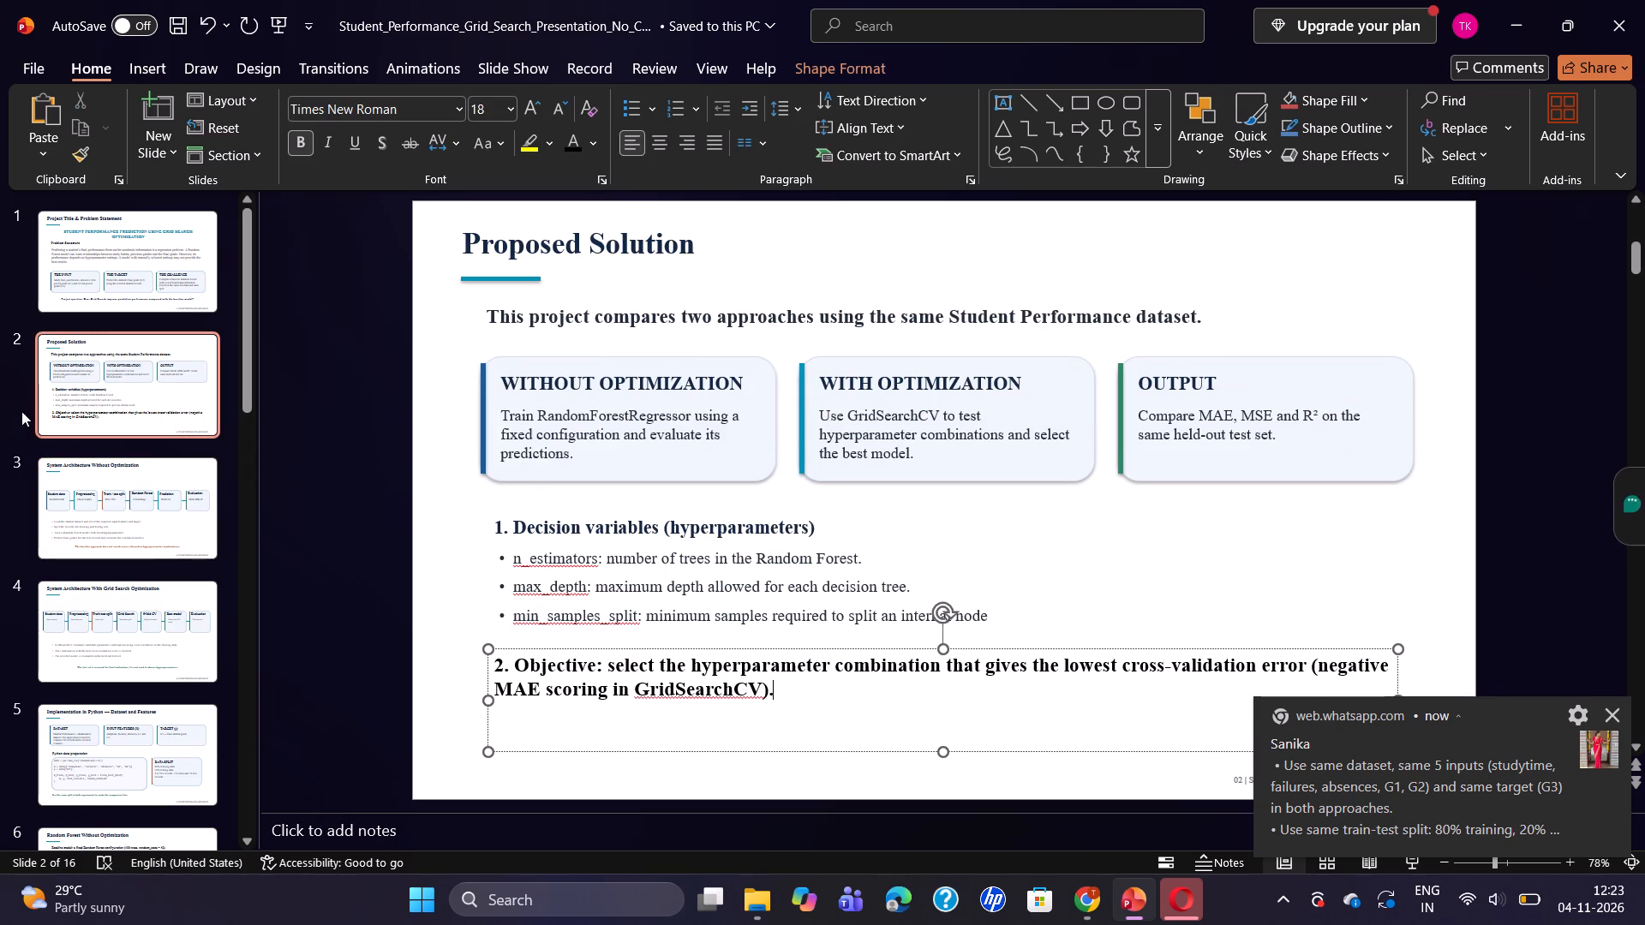
{"action": "left_click", "coordinate": [54, 493]}
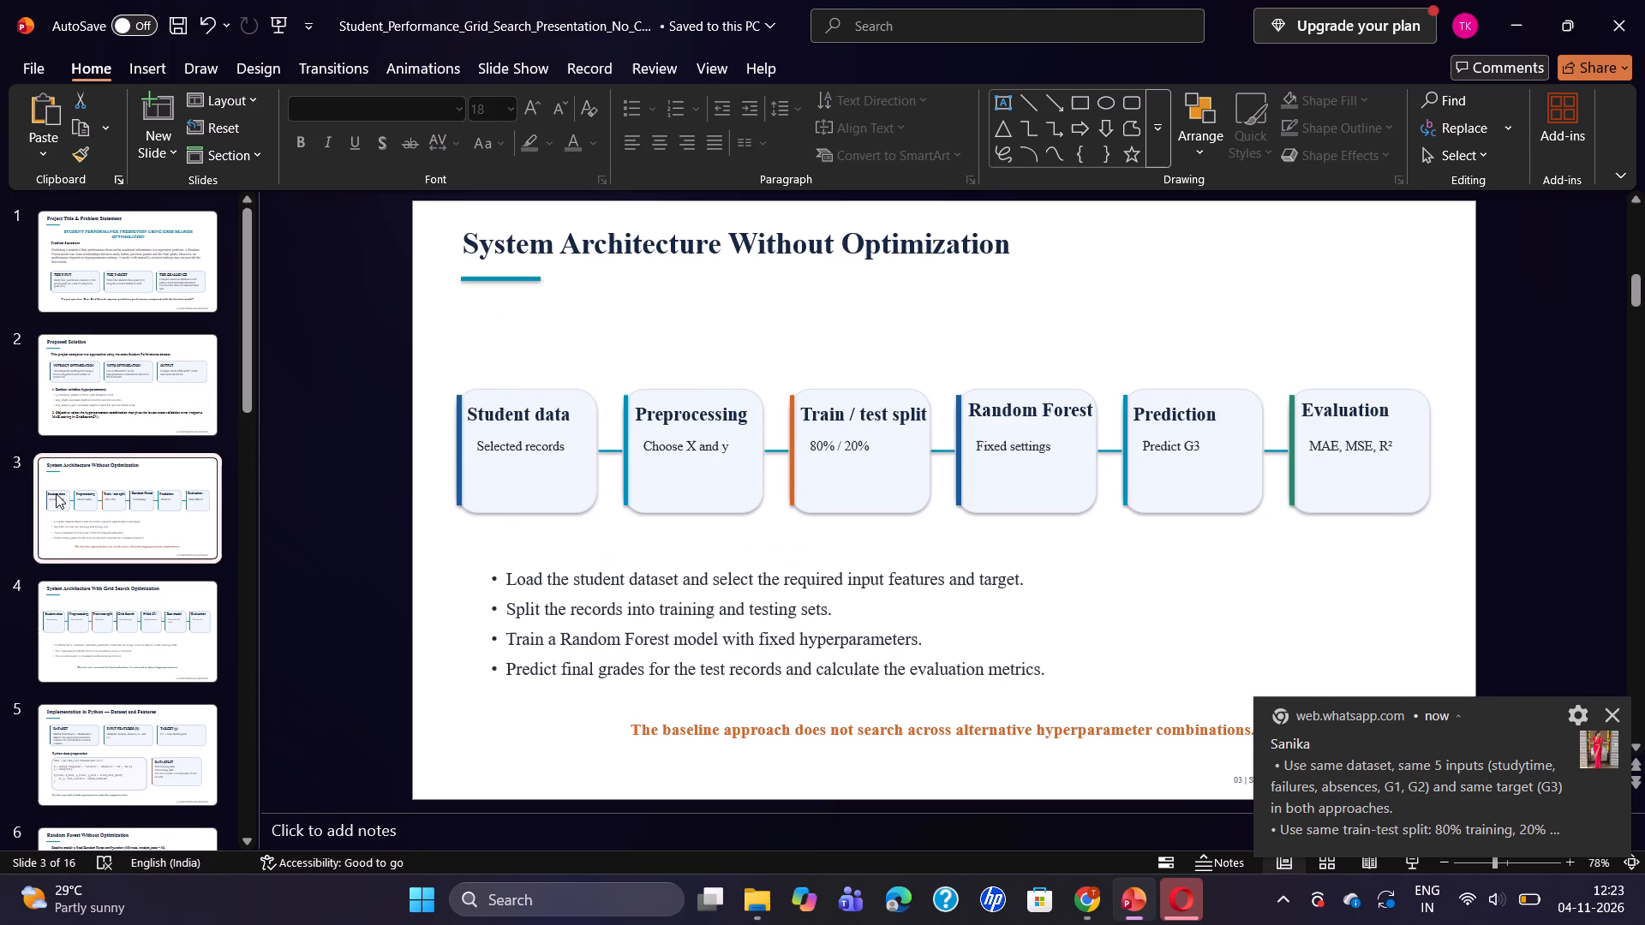
{"action": "left_click", "coordinate": [80, 394]}
{"action": "left_click", "coordinate": [794, 683]}
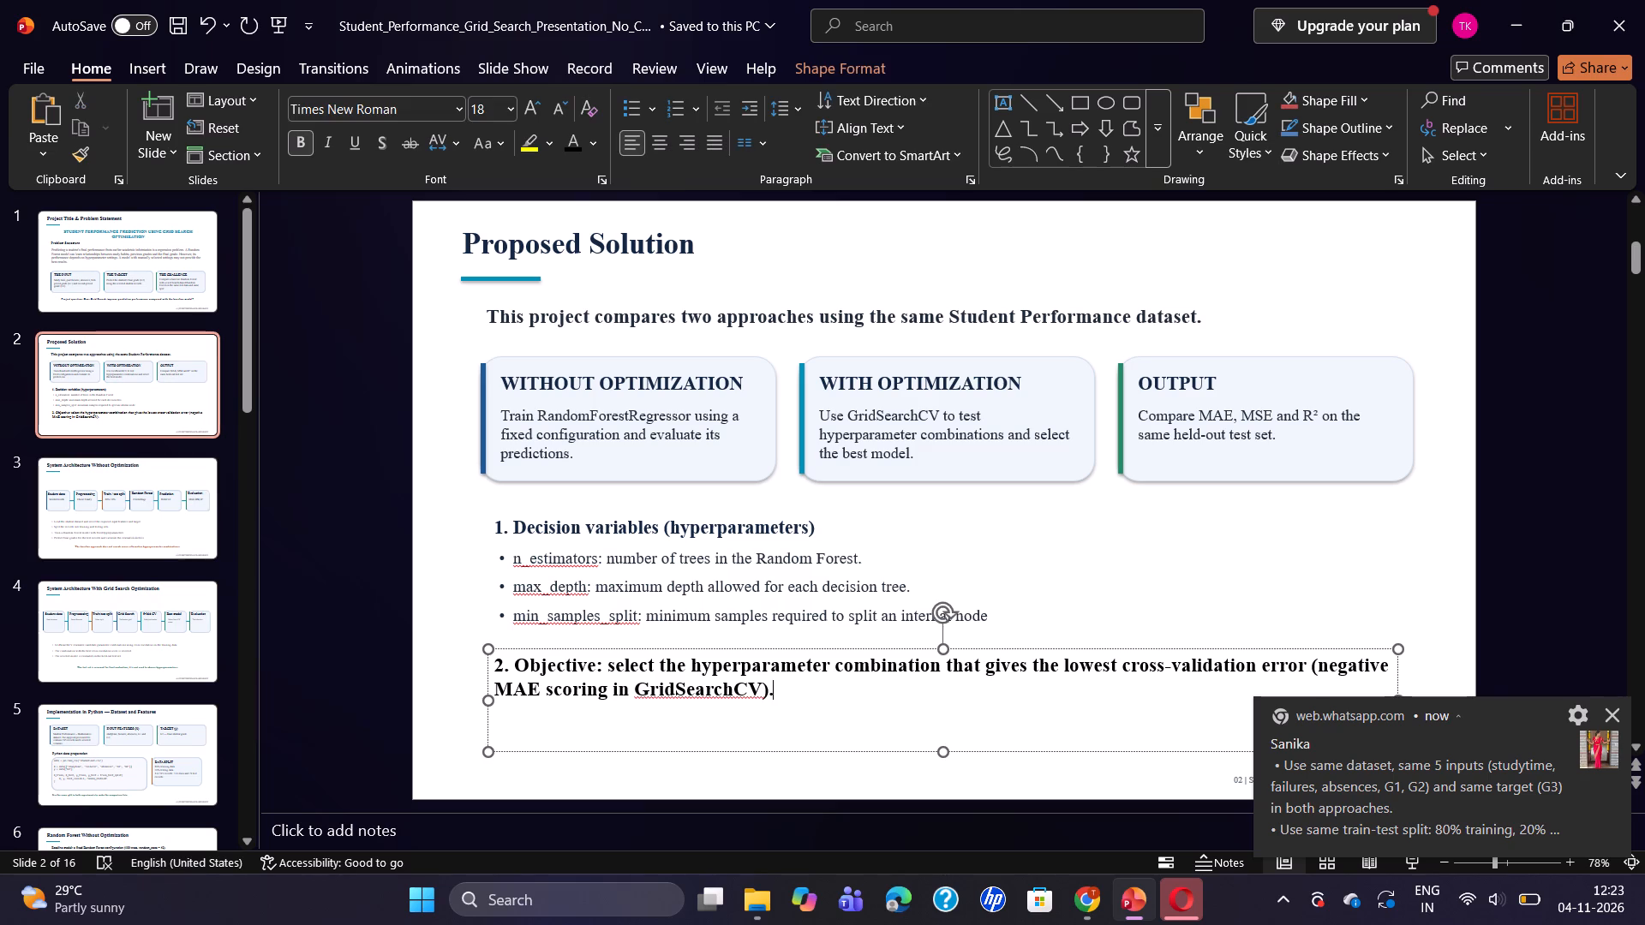
{"action": "key", "text": "Return"}
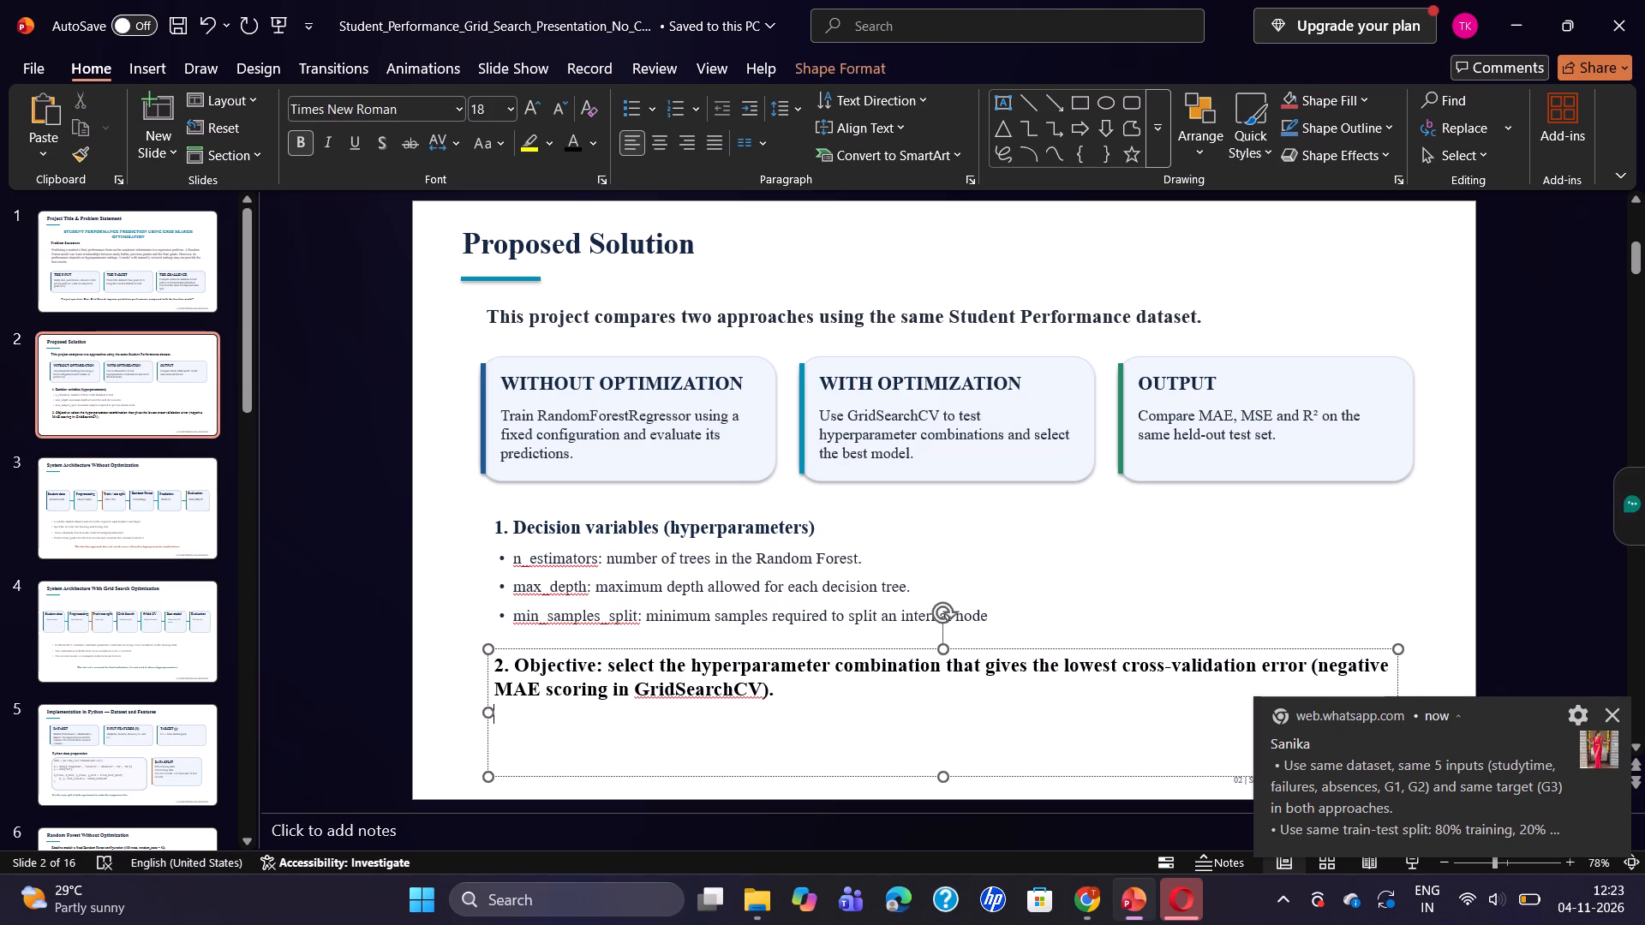
{"action": "key", "text": "Page_Down"}
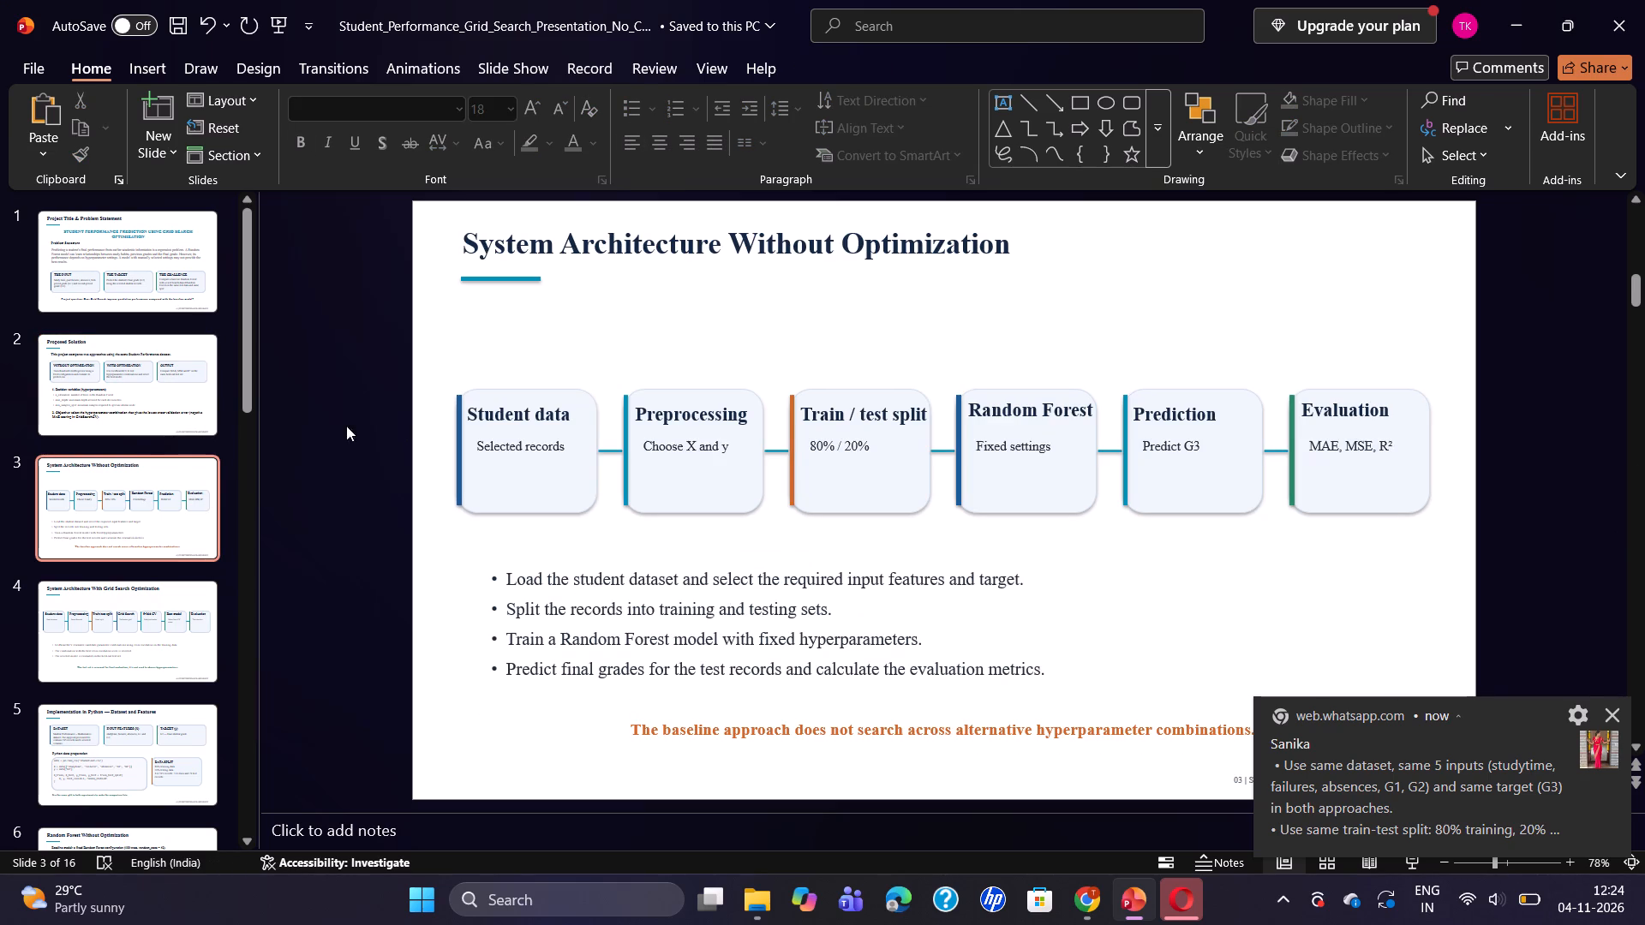
{"action": "left_click", "coordinate": [153, 416]}
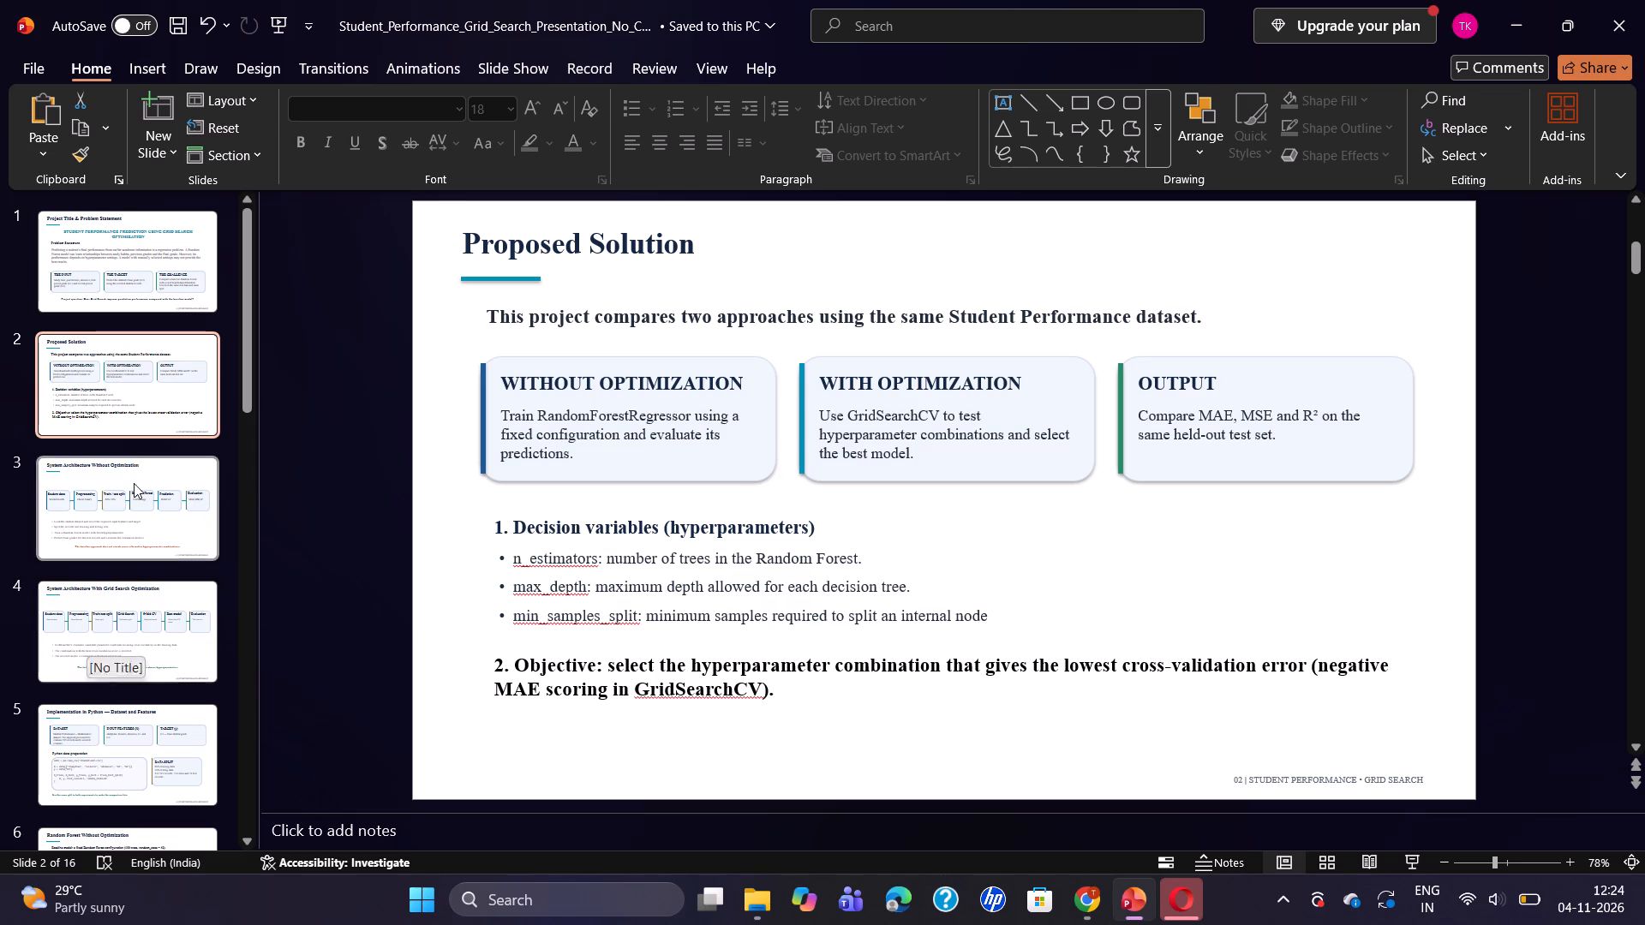
Duplicate the "Proposed Solution" slide (slide 2).
{"action": "right_click", "coordinate": [155, 415]}
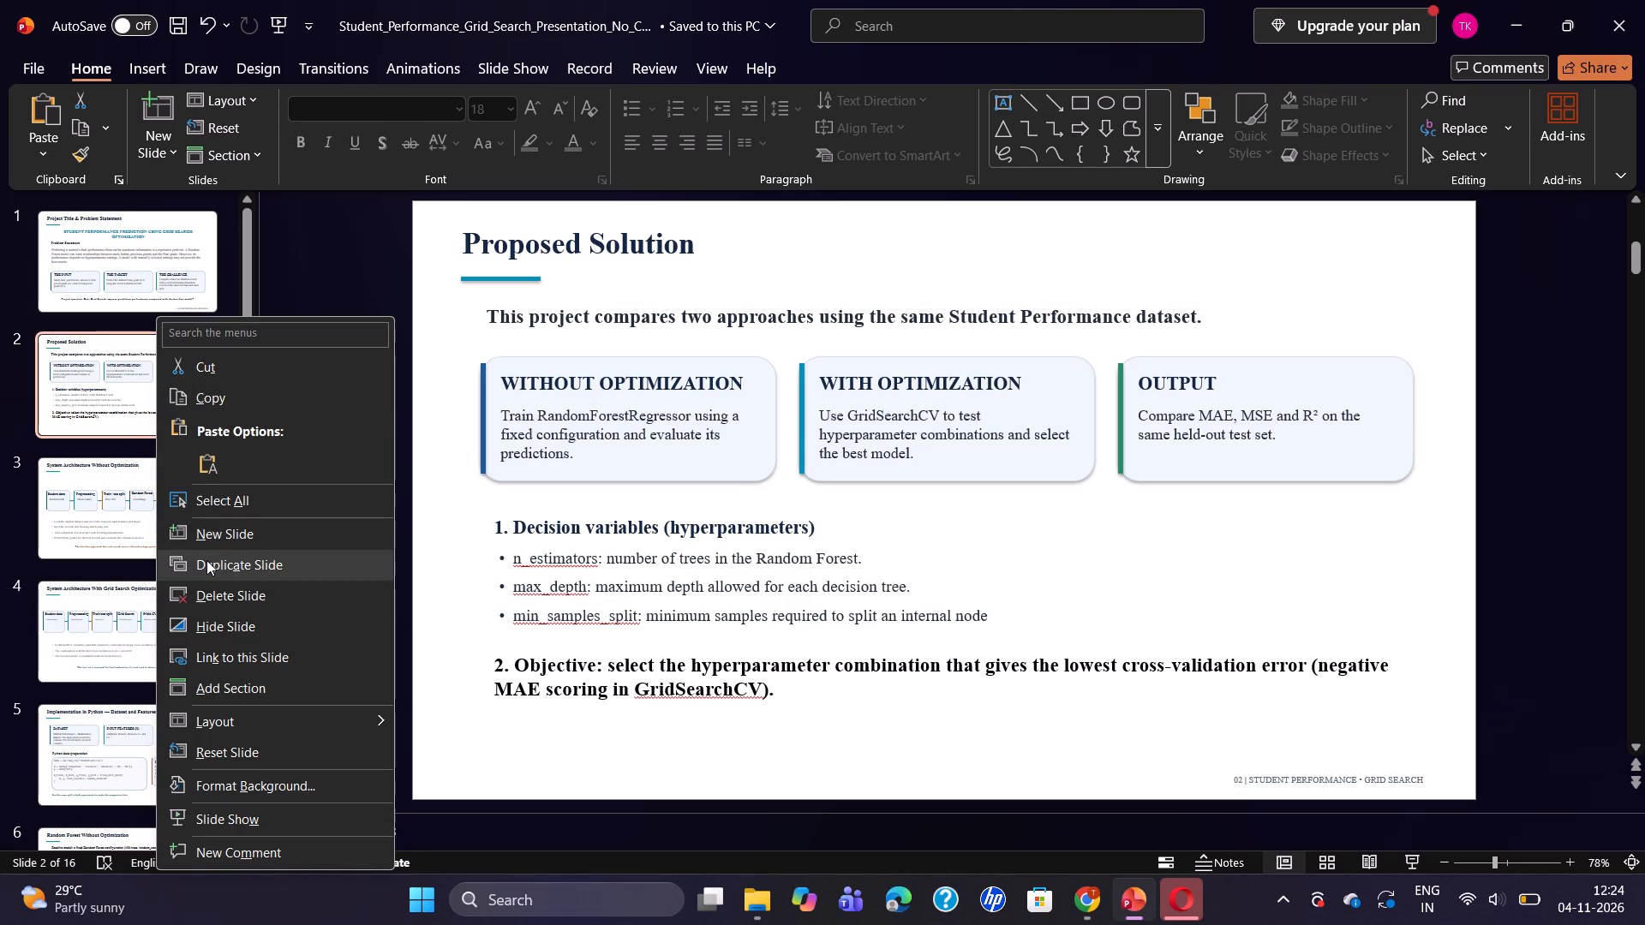
{"action": "left_click", "coordinate": [206, 560]}
Delete the "Proposed Solution" title and the introductory line about comparing two approaches from the duplicated slide 3.
{"action": "left_click", "coordinate": [157, 512]}
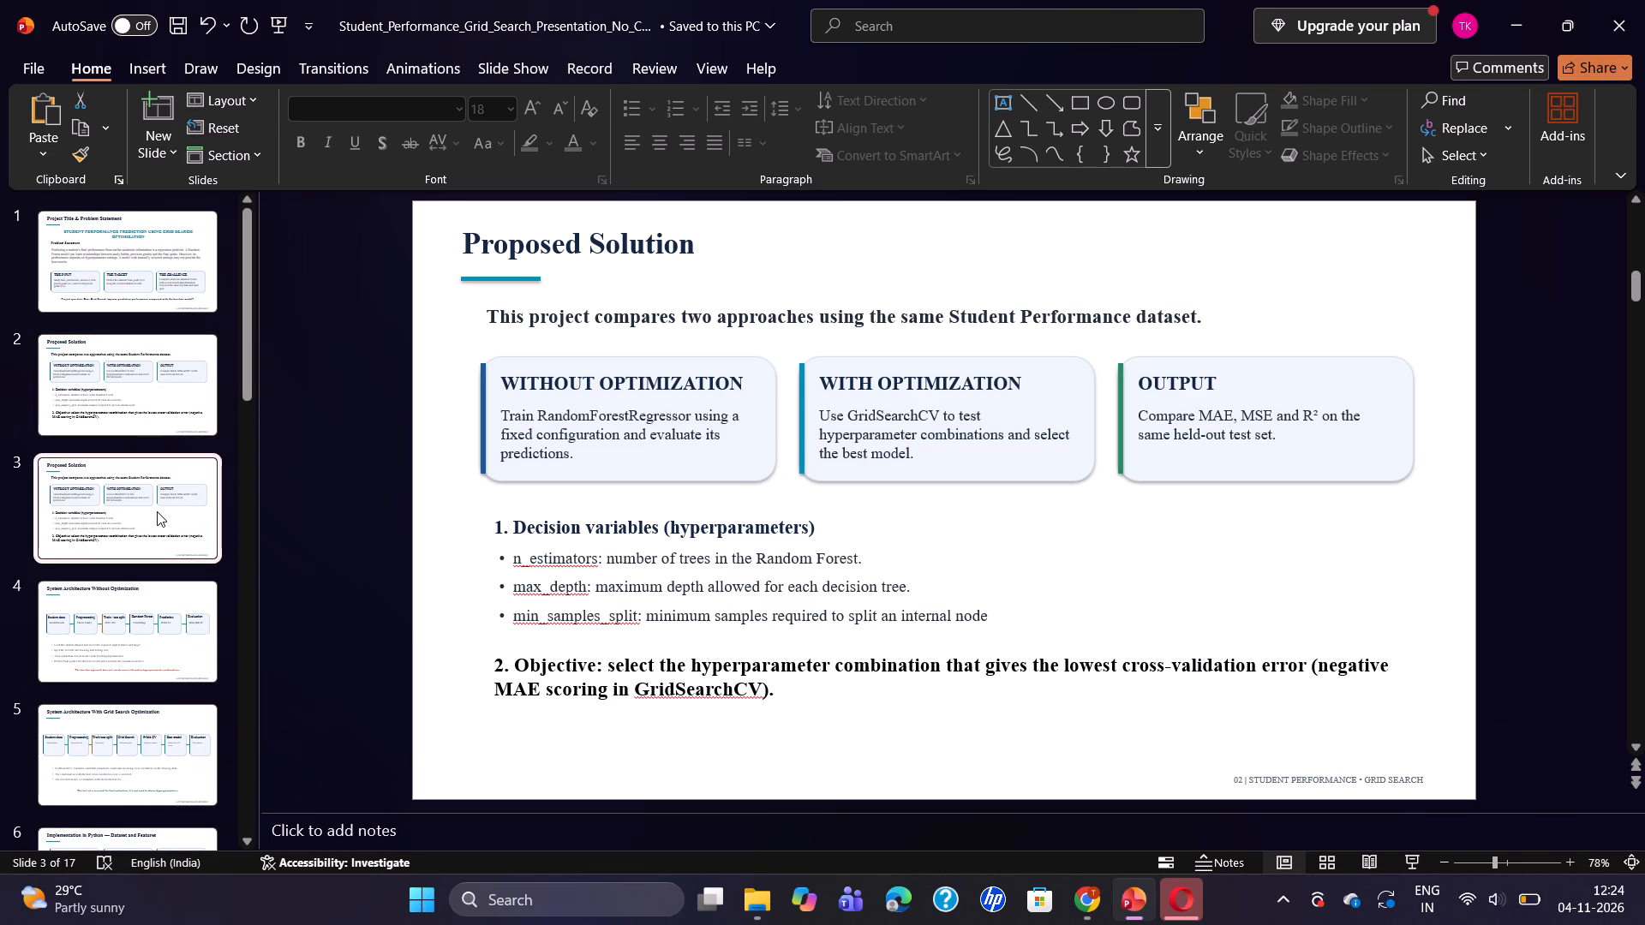
{"action": "left_click", "coordinate": [523, 248]}
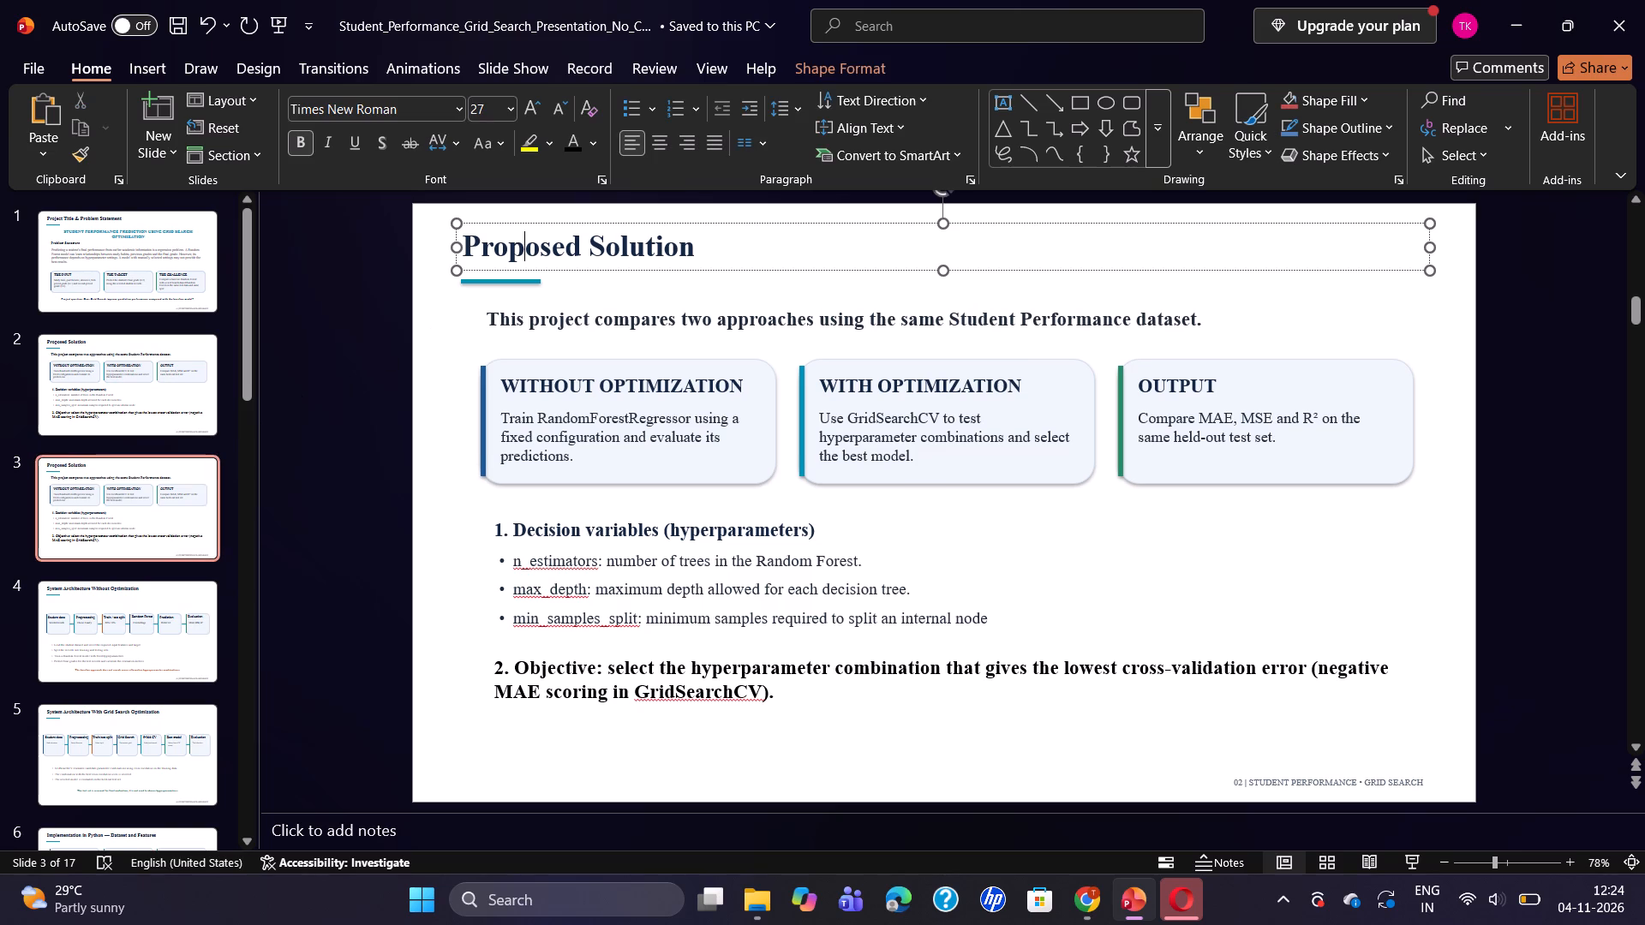
{"action": "key", "text": "Delete"}
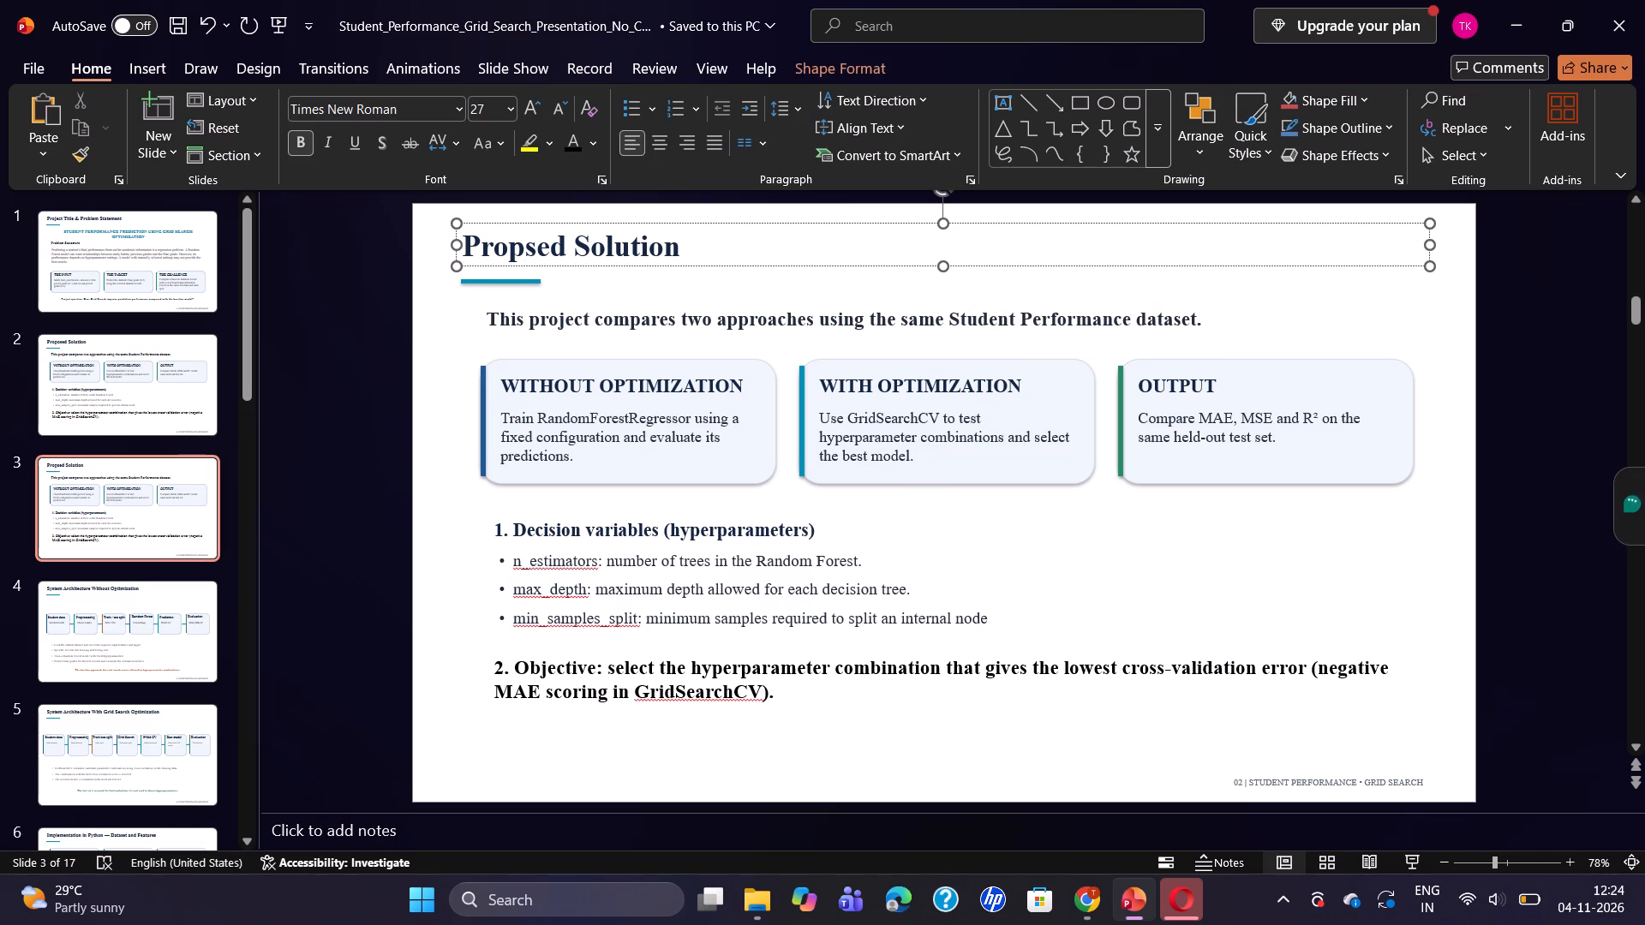
{"action": "left_click", "coordinate": [600, 223]}
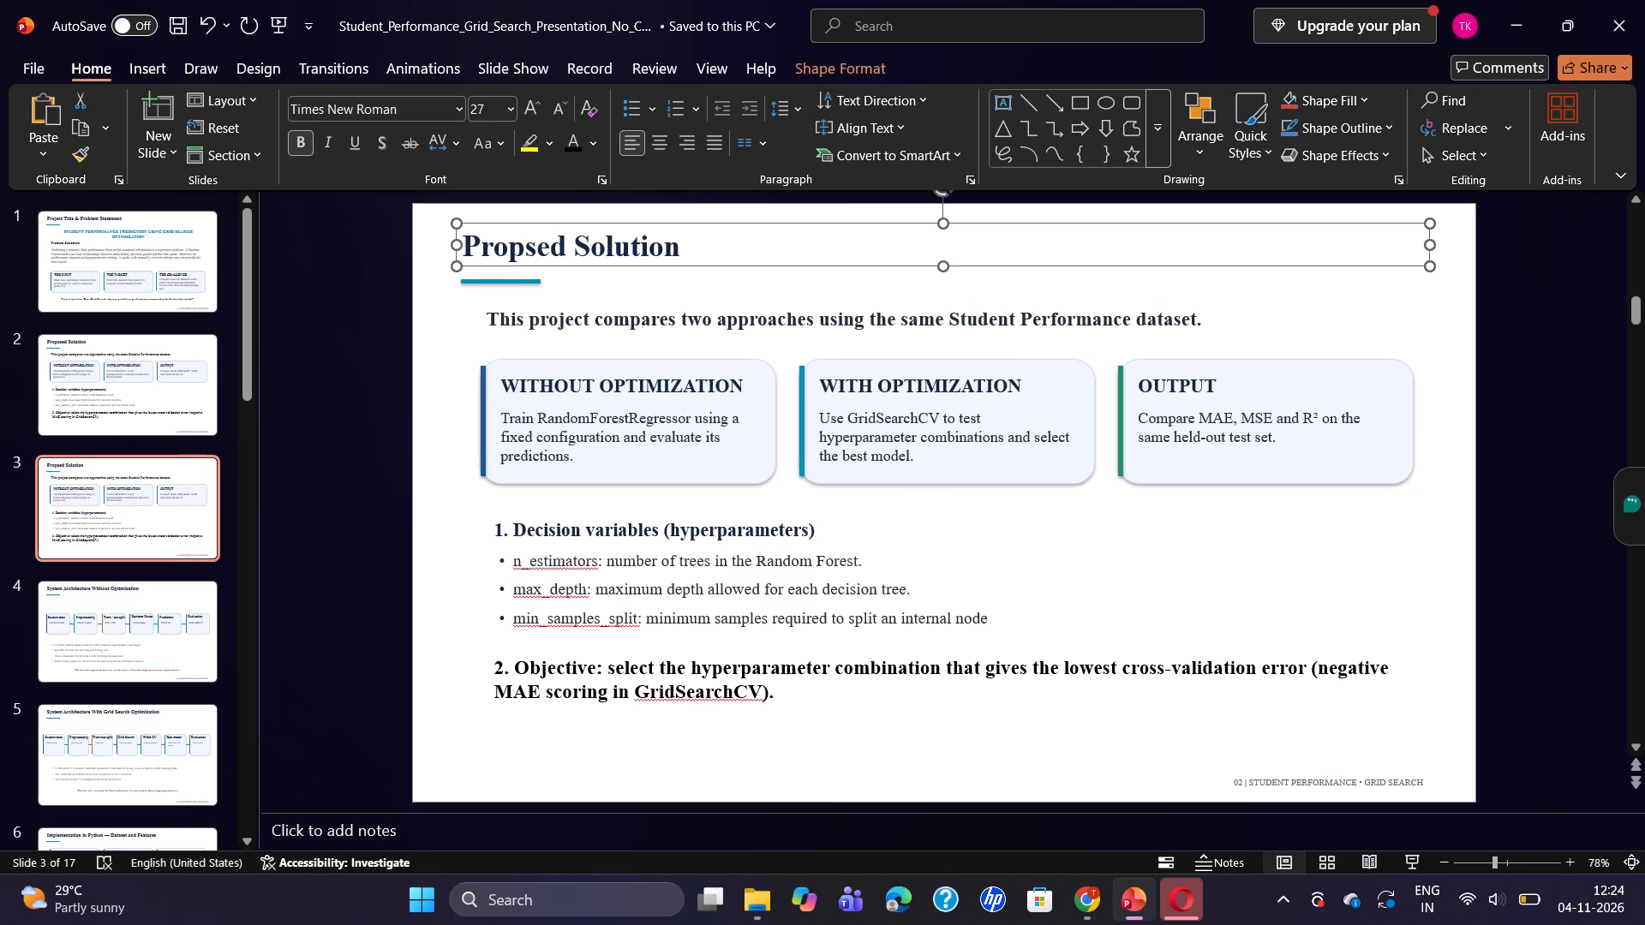
{"action": "key", "text": "Delete"}
{"action": "left_click", "coordinate": [599, 319]}
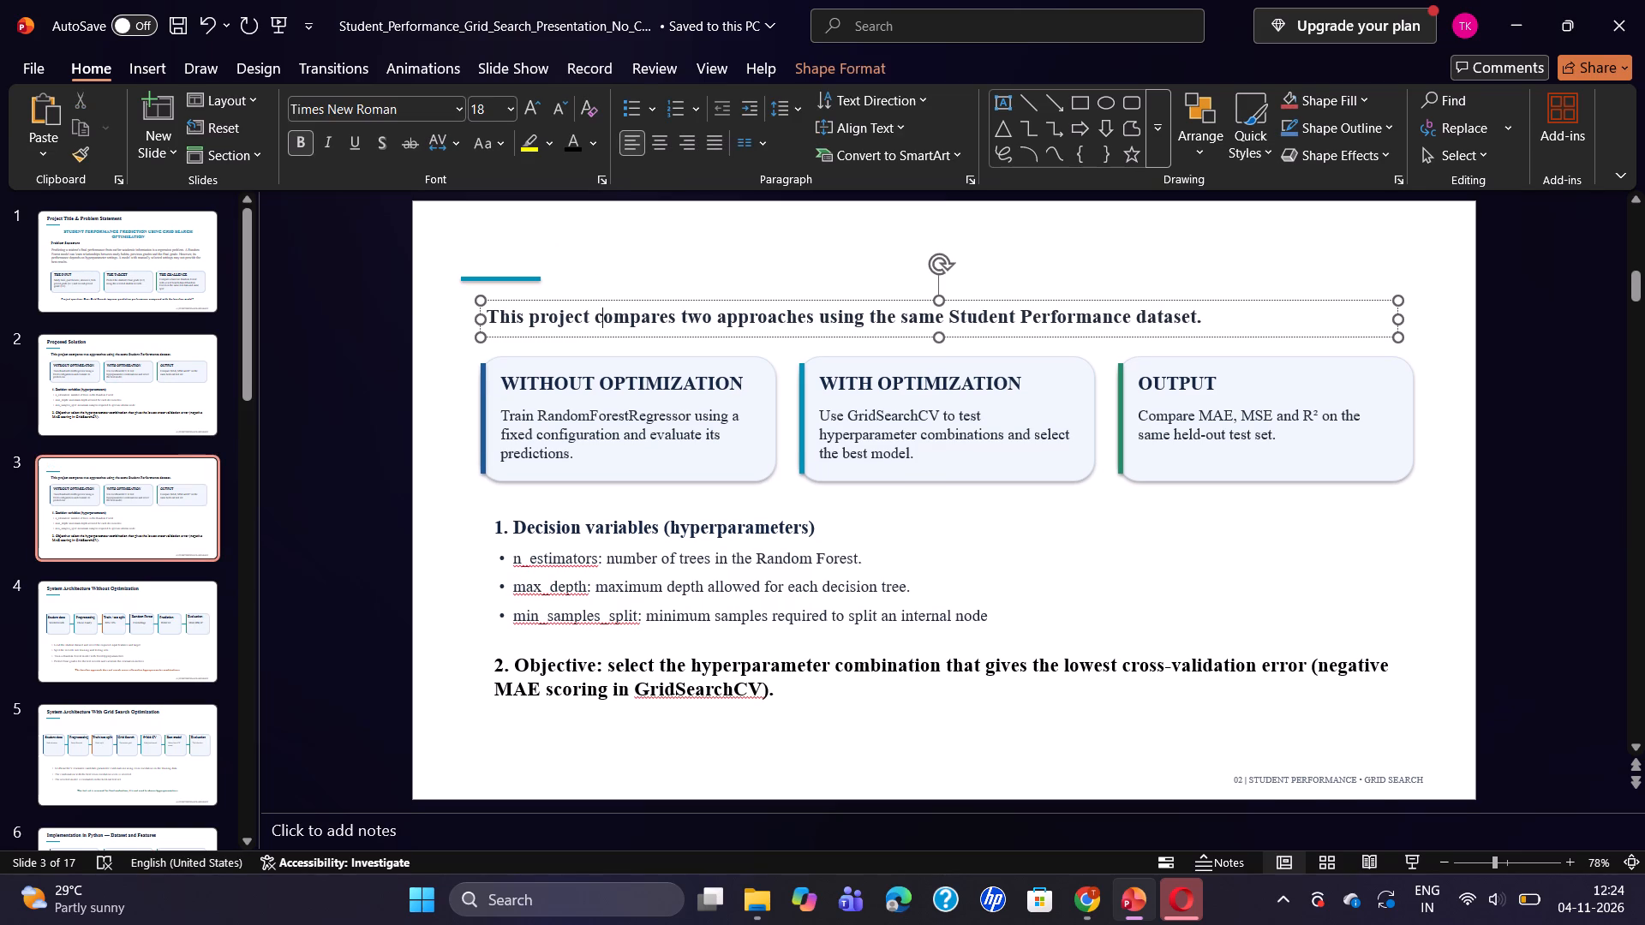
{"action": "left_click", "coordinate": [597, 296]}
{"action": "key", "text": "Delete"}
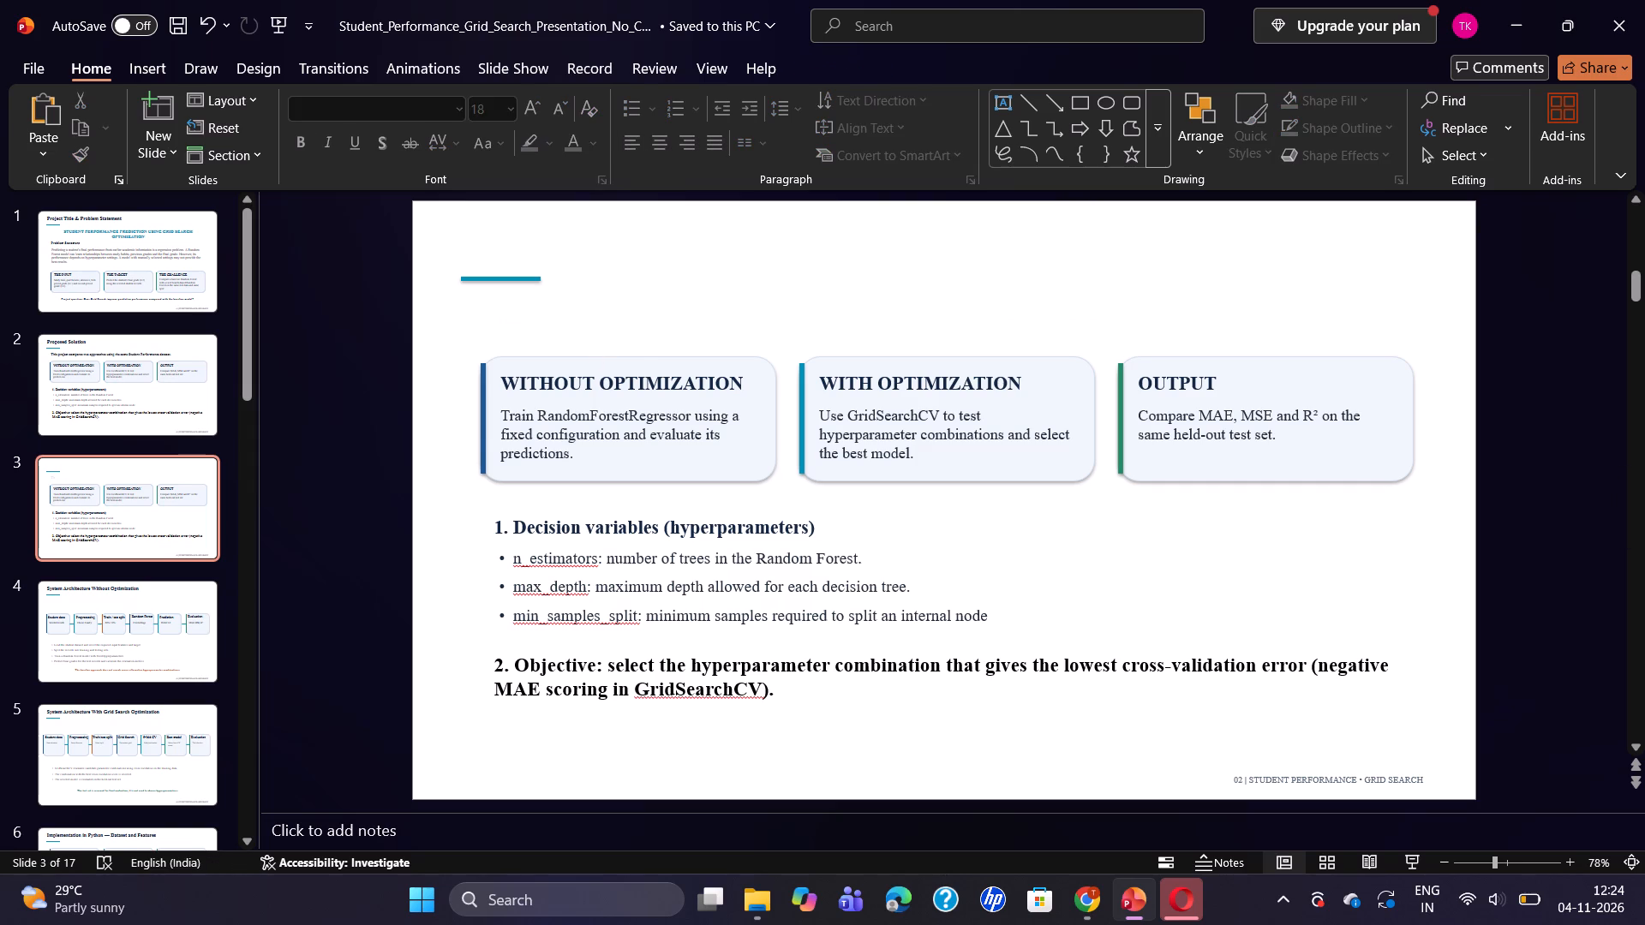
Delete the whole "WITHOUT OPTIMIZATION" card from slide 3, including its description, background, heading and blue side bar.
{"action": "left_click", "coordinate": [593, 426]}
{"action": "left_click", "coordinate": [586, 402]}
{"action": "key", "text": "Delete"}
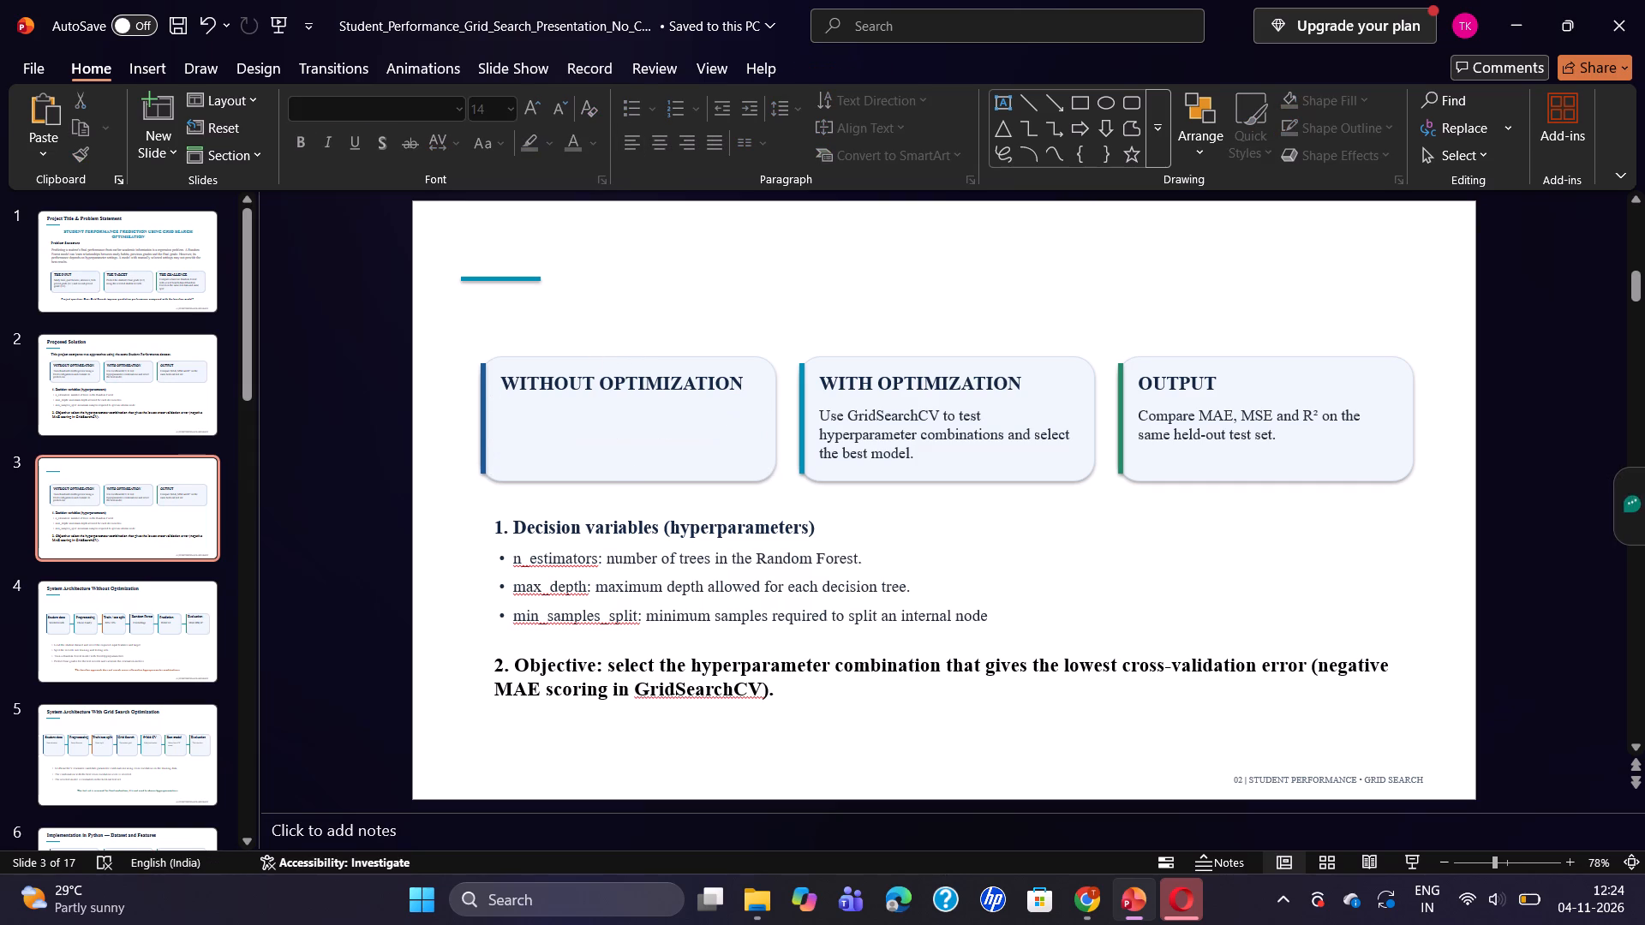
{"action": "left_click", "coordinate": [493, 364]}
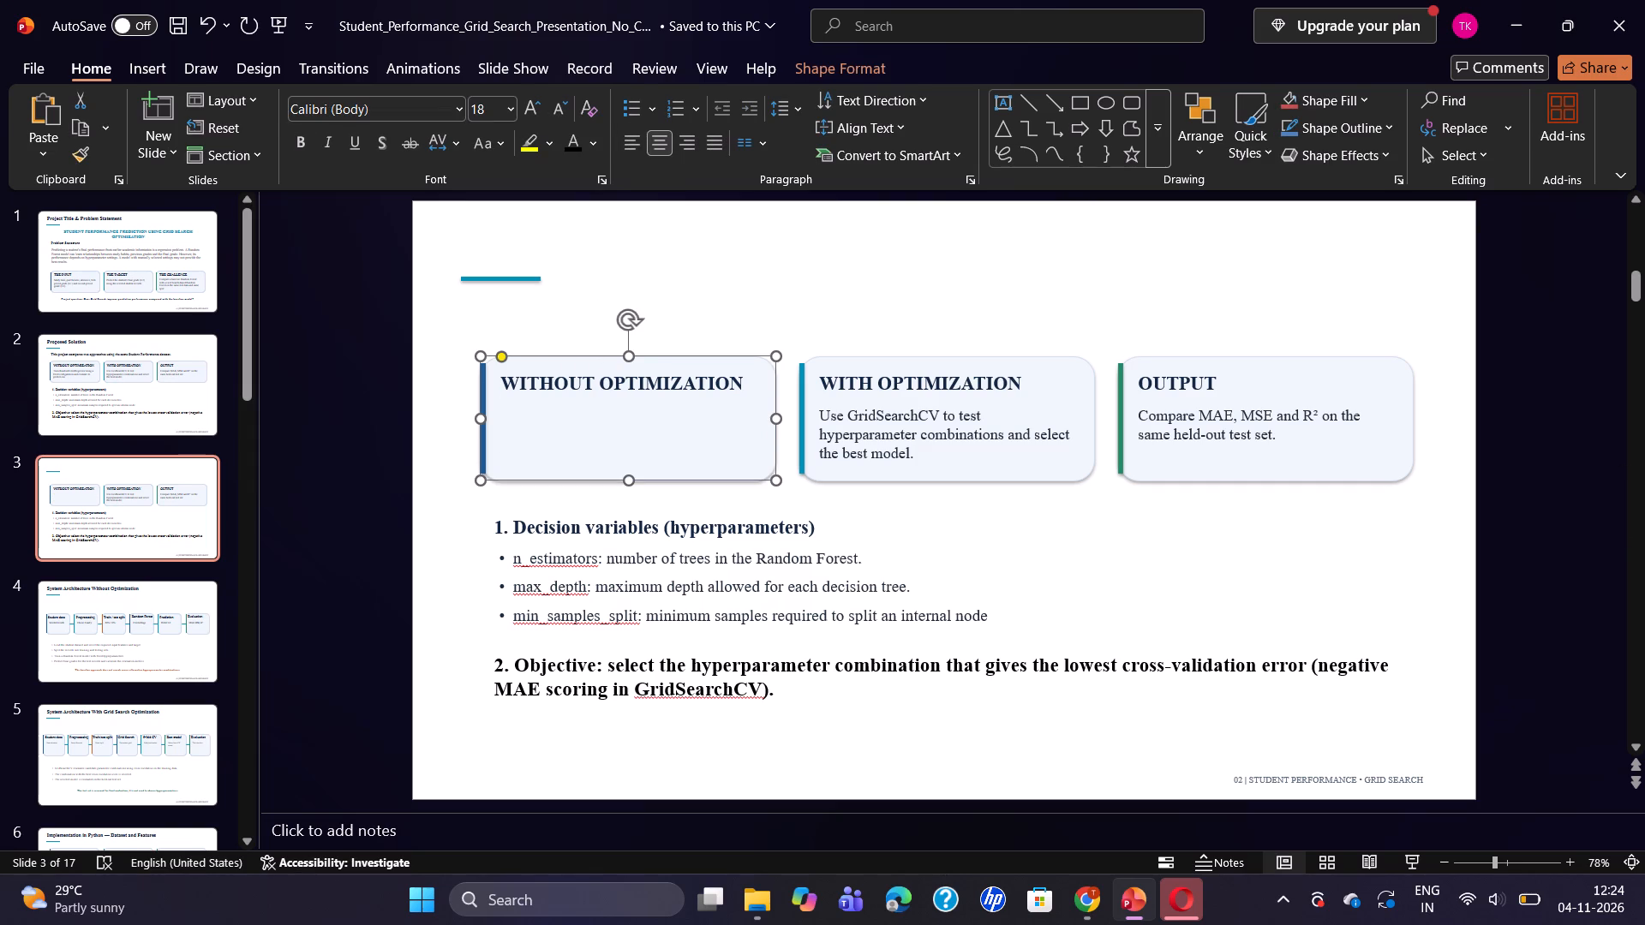
{"action": "key", "text": "Delete"}
{"action": "left_click", "coordinate": [561, 380]}
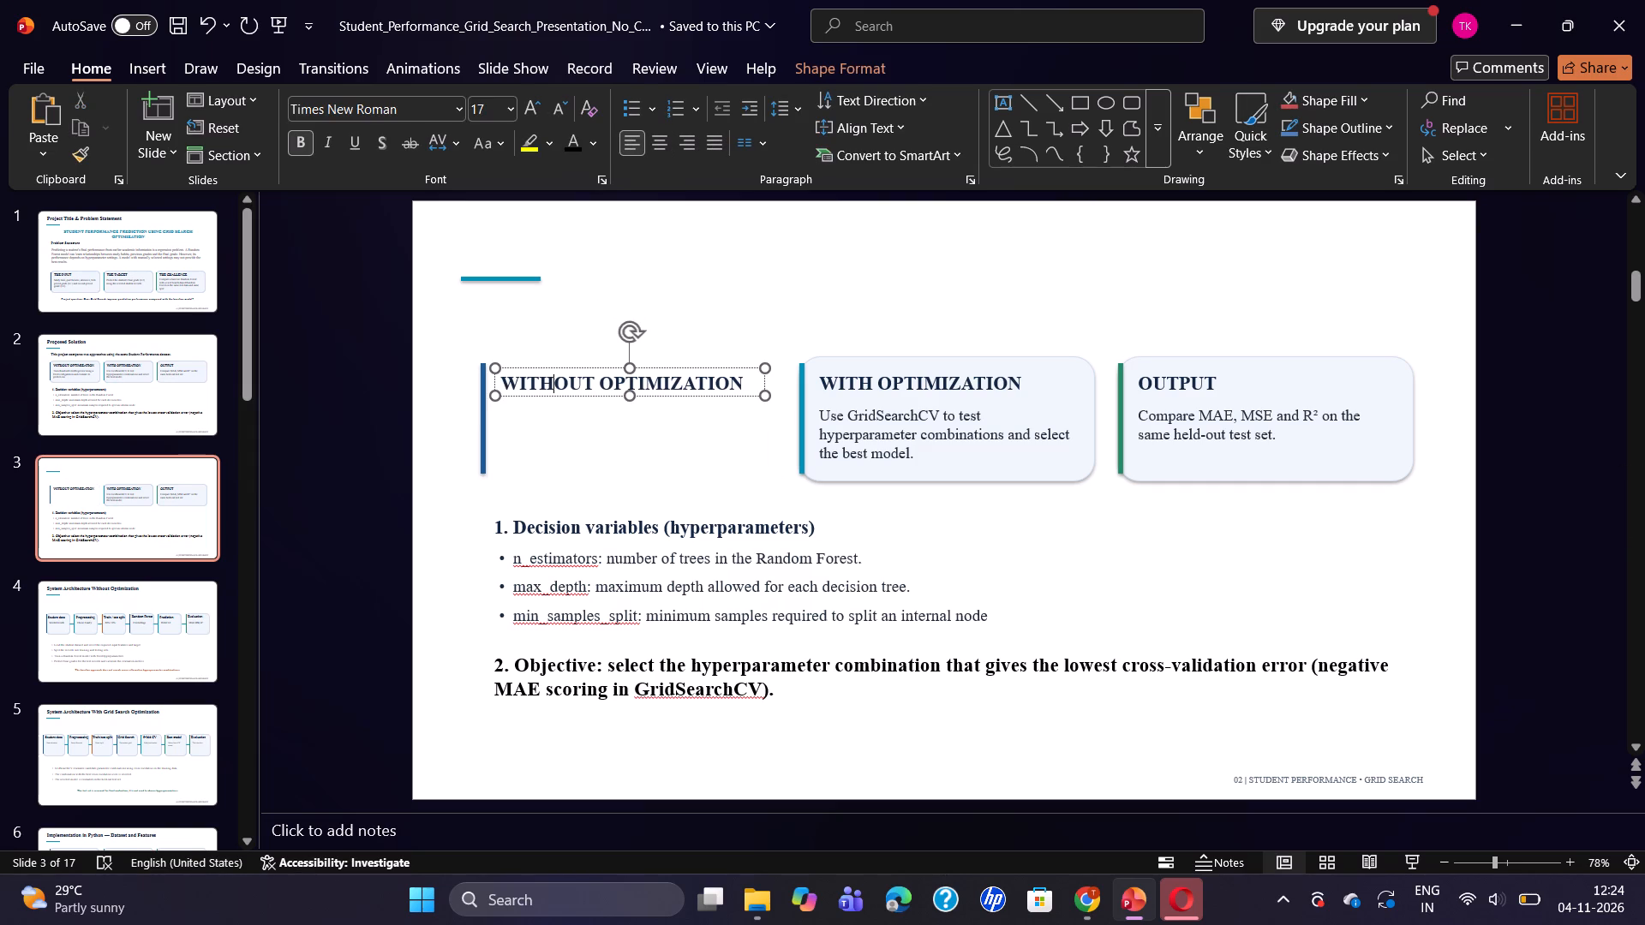
{"action": "left_click", "coordinate": [559, 363]}
{"action": "left_click", "coordinate": [559, 365]}
{"action": "key", "text": "Delete"}
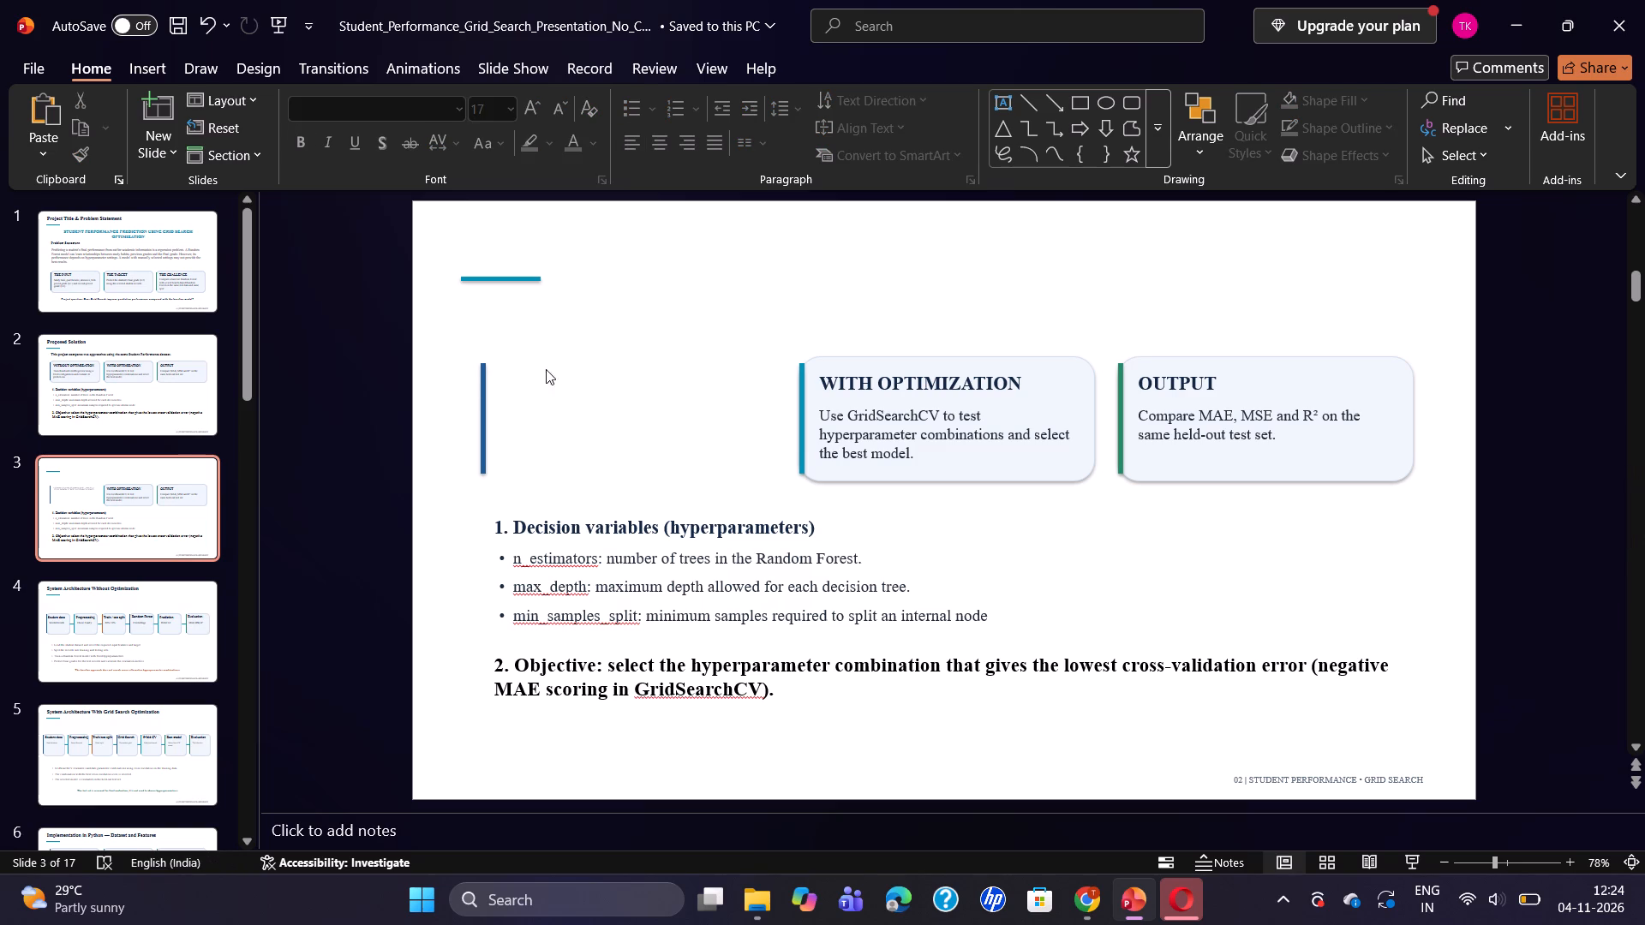
{"action": "left_click", "coordinate": [488, 378]}
{"action": "key", "text": "Delete"}
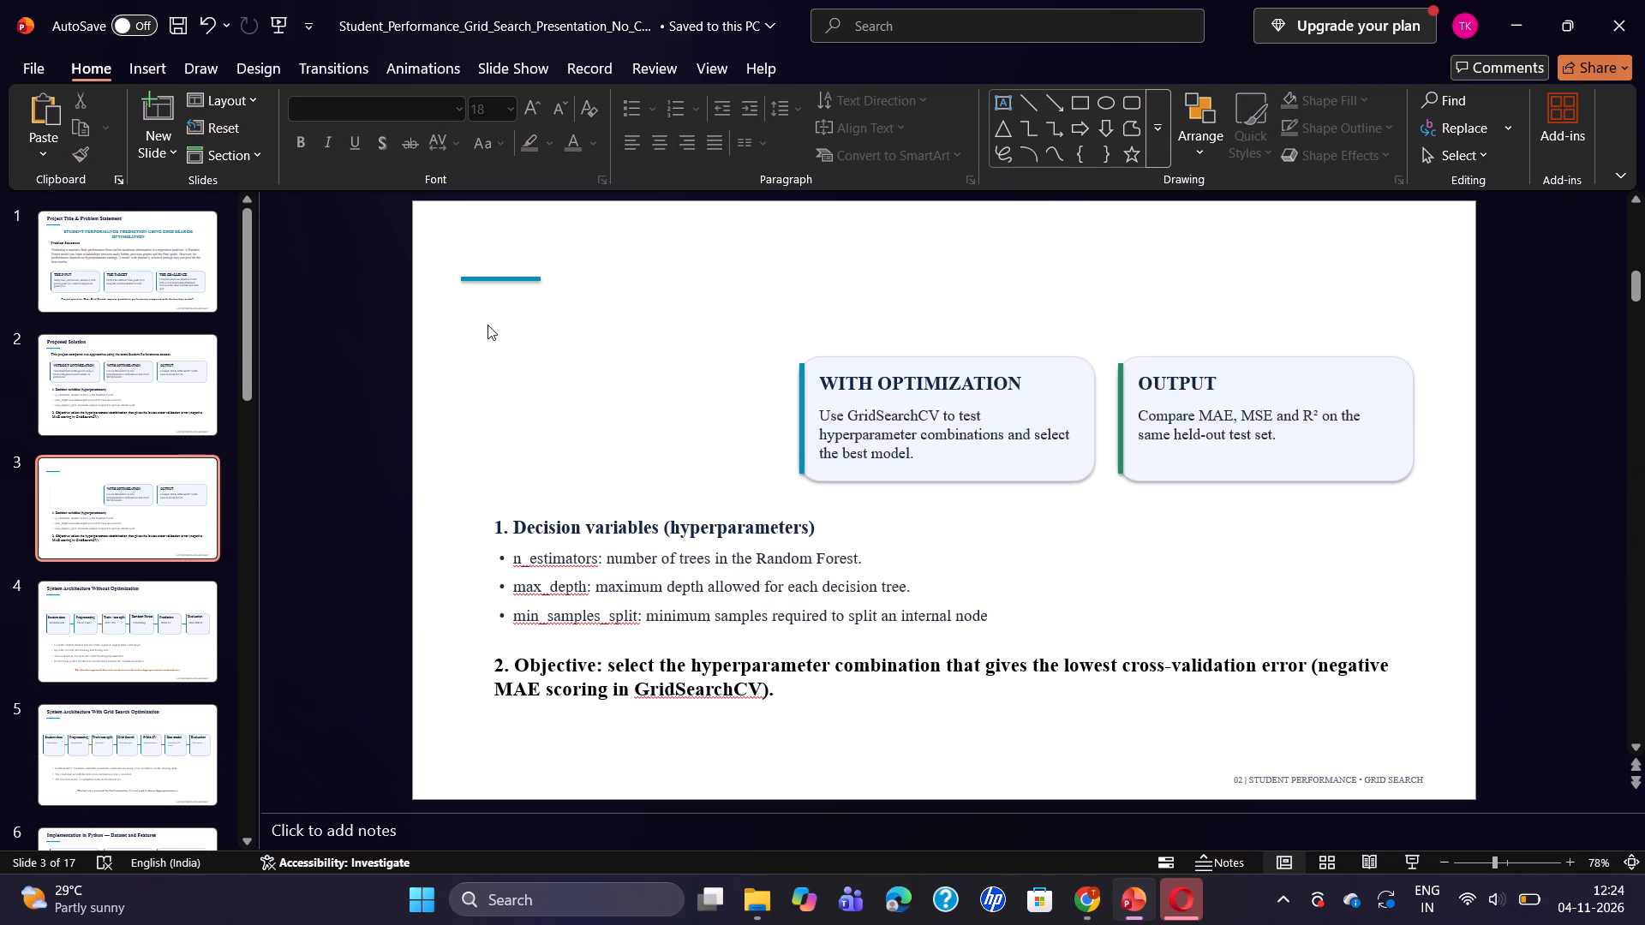
Delete the short teal accent line near the top of slide 3.
{"action": "left_click", "coordinate": [488, 277]}
{"action": "key", "text": "Delete"}
Delete the whole "WITH OPTIMIZATION" card from slide 3, including its background, description, heading and teal side bar.
{"action": "left_click", "coordinate": [1080, 479]}
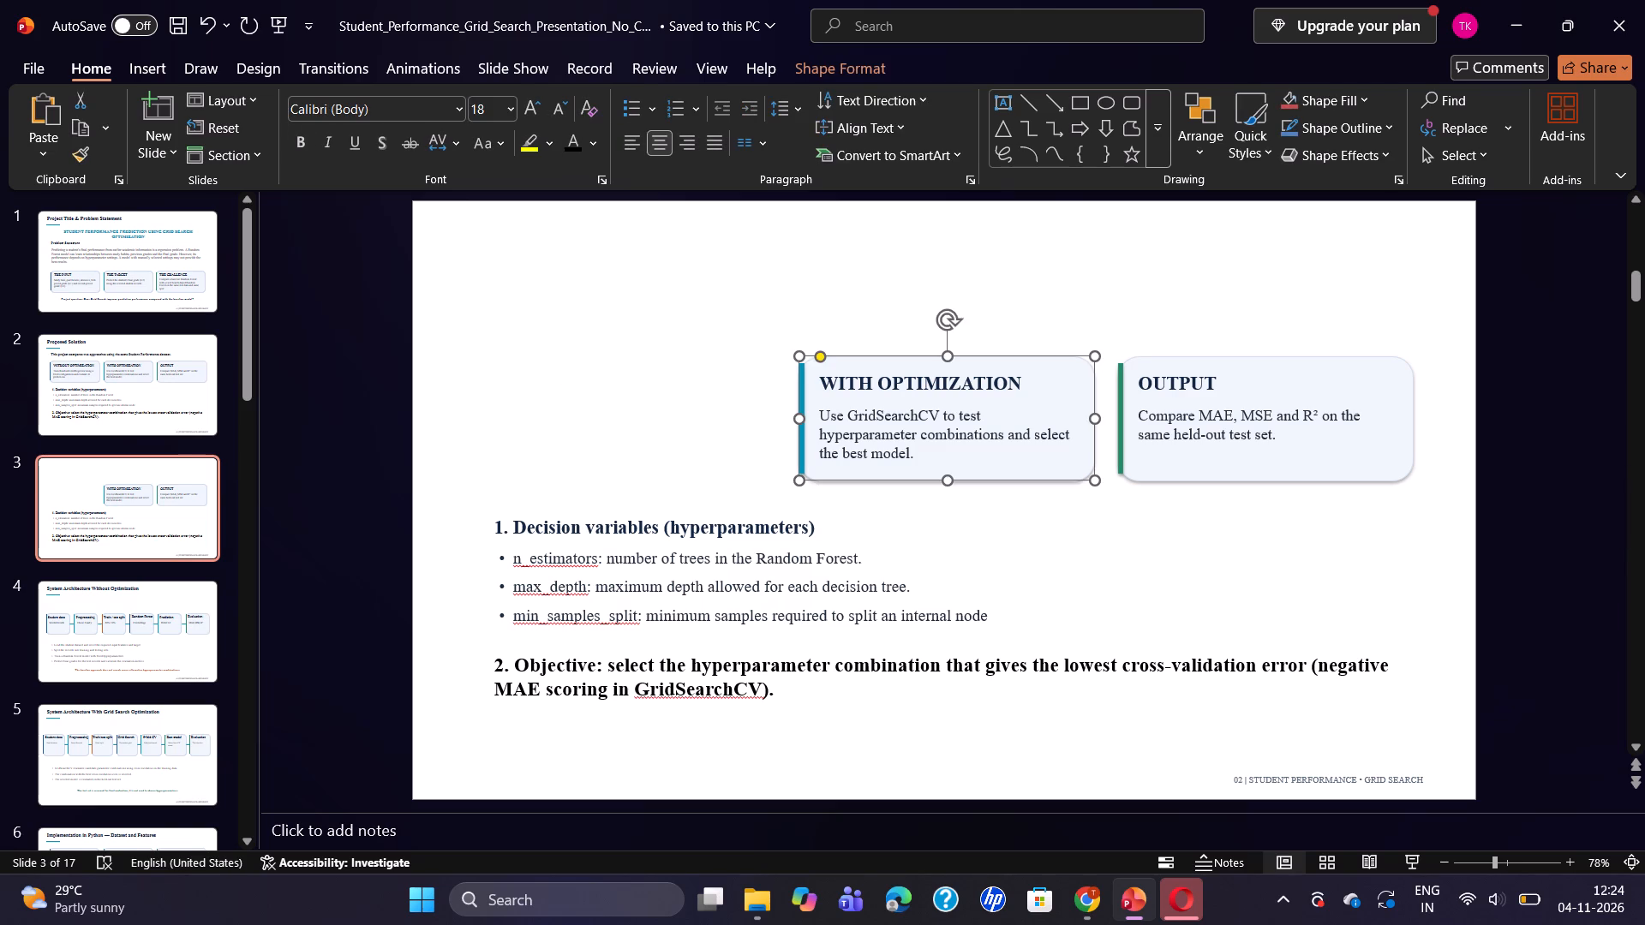
{"action": "key", "text": "Delete"}
{"action": "left_click", "coordinate": [1030, 446]}
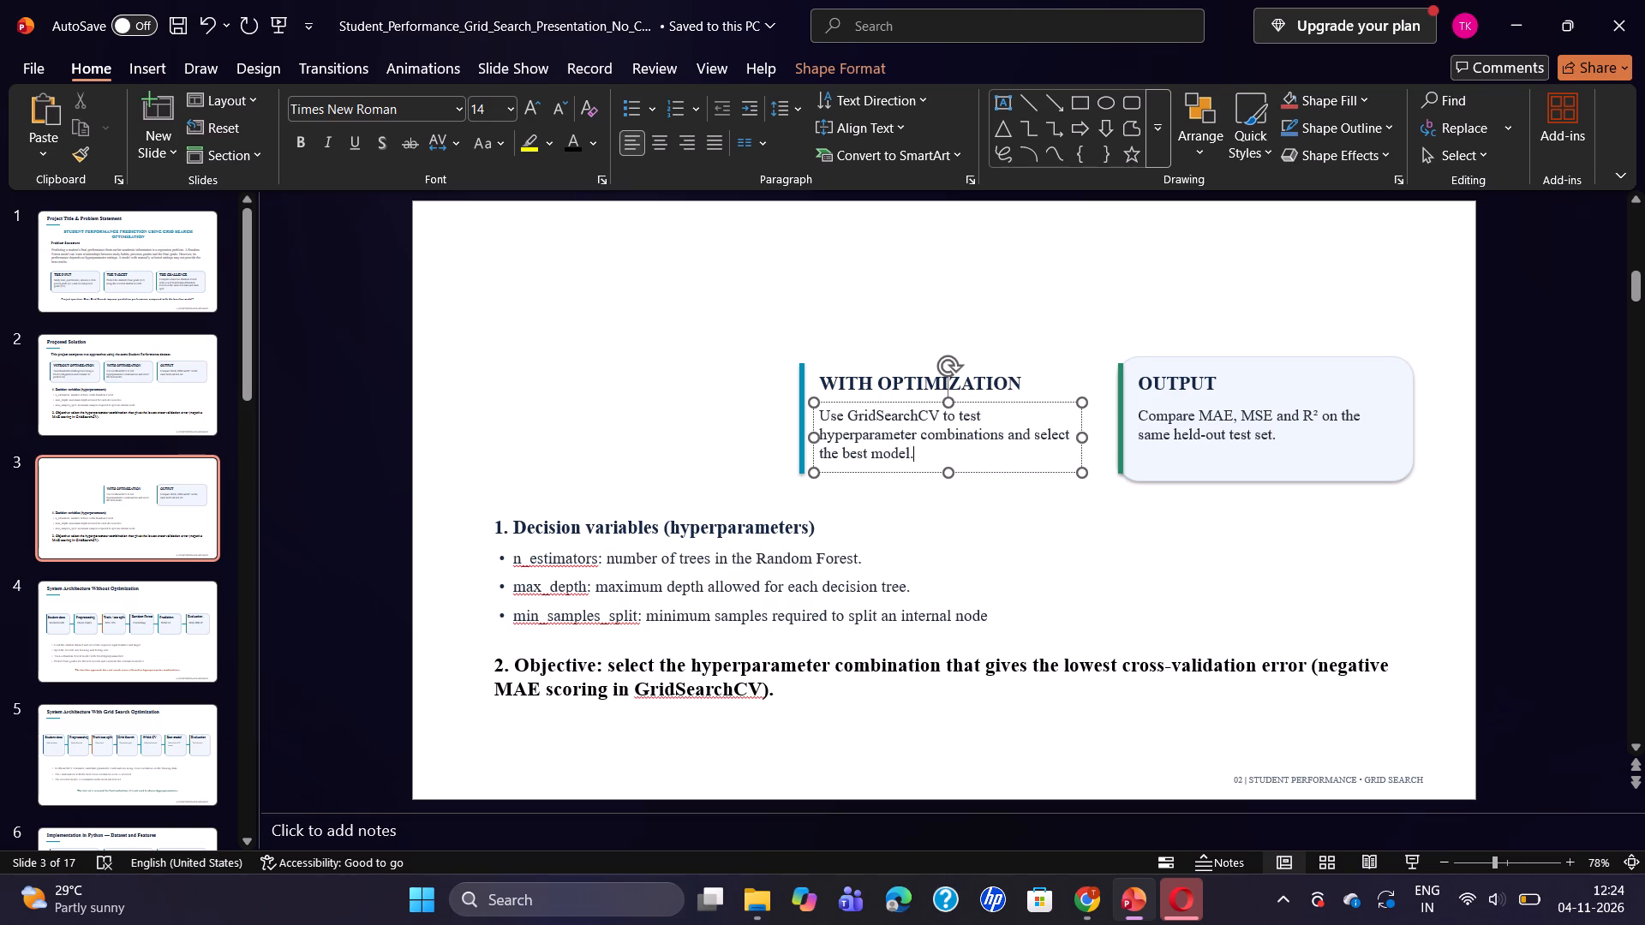
{"action": "left_click", "coordinate": [1032, 469]}
{"action": "key", "text": "Delete"}
{"action": "left_click", "coordinate": [990, 381]}
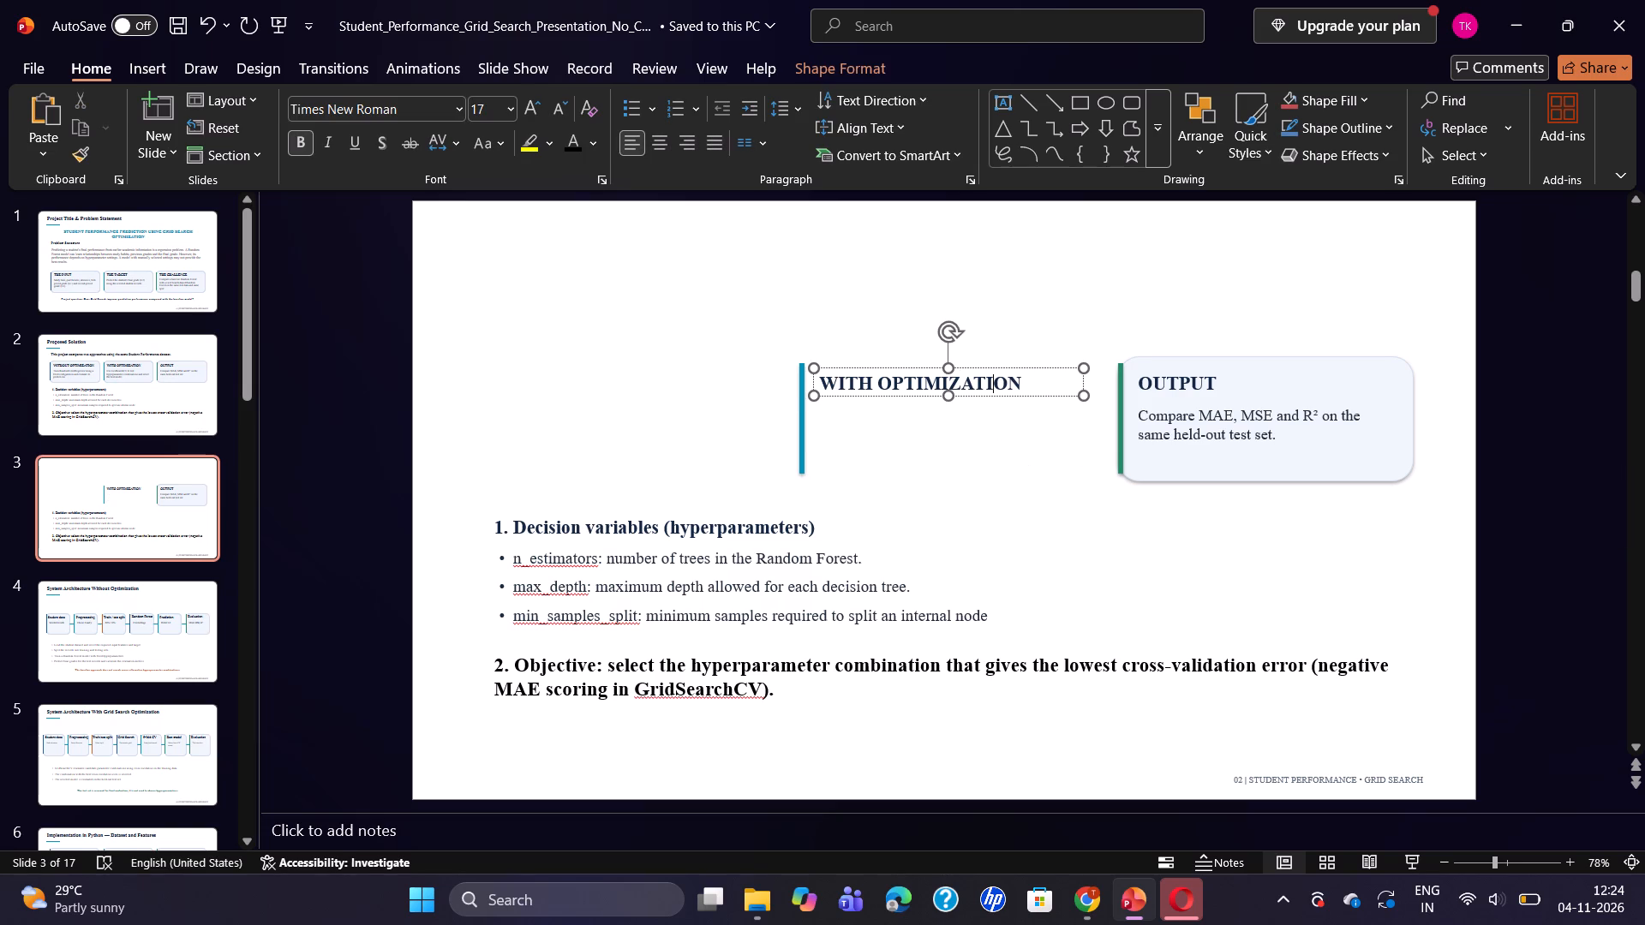
{"action": "left_click", "coordinate": [993, 397]}
{"action": "key", "text": "Delete"}
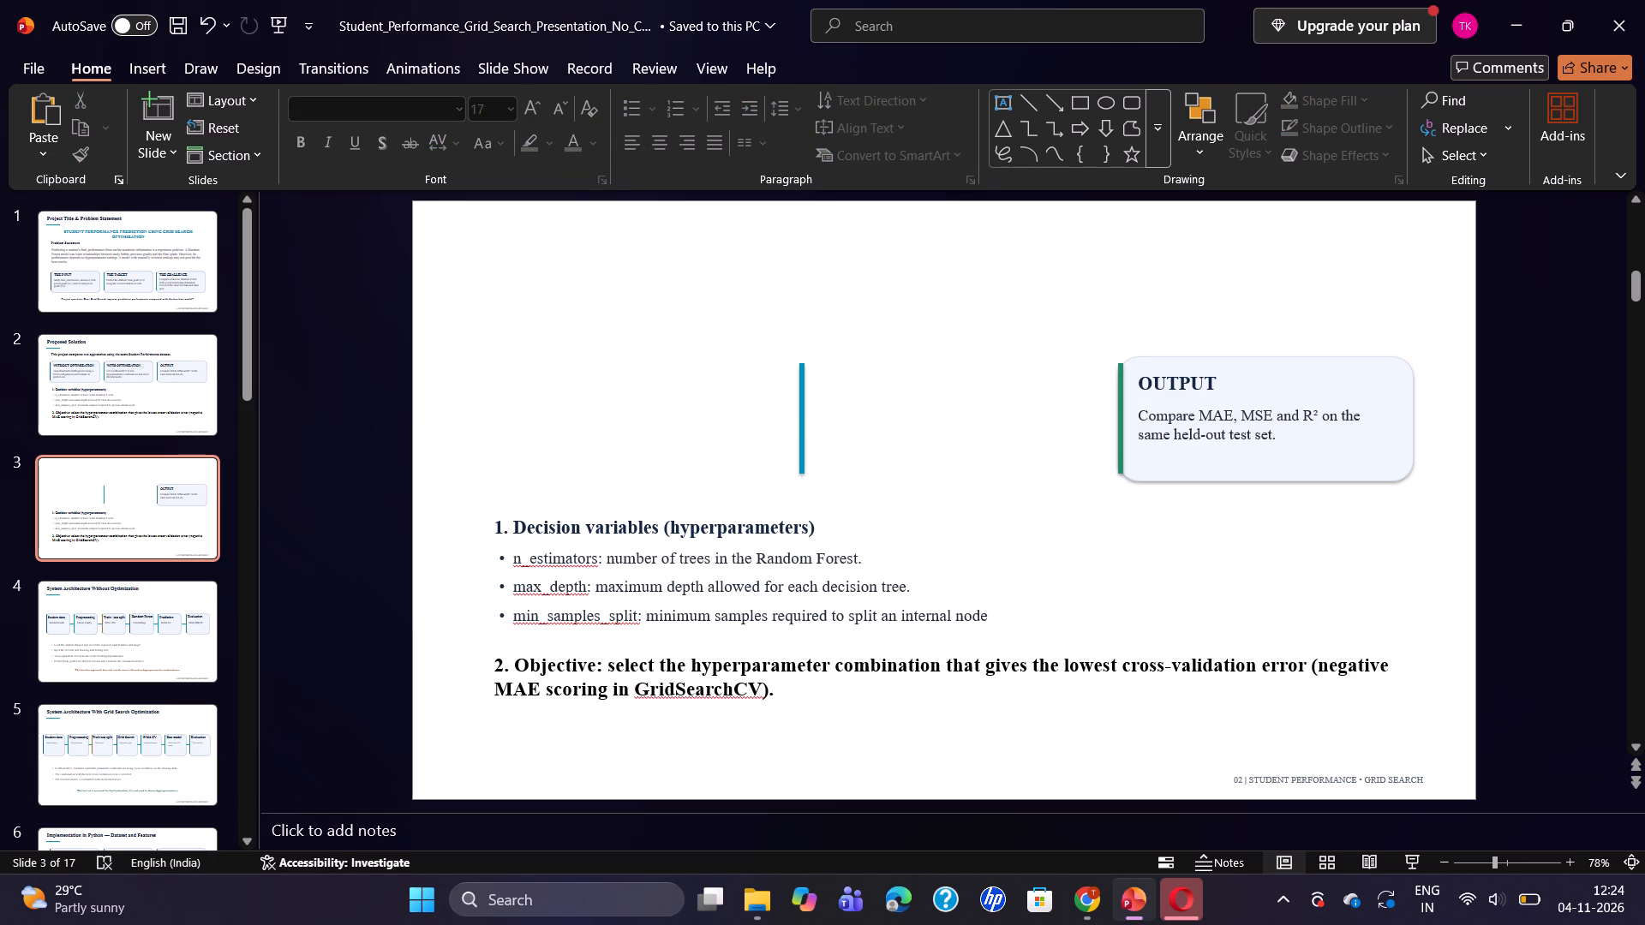
{"action": "left_click", "coordinate": [803, 433]}
{"action": "key", "text": "Delete"}
Delete the whole "OUTPUT" card from slide 3, including its background, description, heading and green side bar.
{"action": "left_click", "coordinate": [1259, 477]}
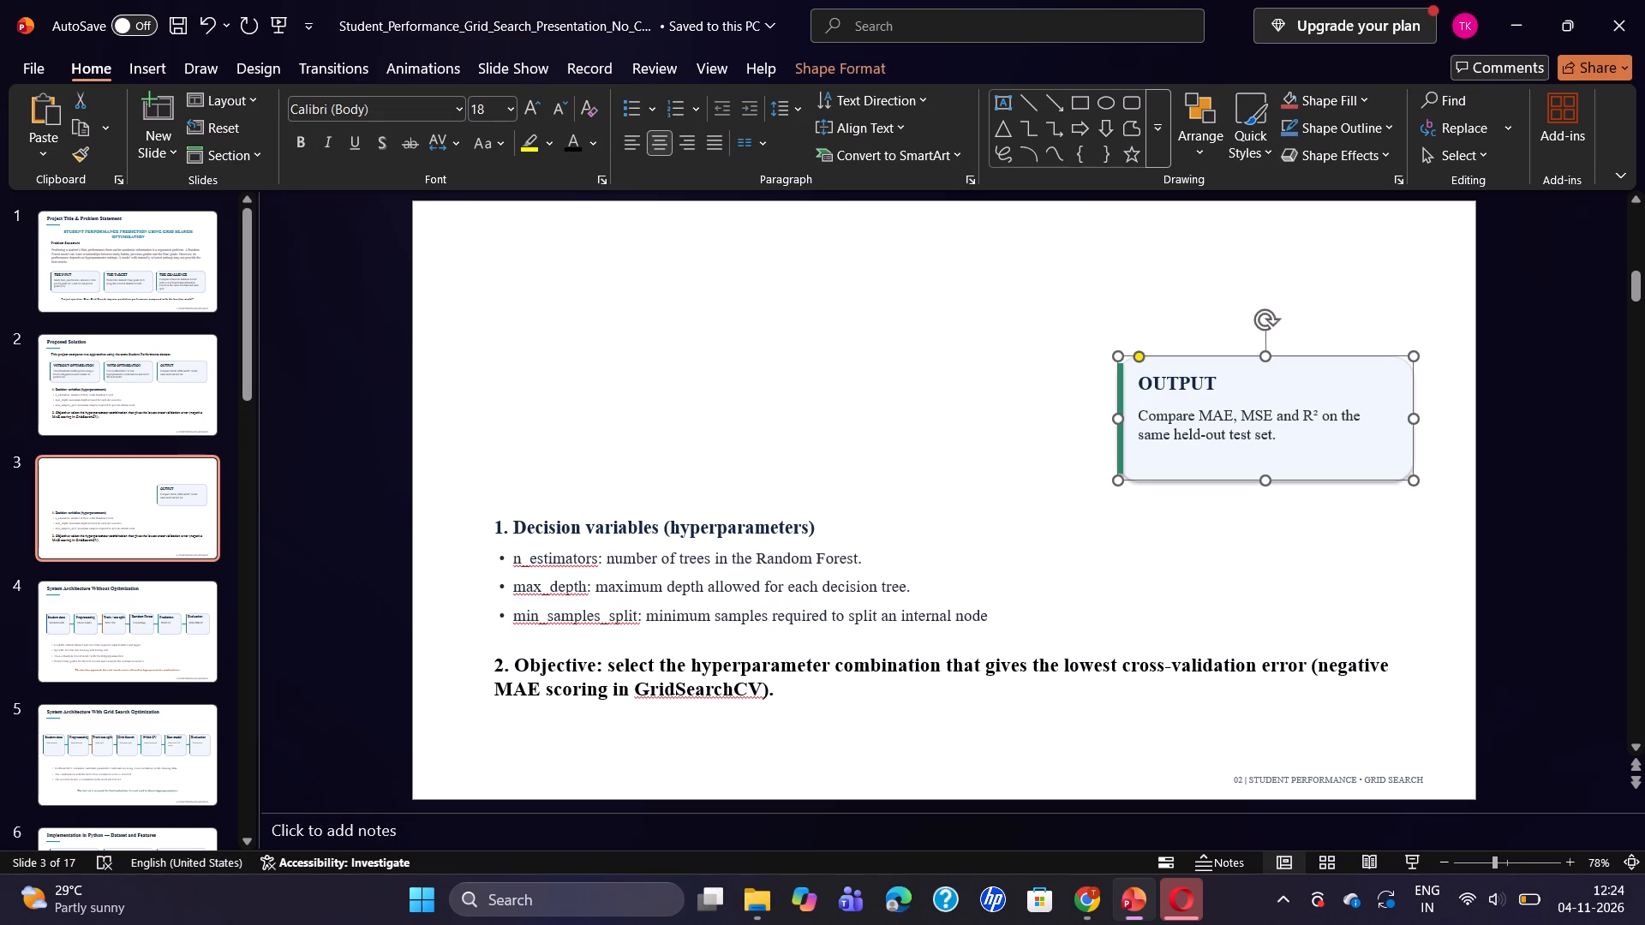
{"action": "key", "text": "Delete"}
{"action": "left_click", "coordinate": [1253, 443]}
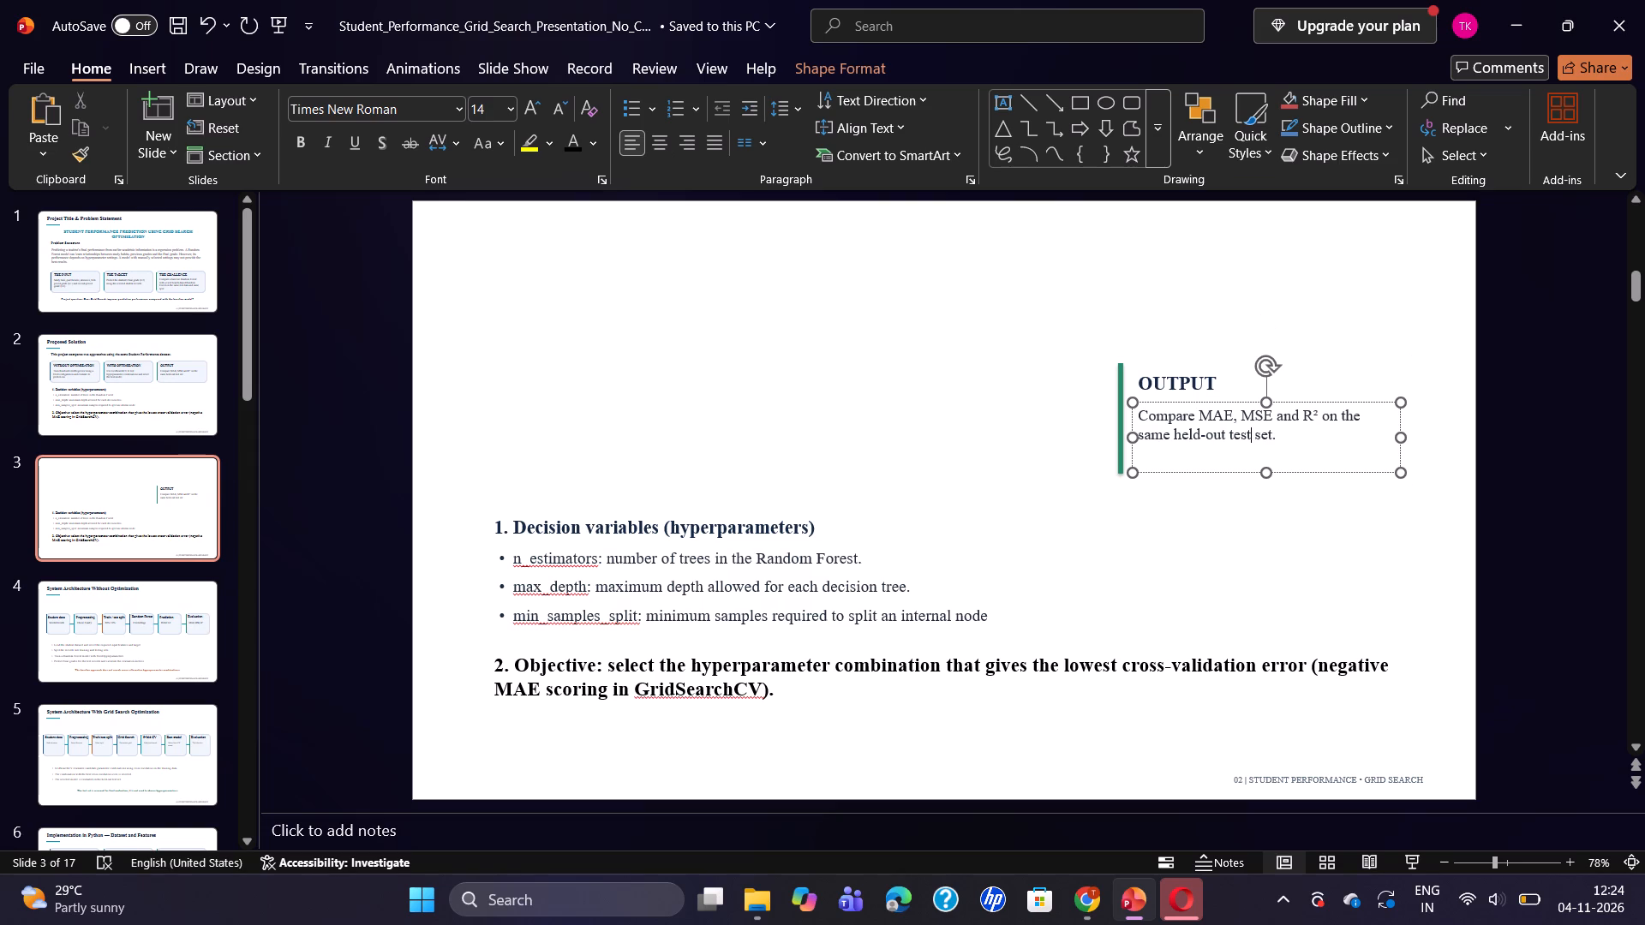
{"action": "left_click", "coordinate": [1249, 469]}
{"action": "key", "text": "Delete"}
{"action": "left_click", "coordinate": [1203, 386]}
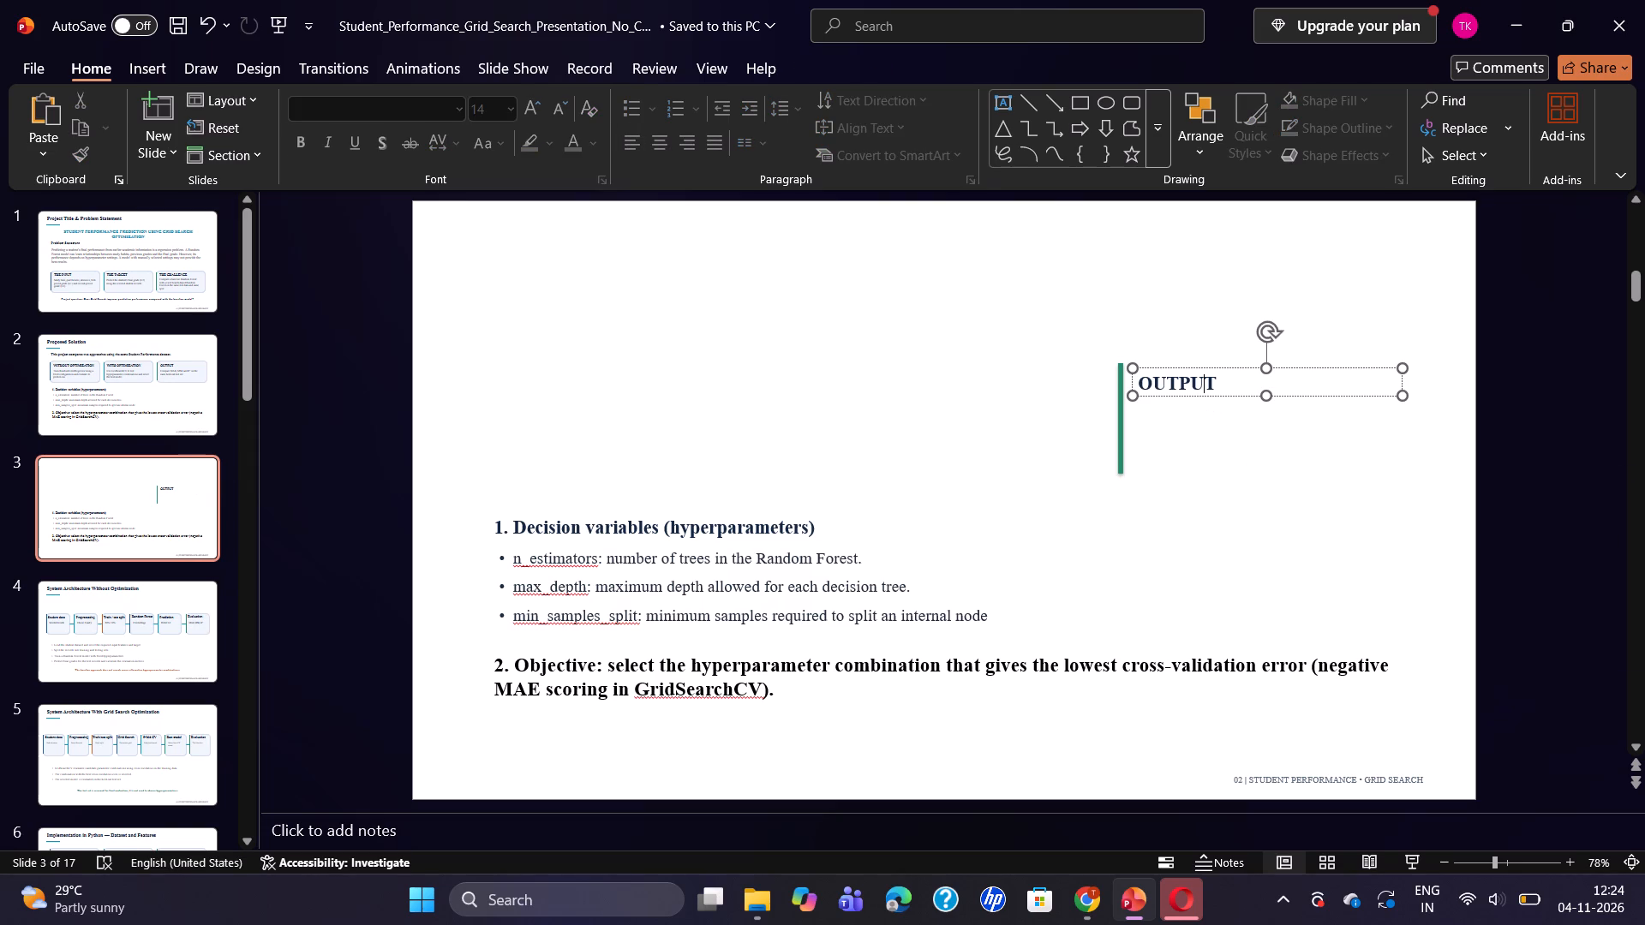
{"action": "left_click", "coordinate": [1202, 396]}
{"action": "key", "text": "Delete"}
{"action": "left_click", "coordinate": [1125, 434]}
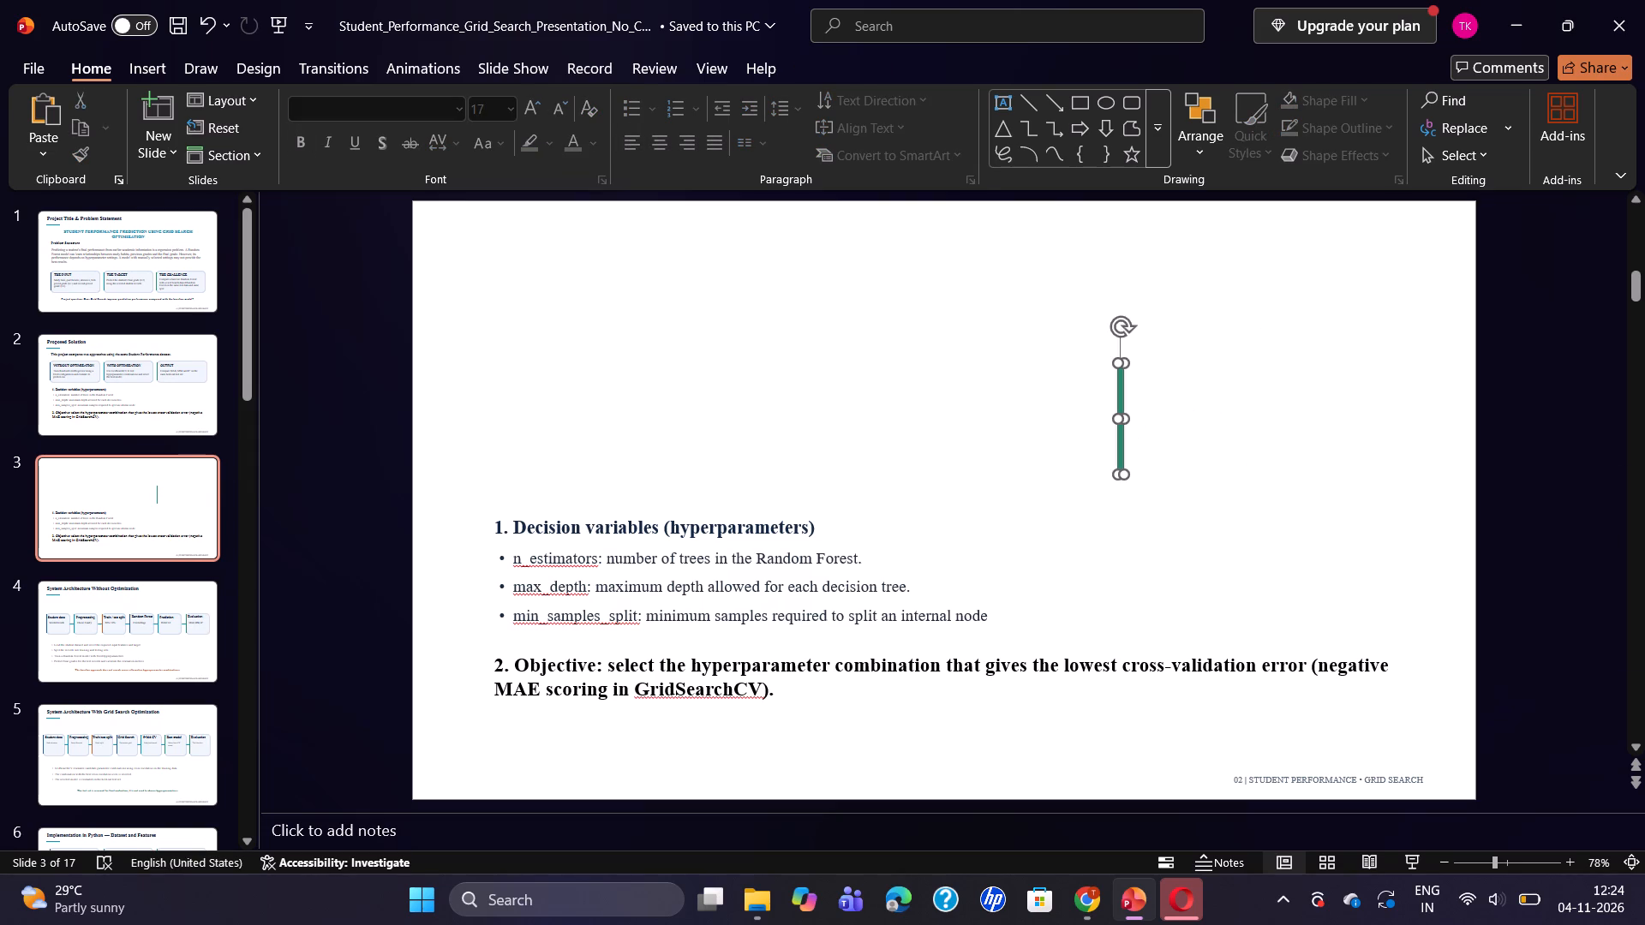
{"action": "key", "text": "Delete"}
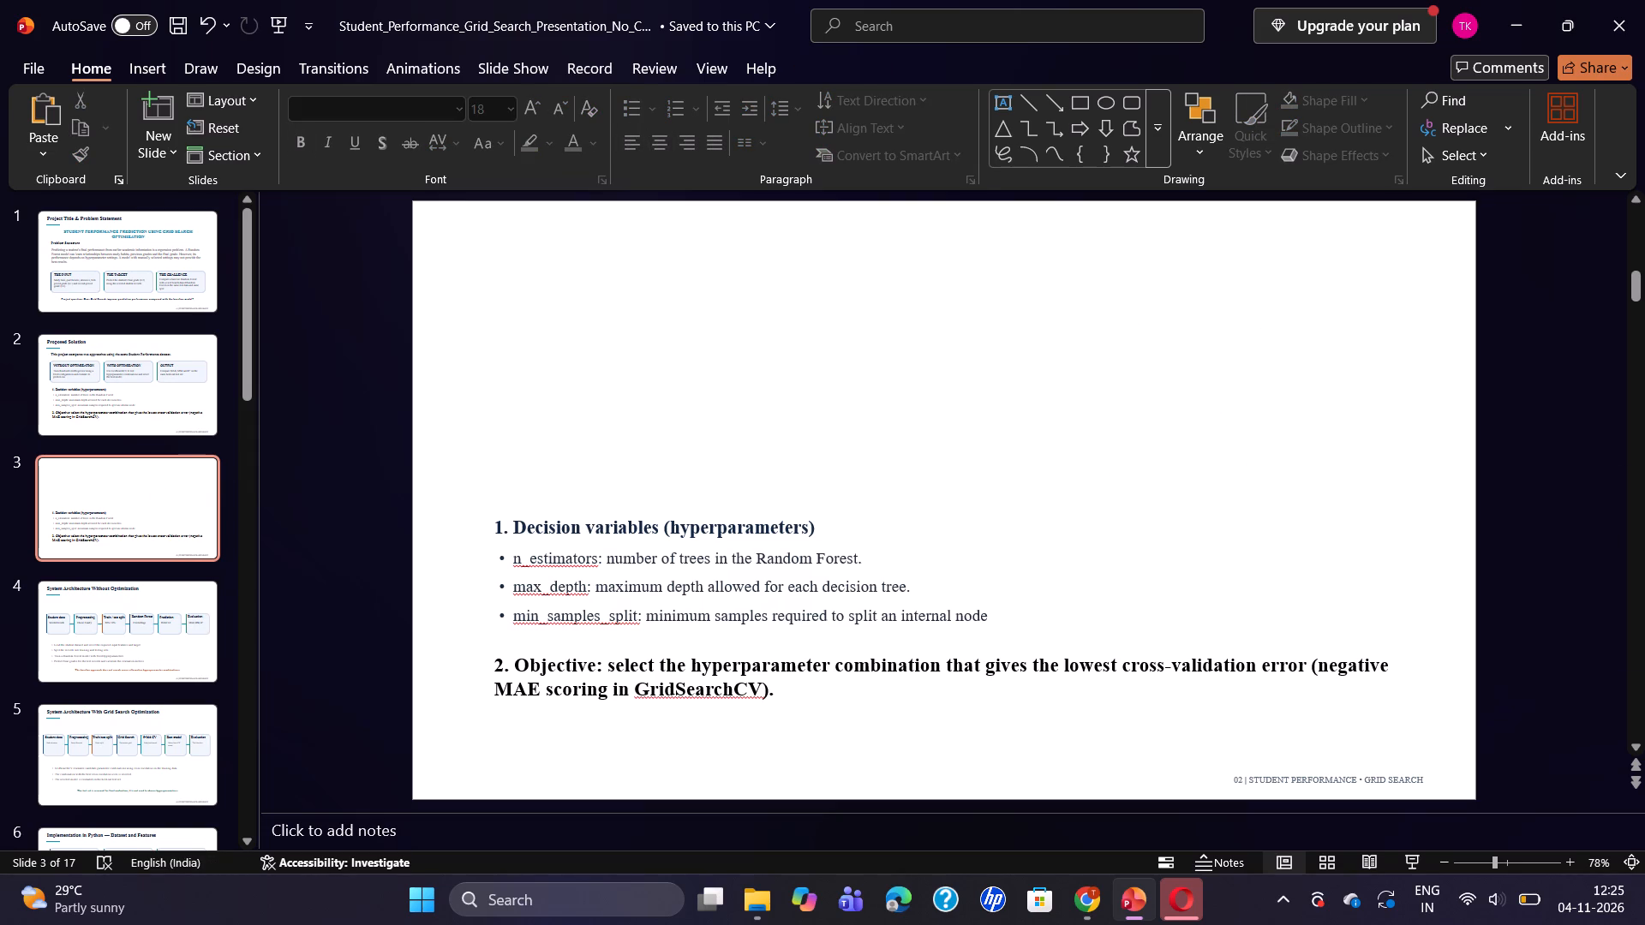
Delete the "1. Decision variables (hyperparameters)" heading and its bullet list from slide 3.
{"action": "left_click", "coordinate": [732, 540]}
{"action": "key", "text": "Delete"}
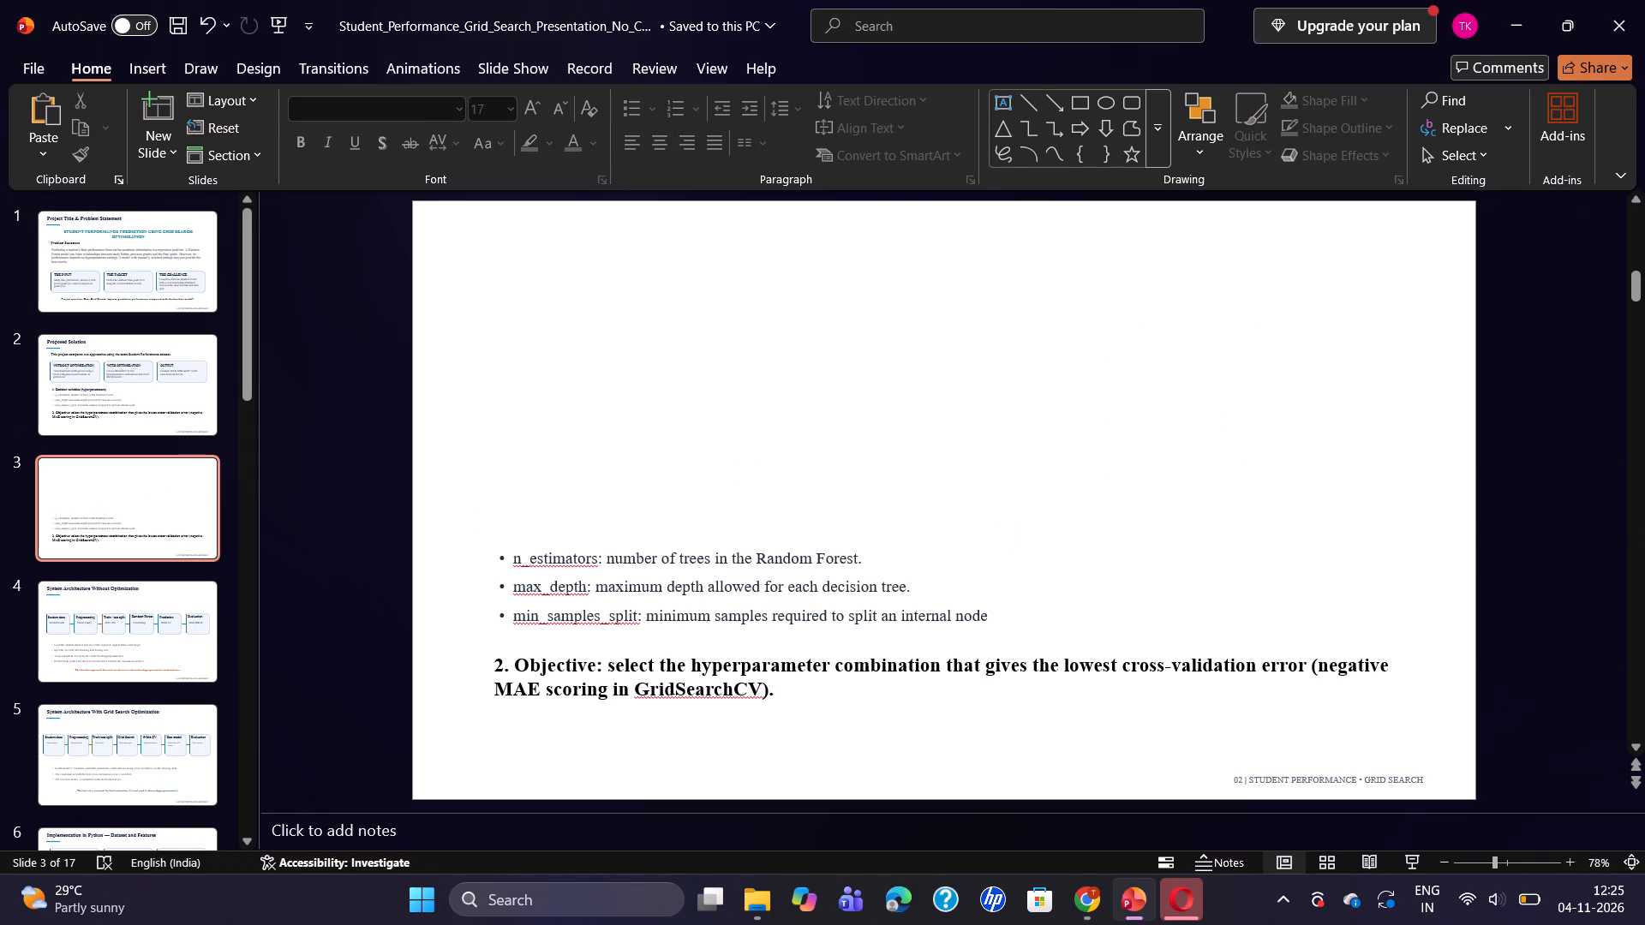
{"action": "left_click", "coordinate": [736, 553]}
{"action": "left_click", "coordinate": [739, 540]}
{"action": "key", "text": "Delete"}
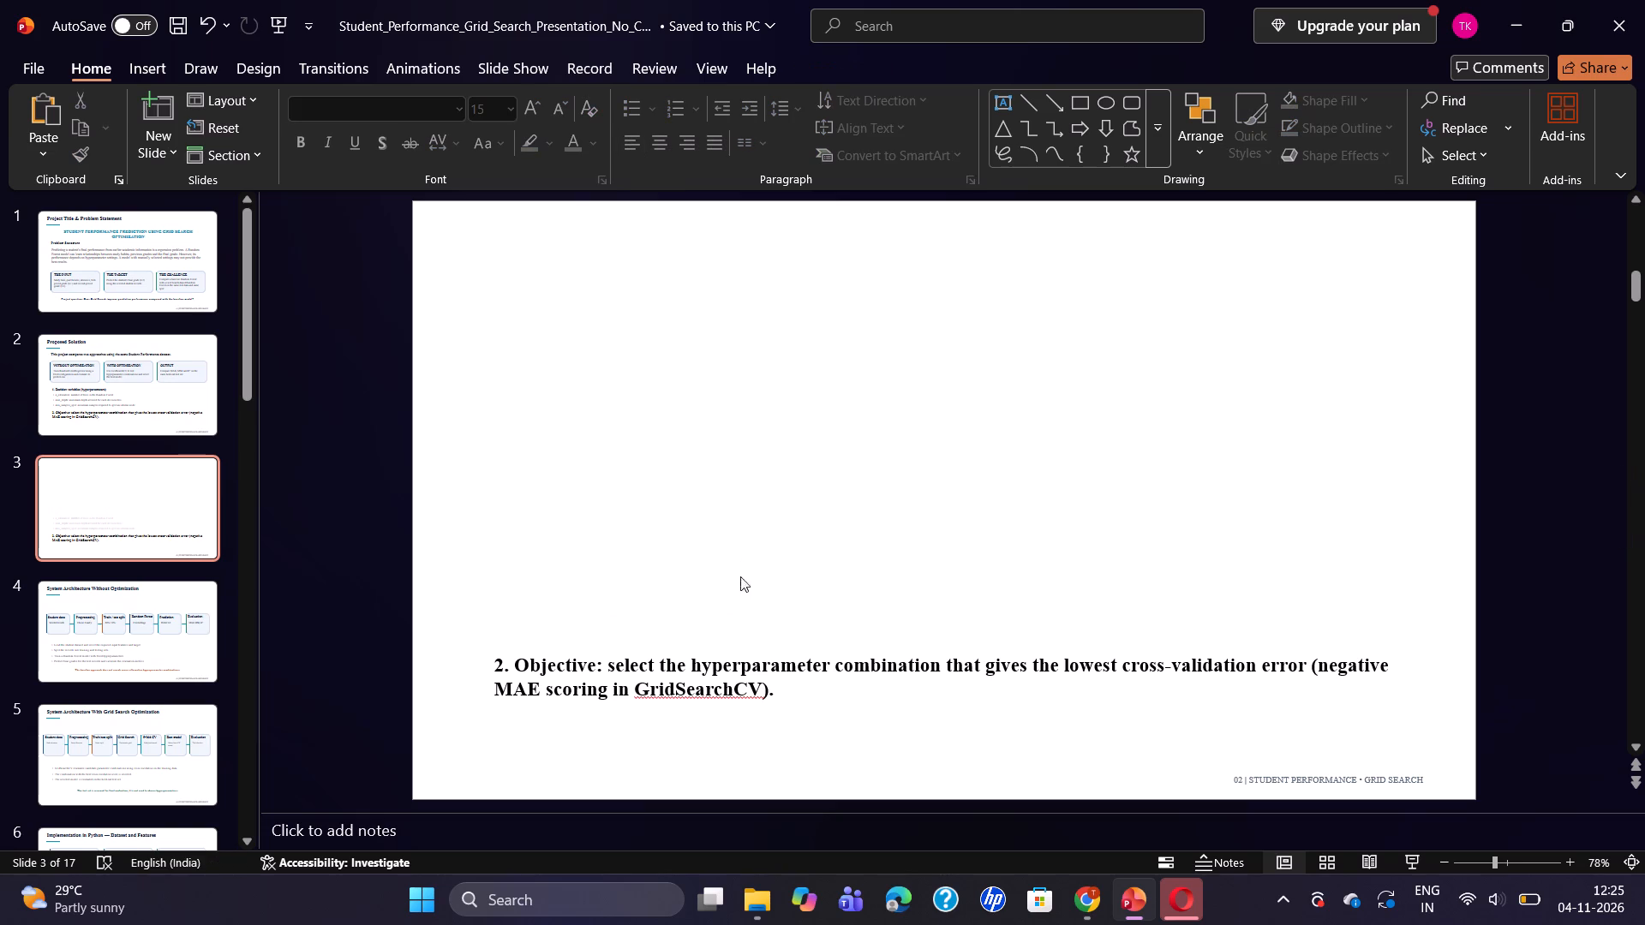
Move the "2. Objective" text box up to the top of slide 3, near the slide's left edge.
{"action": "left_click", "coordinate": [750, 658]}
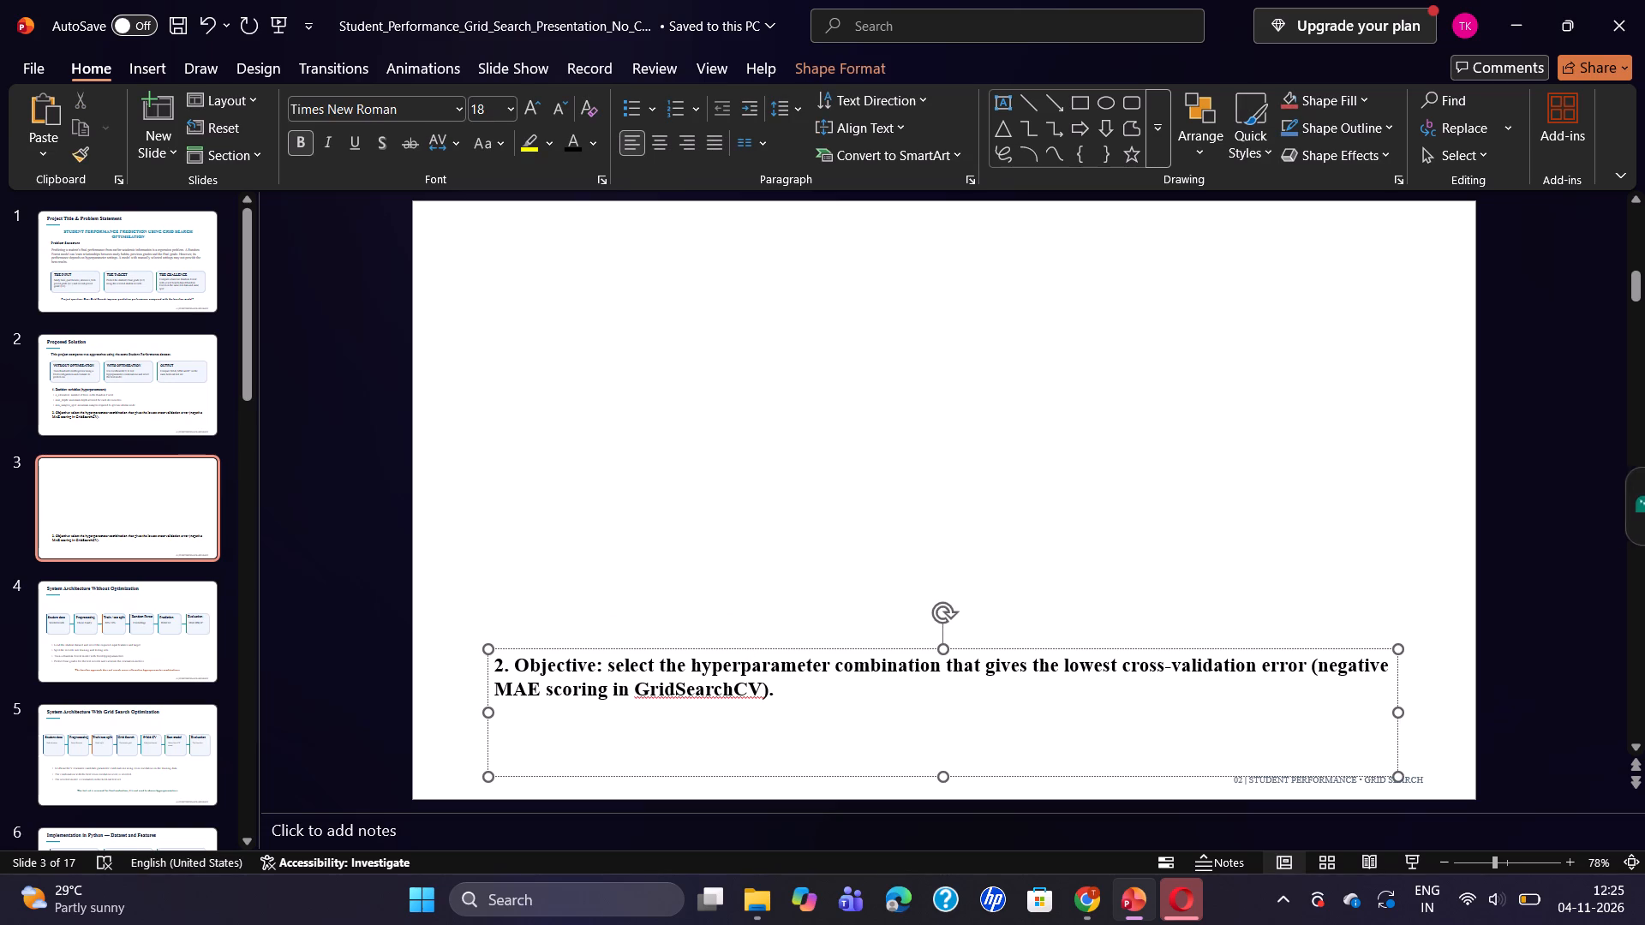
{"action": "left_click_drag", "start_coordinate": [750, 646], "coordinate": [722, 357]}
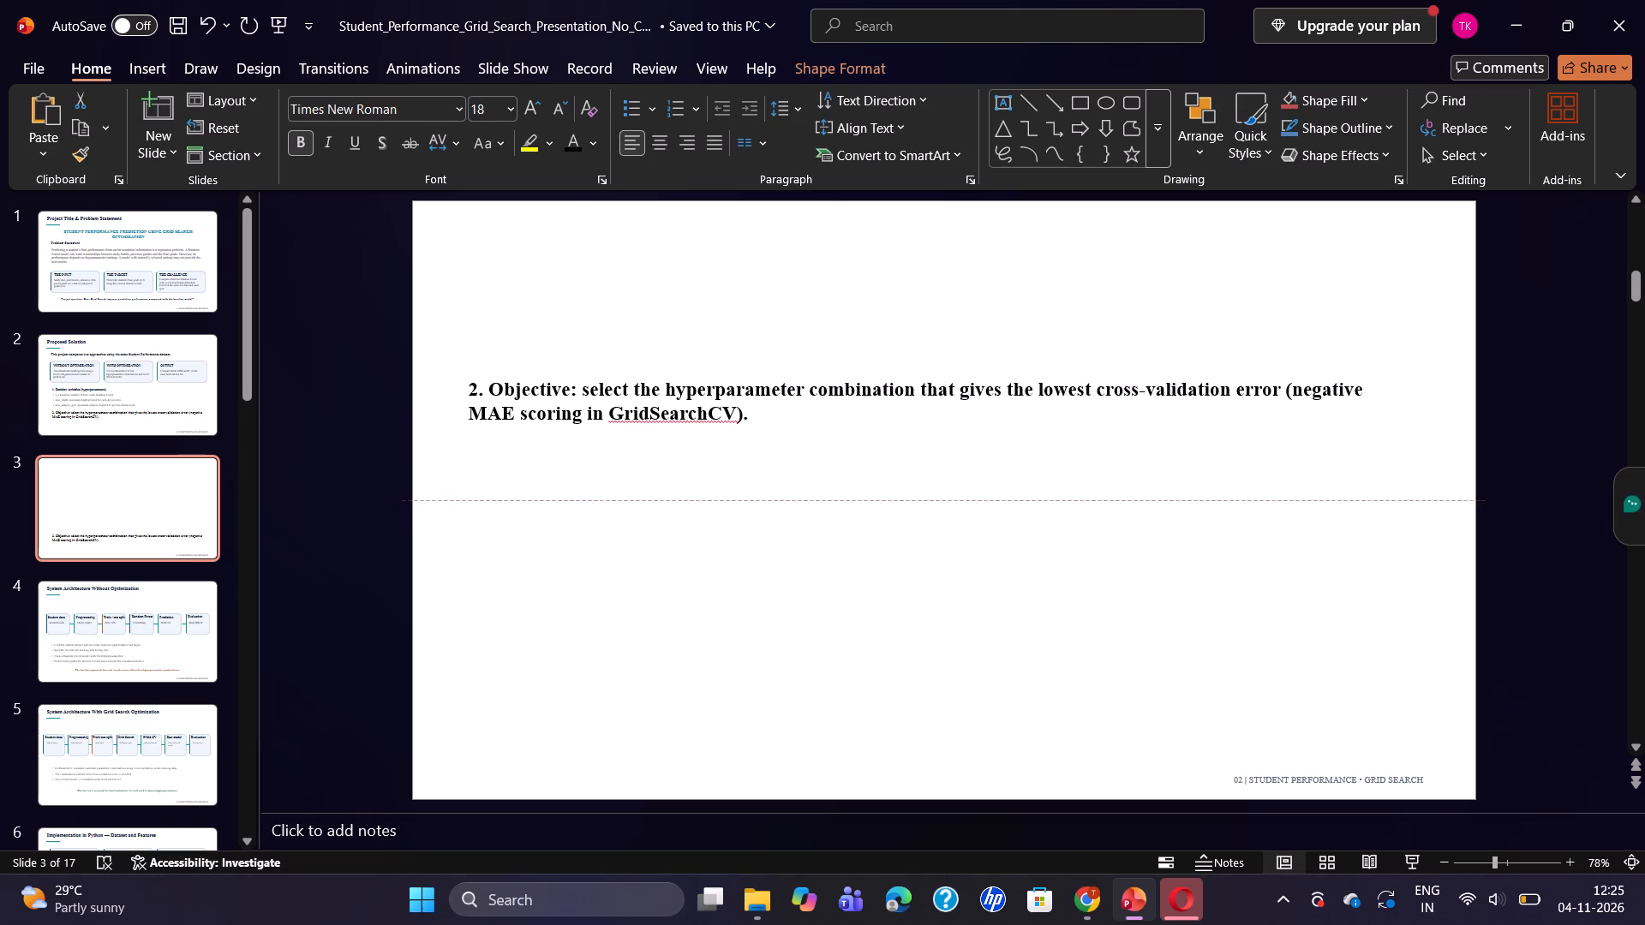
{"action": "left_click_drag", "start_coordinate": [722, 357], "coordinate": [712, 245]}
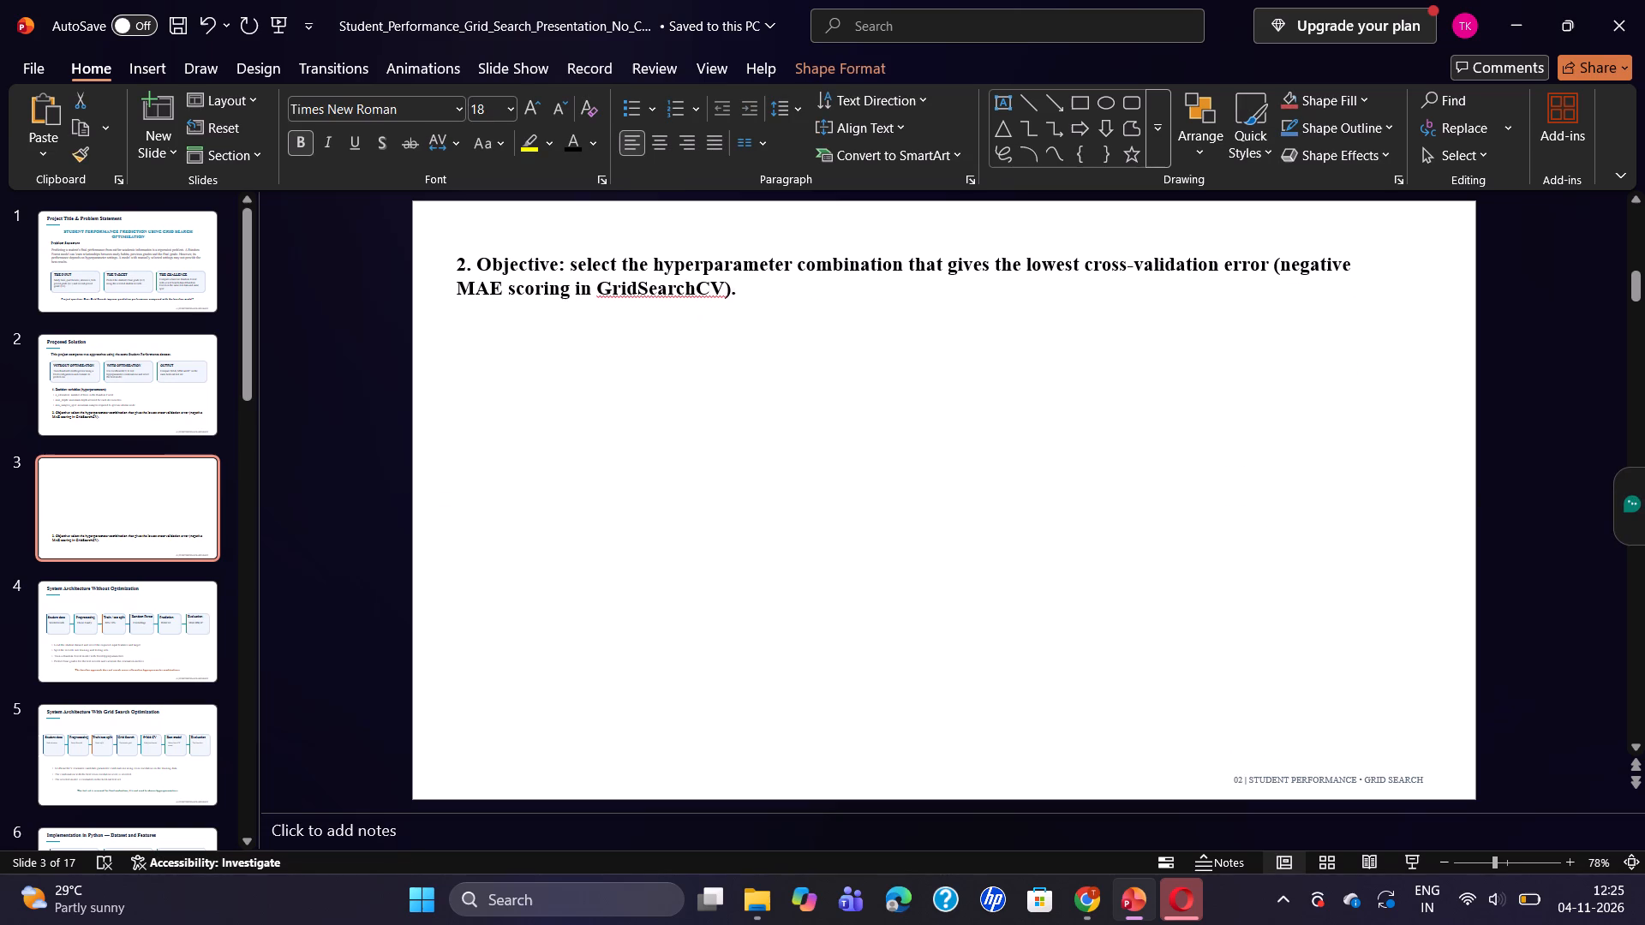
{"action": "left_click_drag", "start_coordinate": [712, 245], "coordinate": [704, 243]}
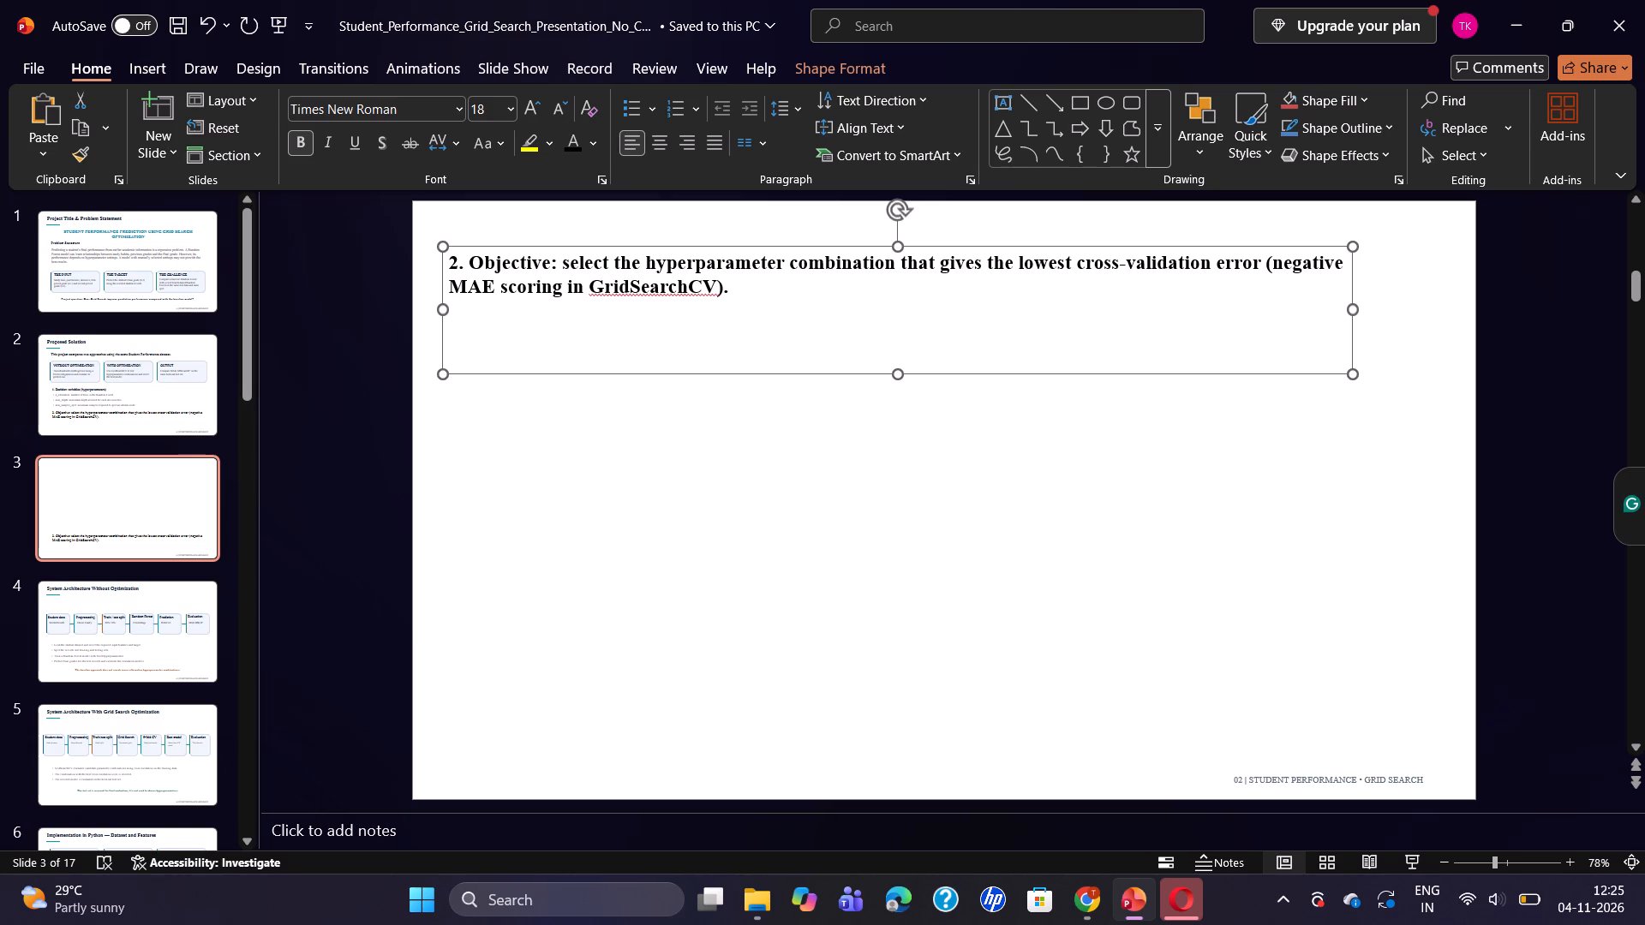
On slide 2, break the line after "2. Objective:" so that the statement starts on its own line.
{"action": "left_click", "coordinate": [85, 381]}
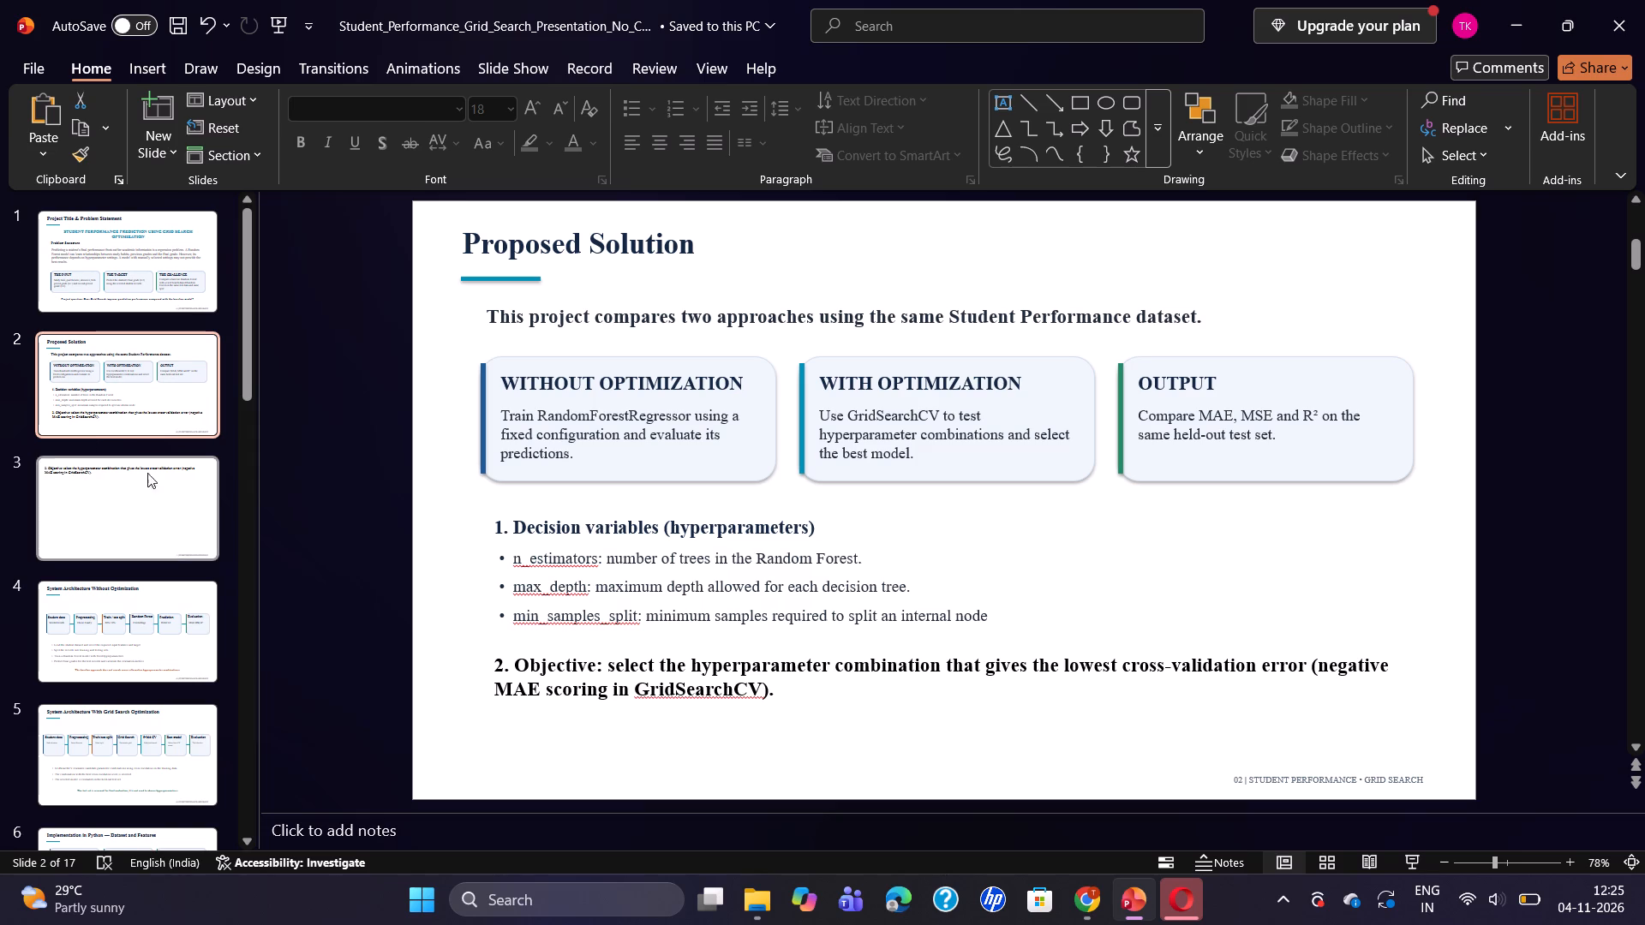
{"action": "left_click", "coordinate": [603, 665]}
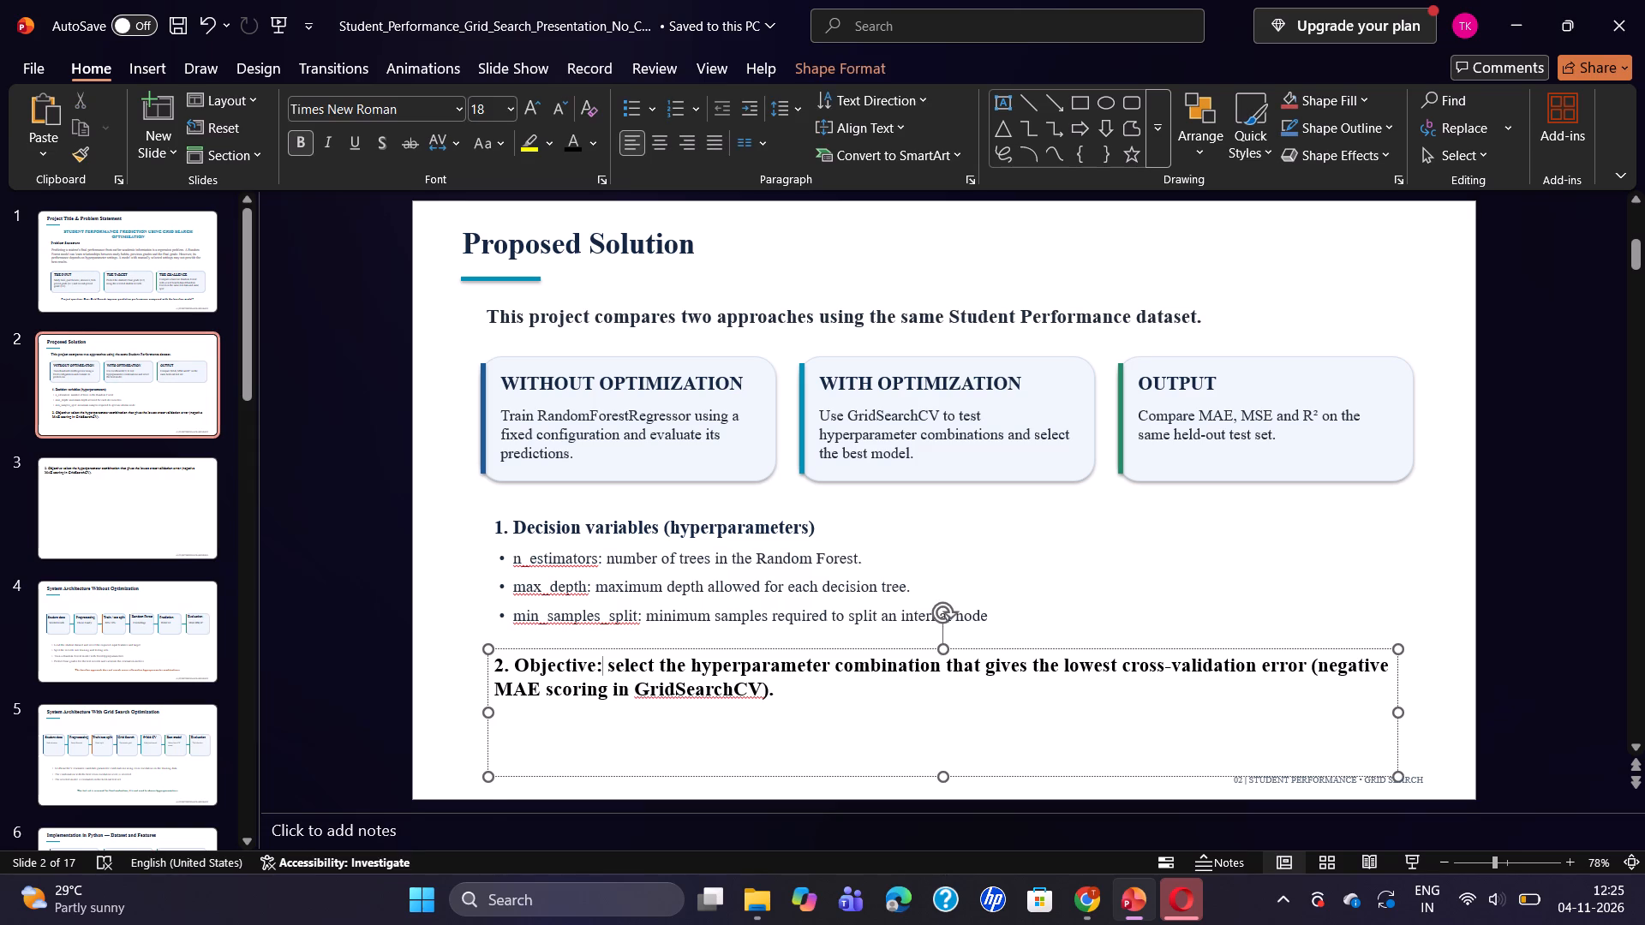
{"action": "key", "text": "Return"}
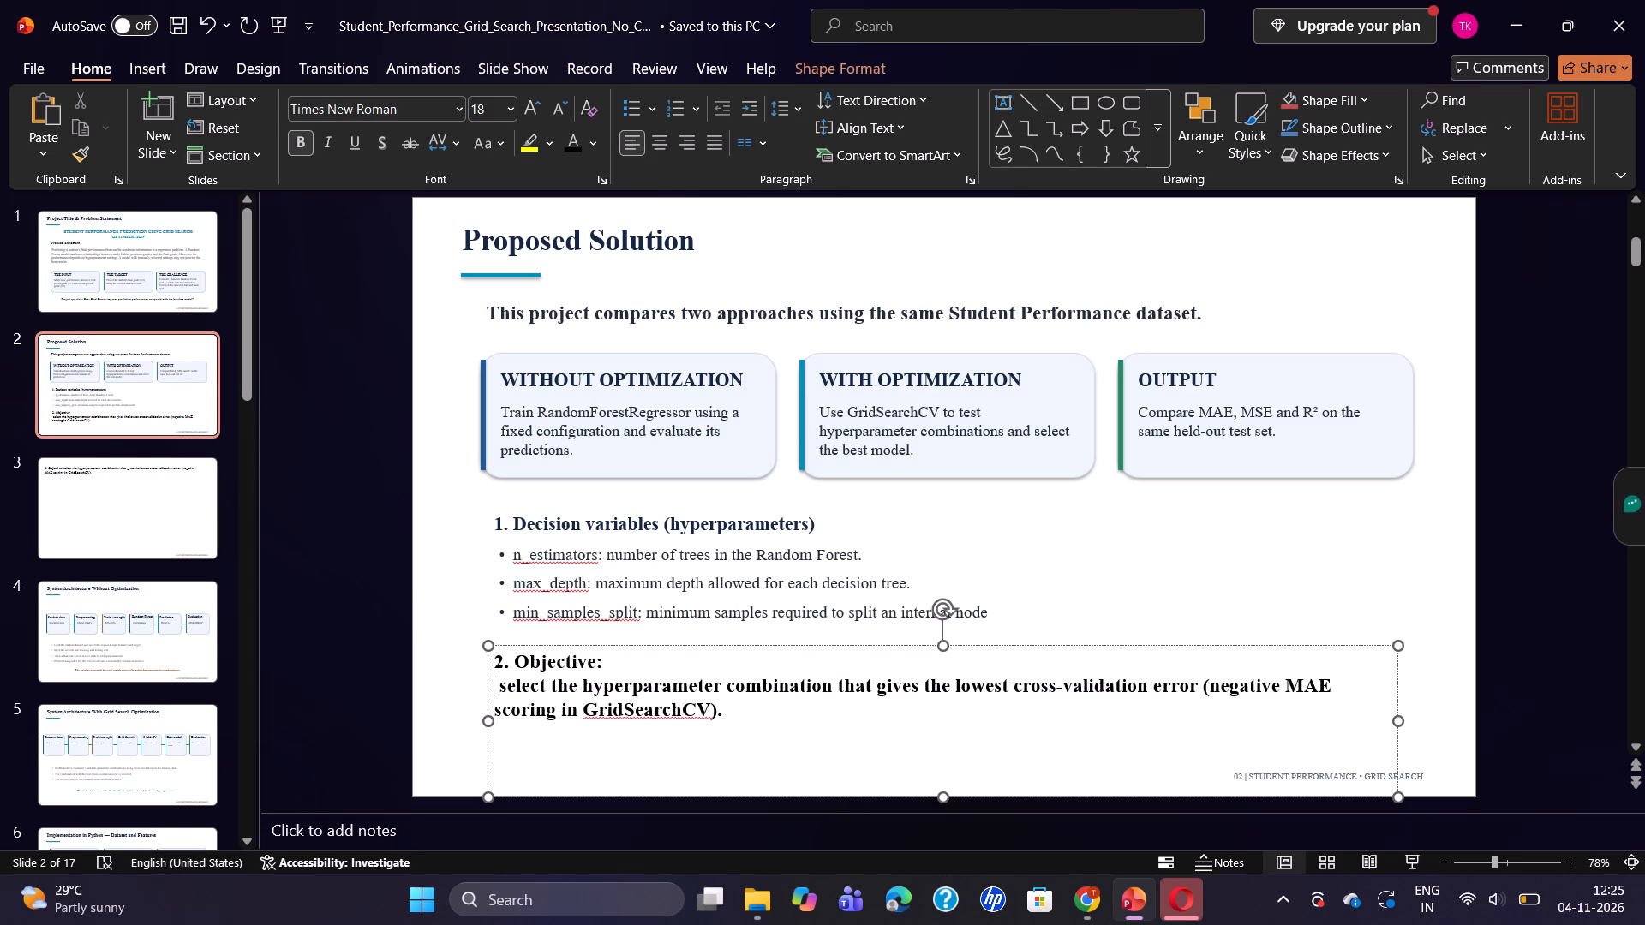
Remove the bold formatting from the objective statement below "2. Objective:" on slide 2, leaving the heading bold.
{"action": "left_click_drag", "start_coordinate": [499, 687], "coordinate": [714, 730]}
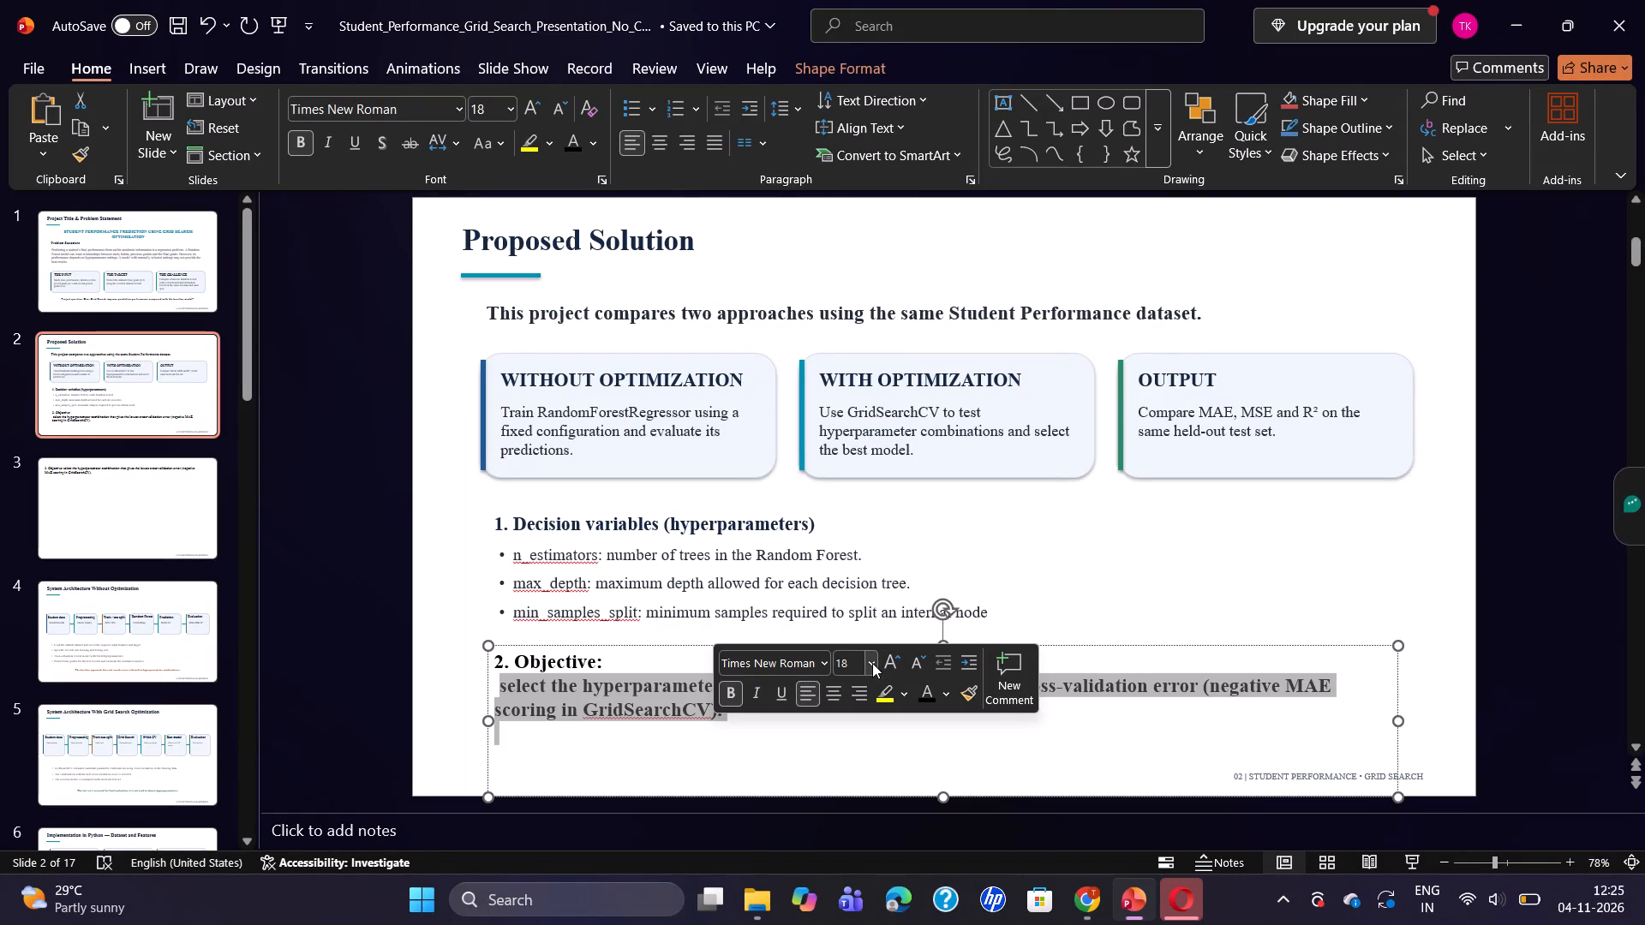
{"action": "left_click", "coordinate": [814, 597]}
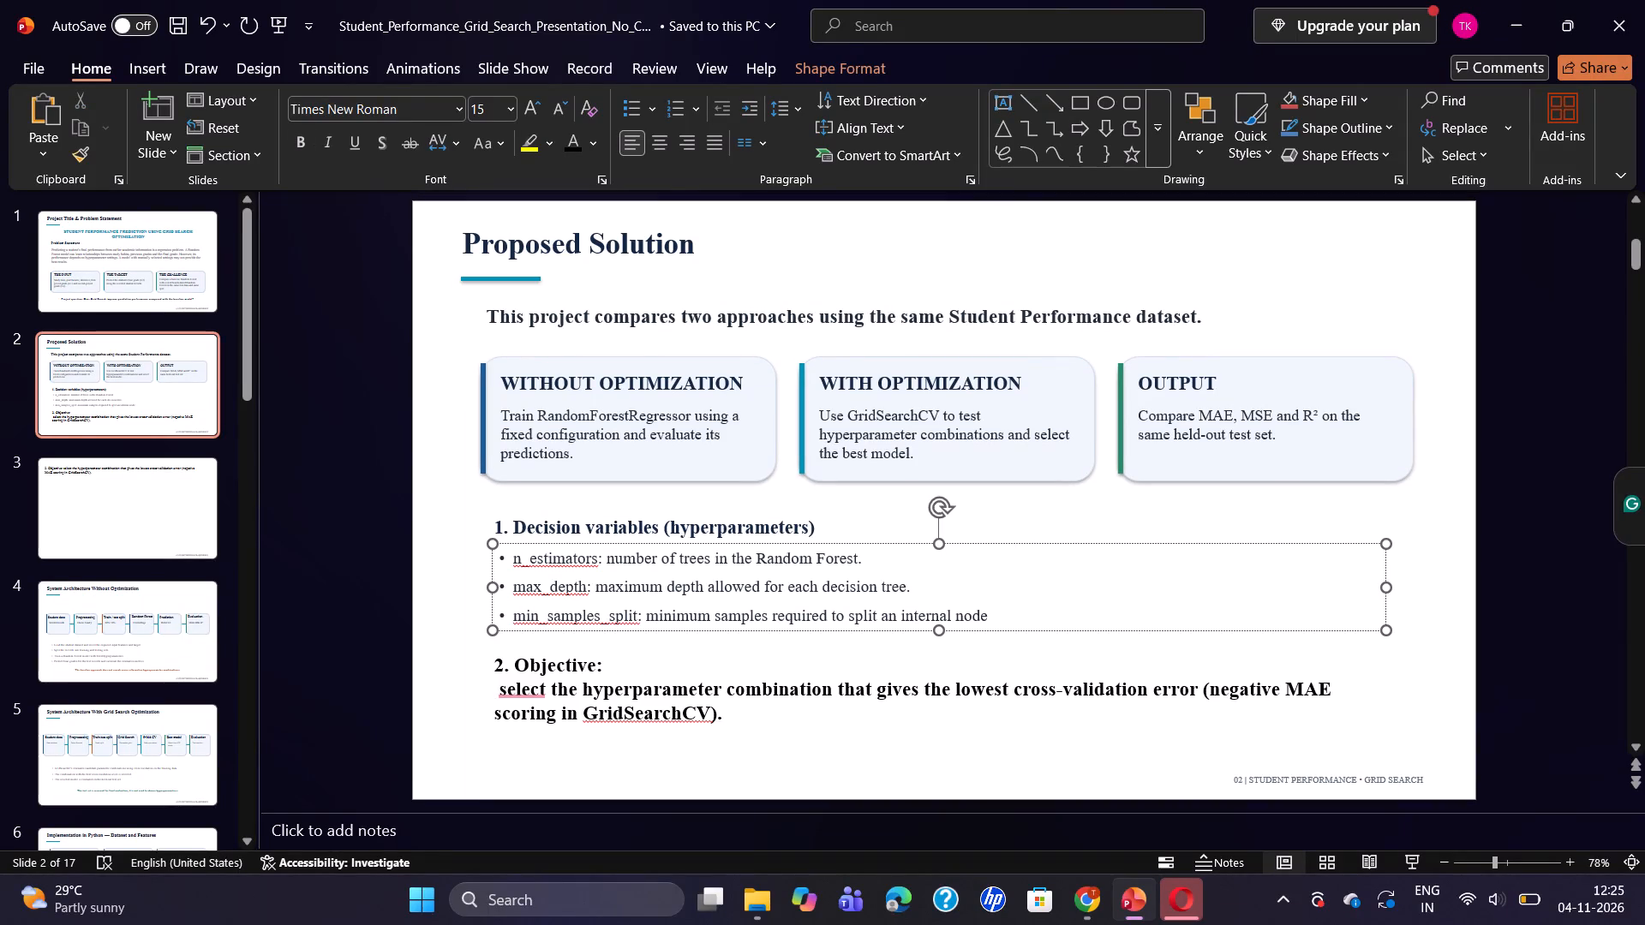
{"action": "left_click", "coordinate": [711, 606]}
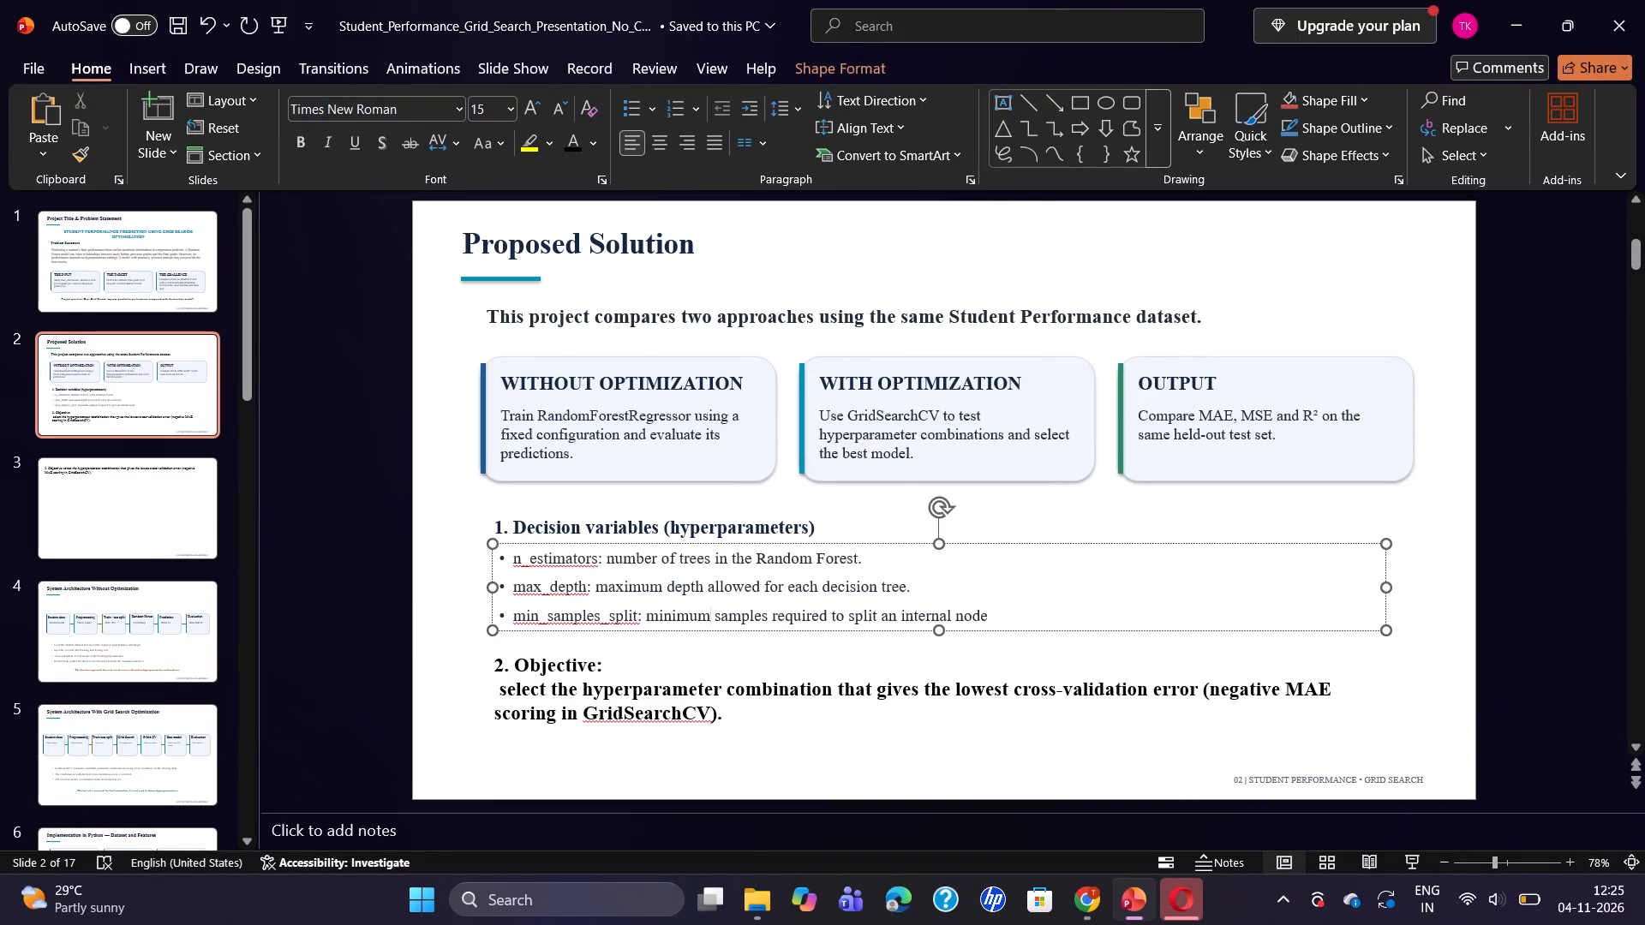
{"action": "left_click", "coordinate": [711, 594]}
{"action": "double_click", "coordinate": [715, 588]}
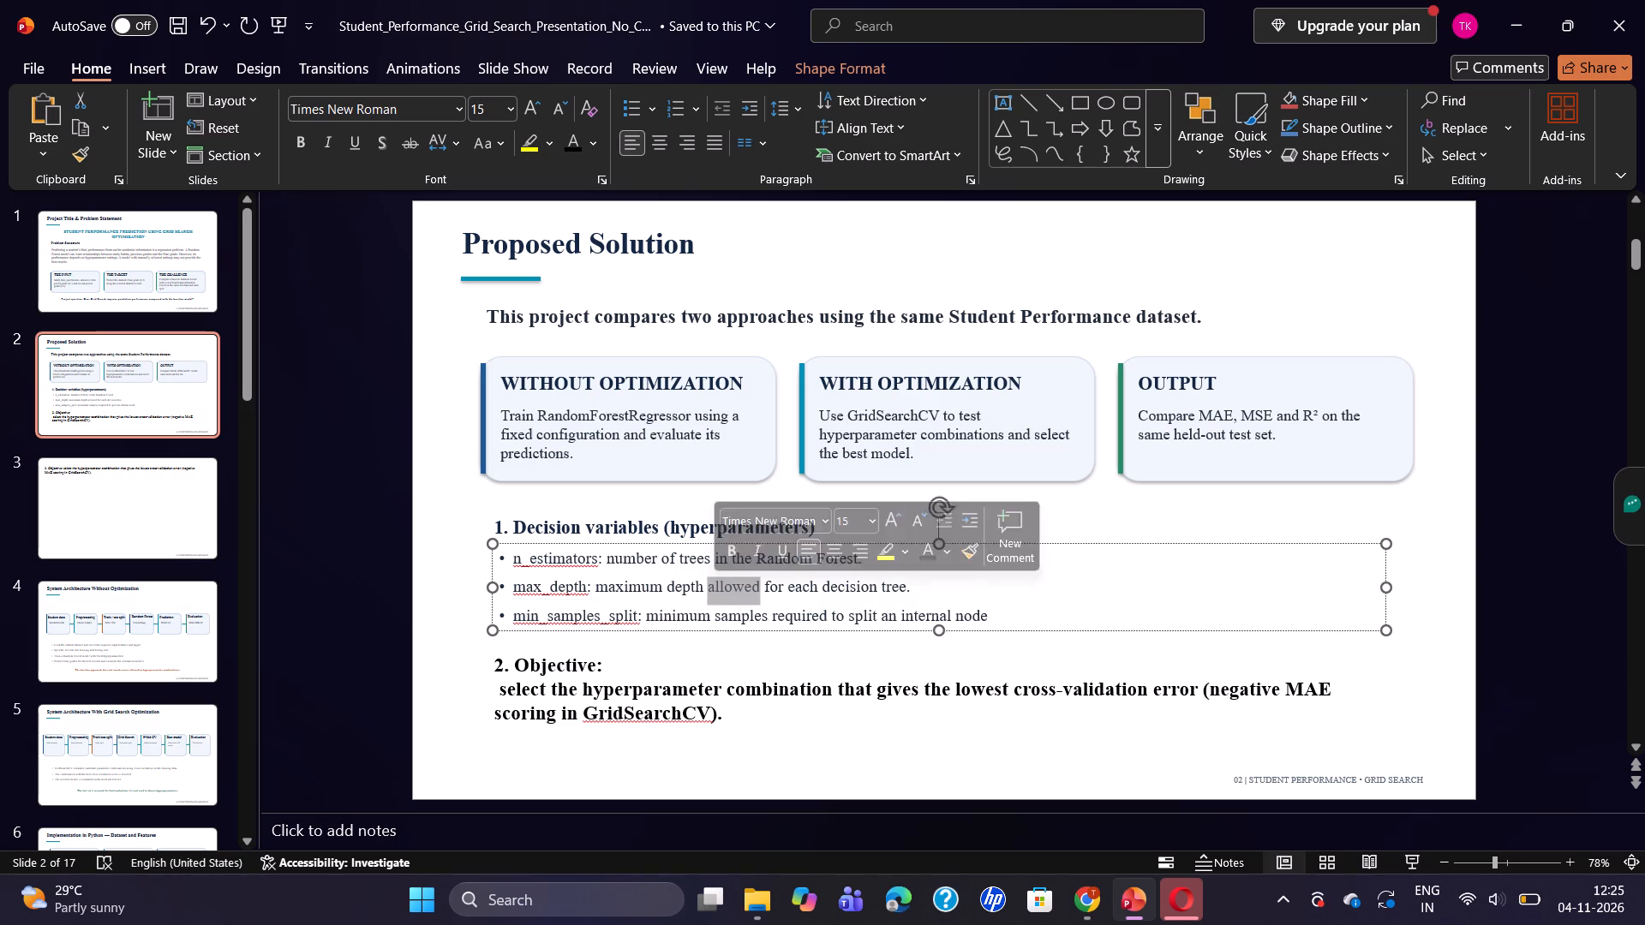
{"action": "left_click", "coordinate": [722, 600]}
{"action": "left_click_drag", "start_coordinate": [727, 716], "coordinate": [631, 691]}
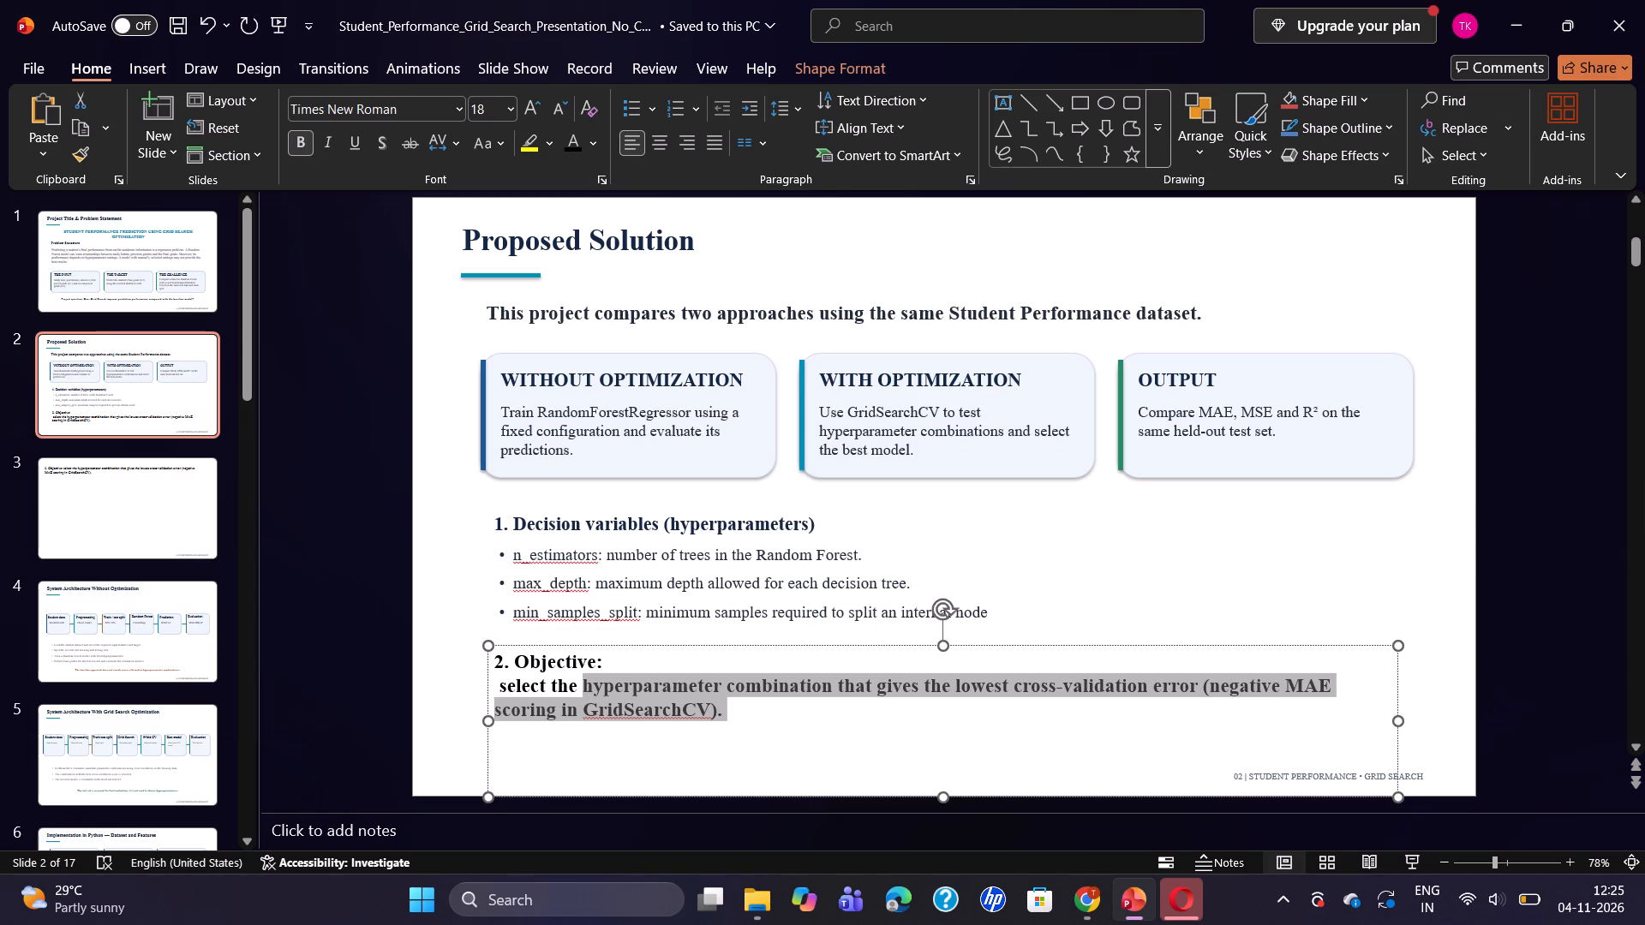
{"action": "left_click_drag", "start_coordinate": [631, 691], "coordinate": [509, 685]}
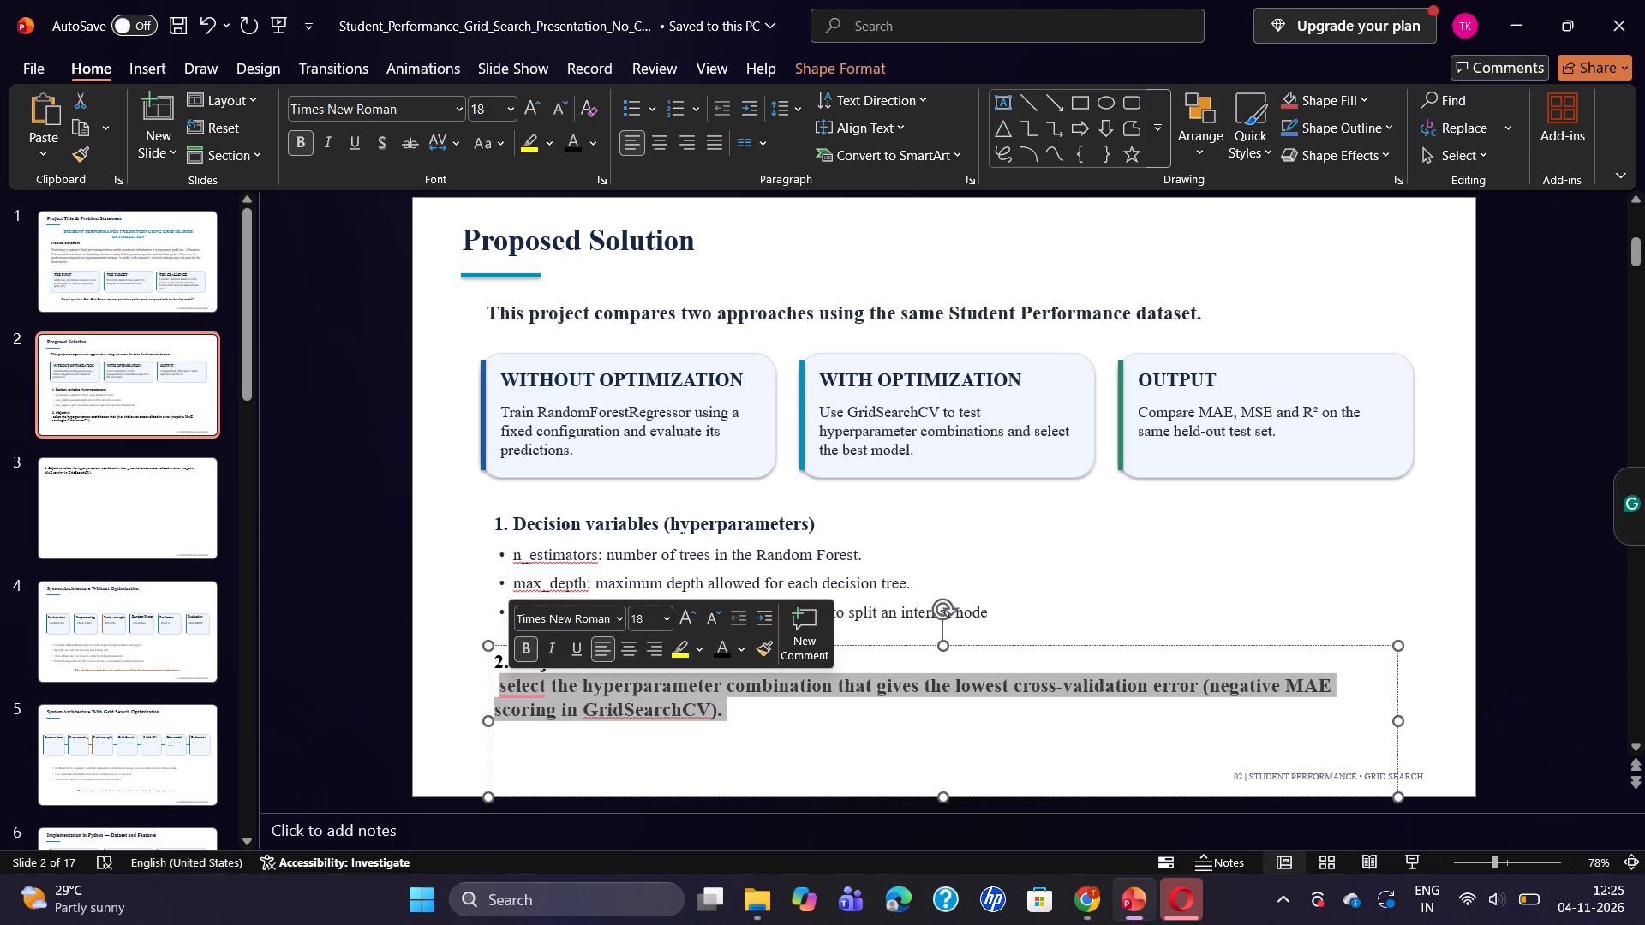
{"action": "left_click", "coordinate": [643, 618]}
{"action": "key", "text": "End"}
{"action": "key", "text": "Clear"}
{"action": "key", "text": "Return"}
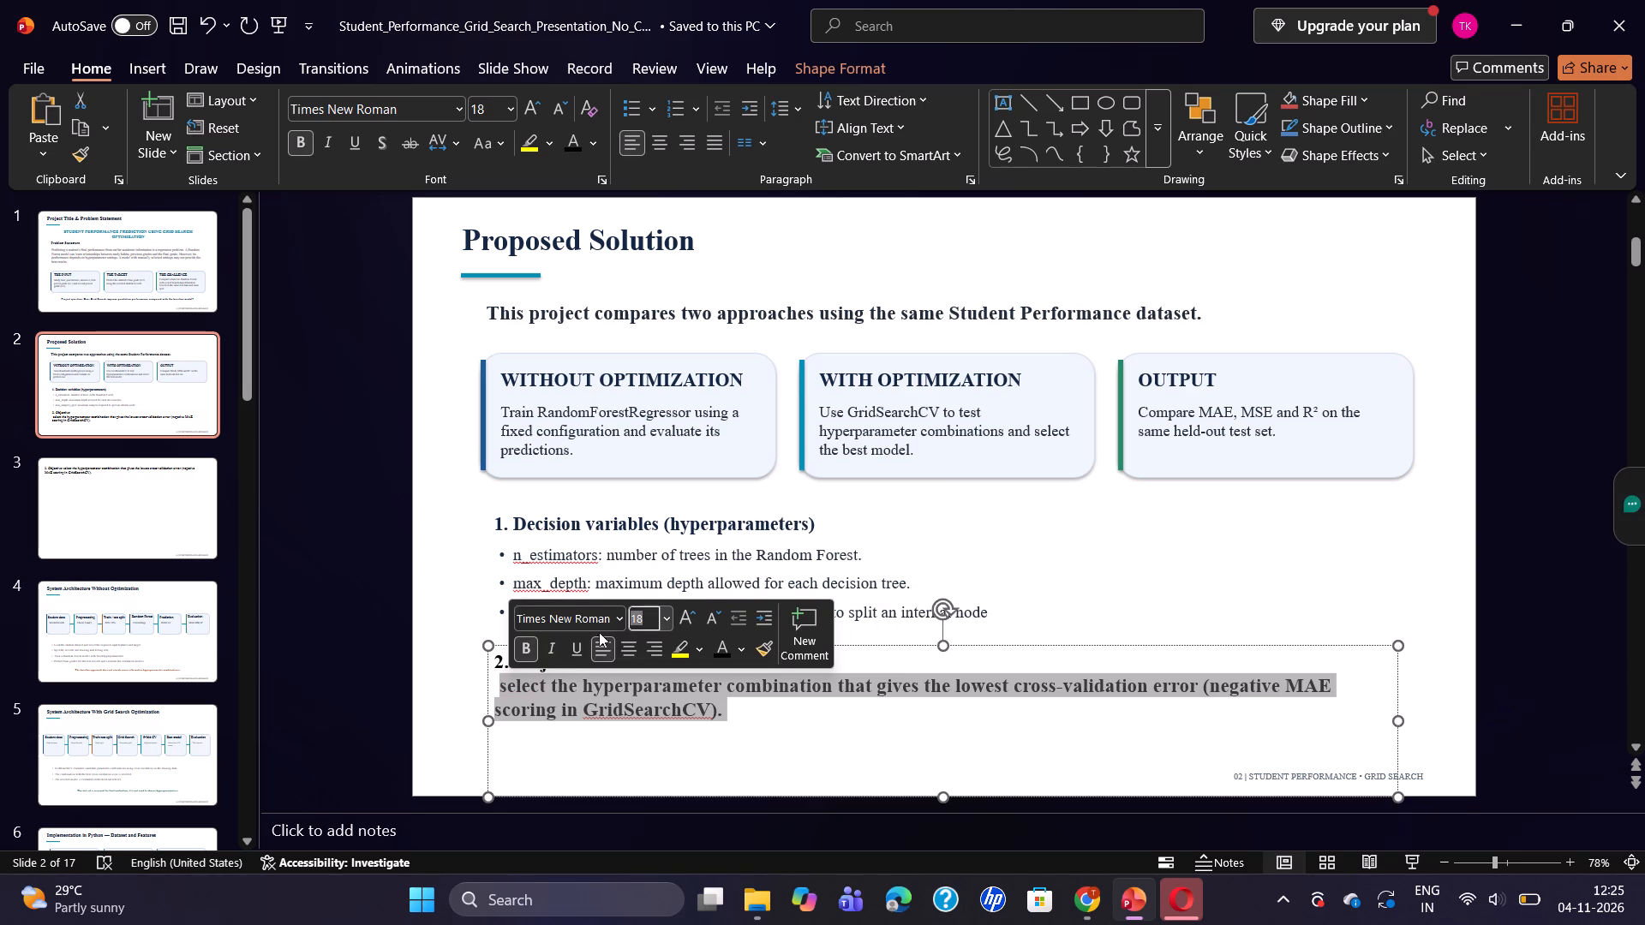
{"action": "left_click", "coordinate": [526, 653]}
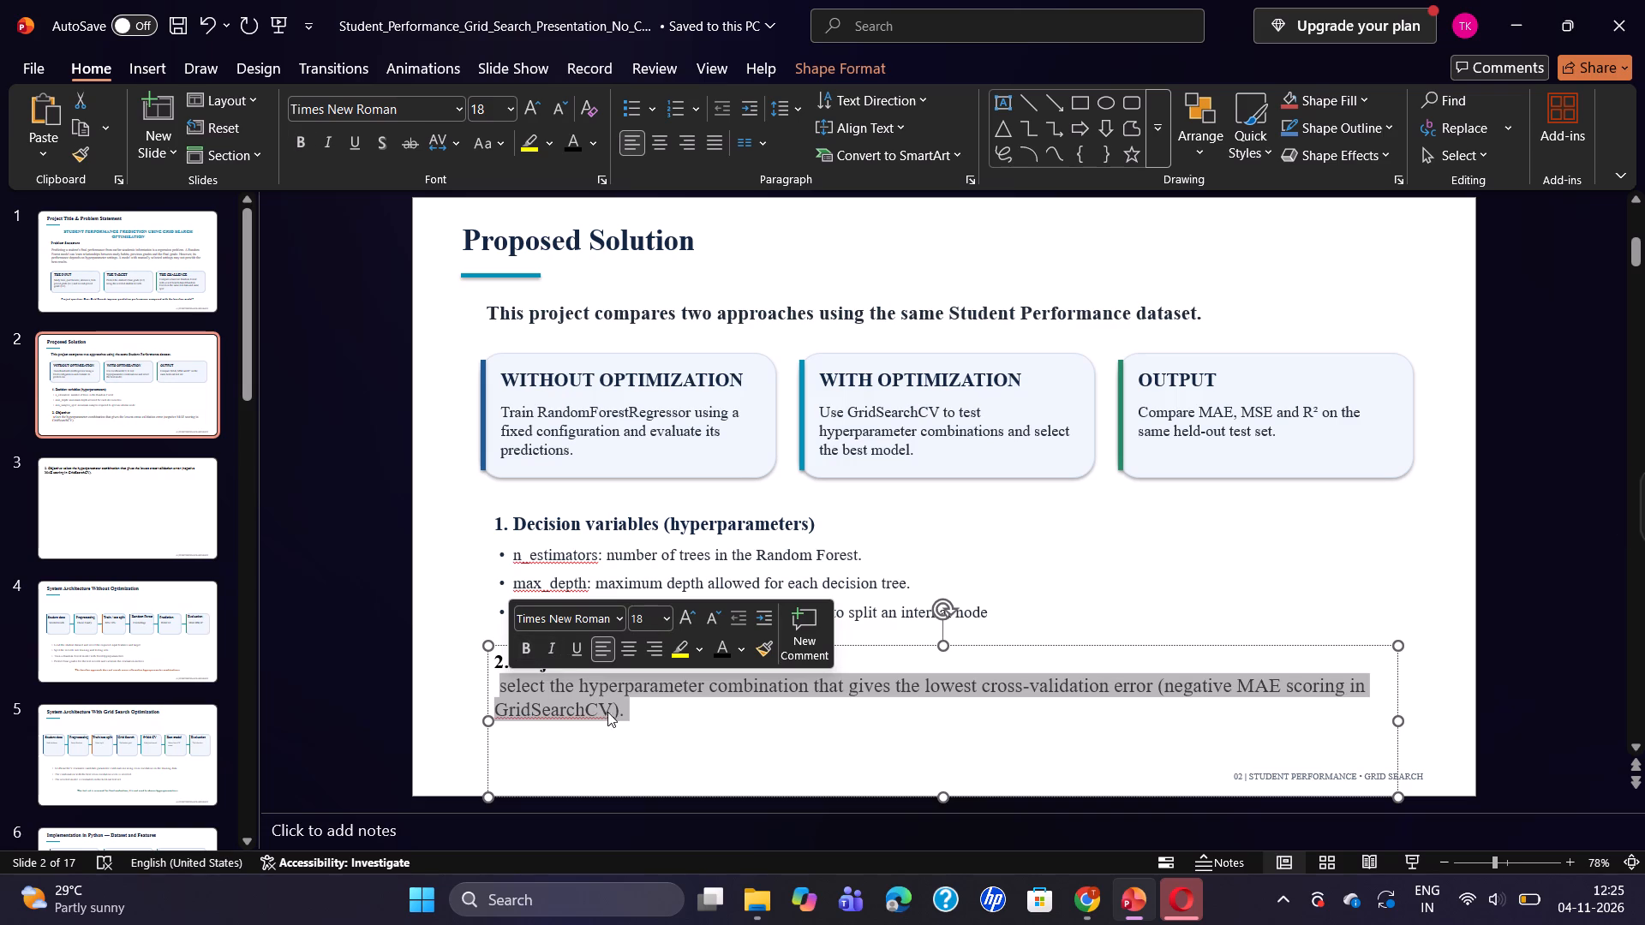
{"action": "left_click", "coordinate": [656, 719]}
{"action": "left_click", "coordinate": [656, 719]}
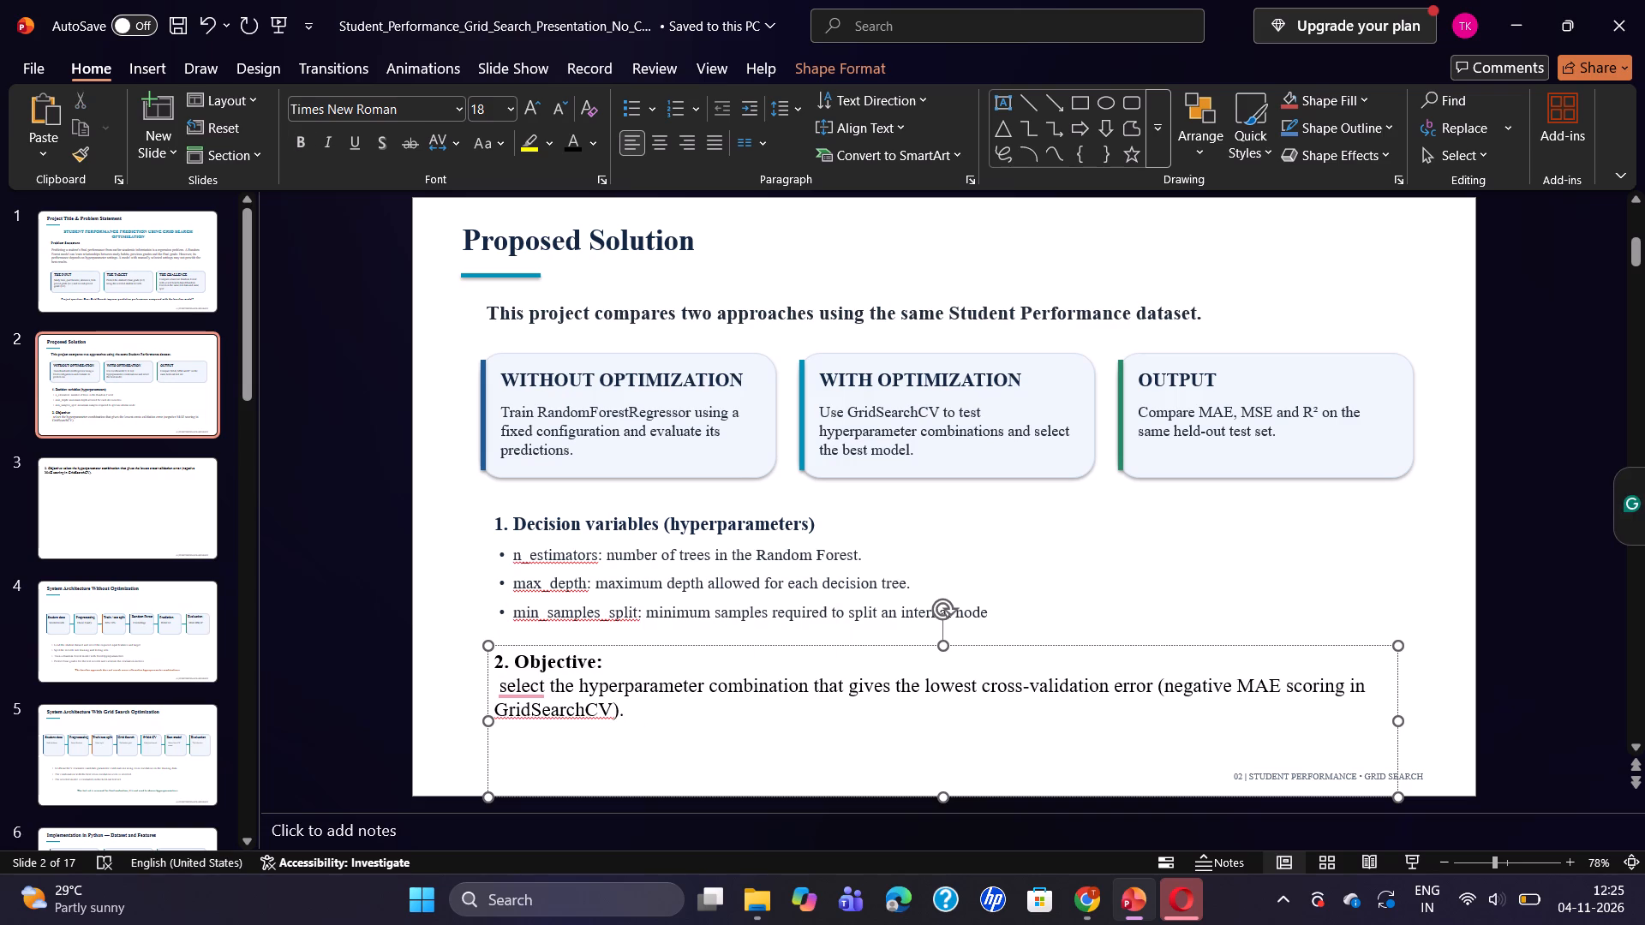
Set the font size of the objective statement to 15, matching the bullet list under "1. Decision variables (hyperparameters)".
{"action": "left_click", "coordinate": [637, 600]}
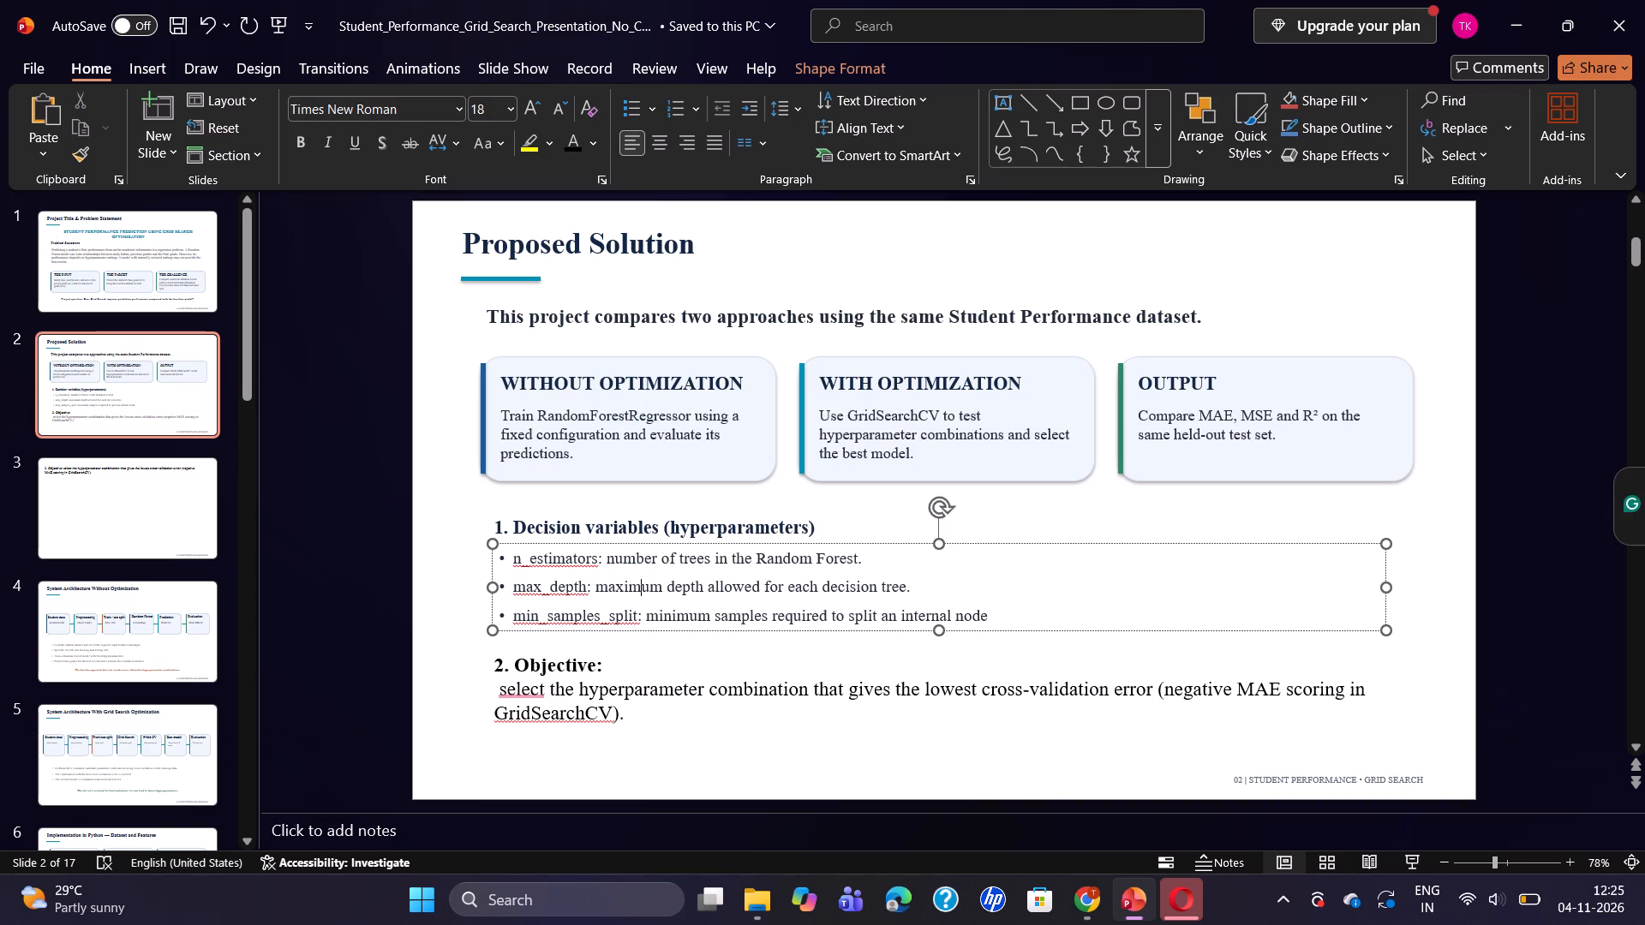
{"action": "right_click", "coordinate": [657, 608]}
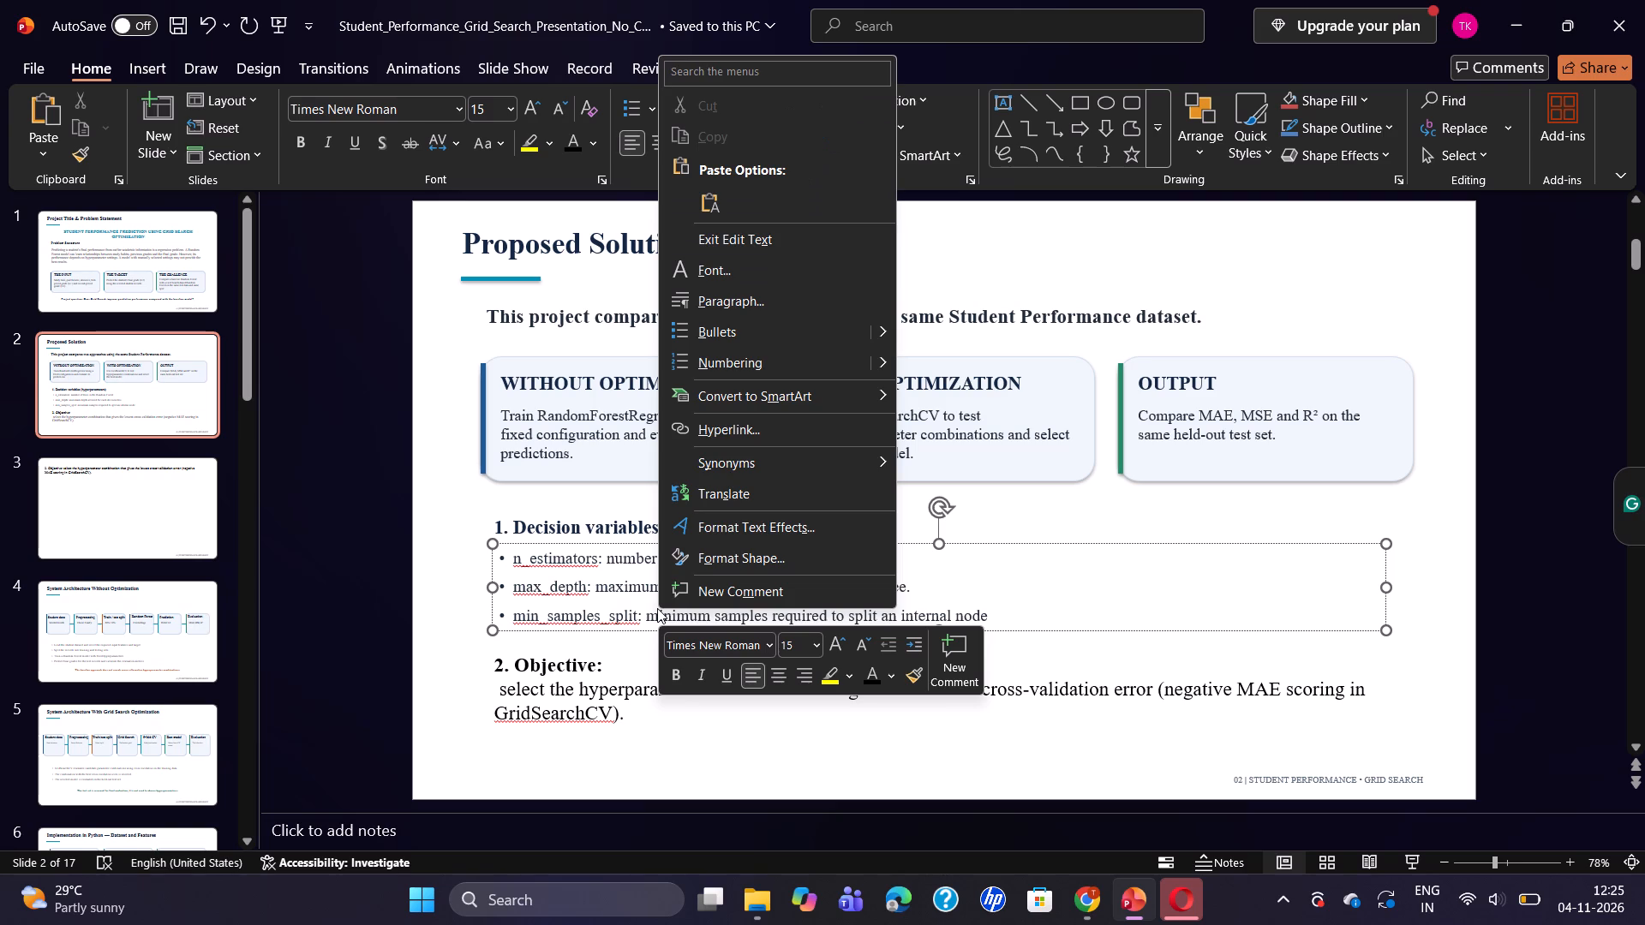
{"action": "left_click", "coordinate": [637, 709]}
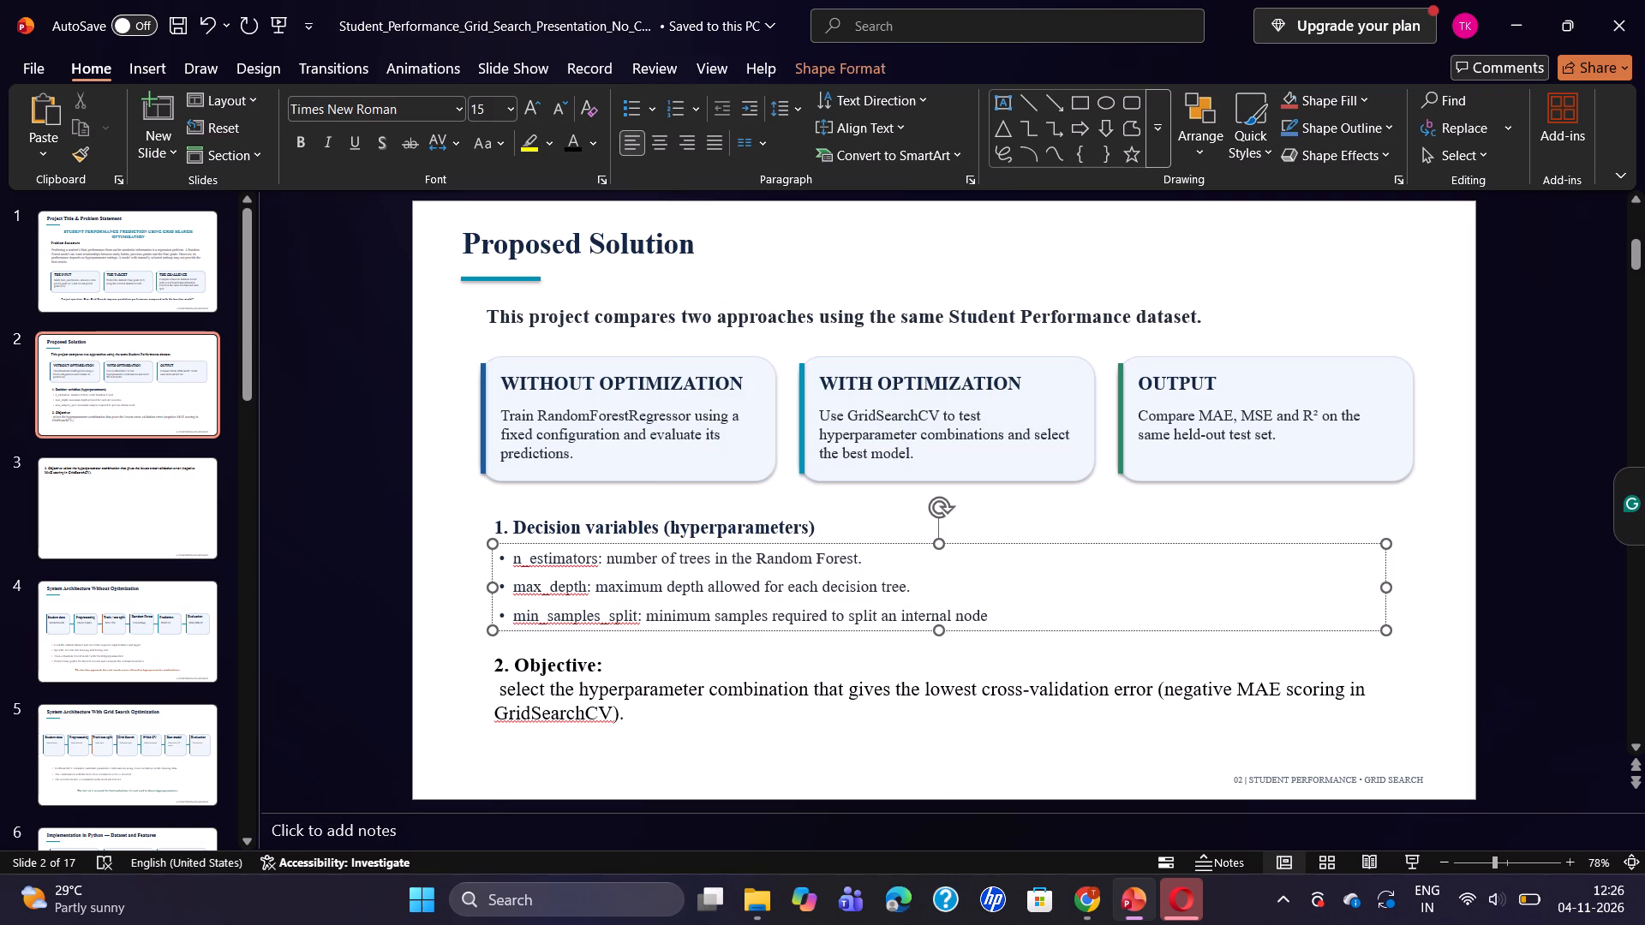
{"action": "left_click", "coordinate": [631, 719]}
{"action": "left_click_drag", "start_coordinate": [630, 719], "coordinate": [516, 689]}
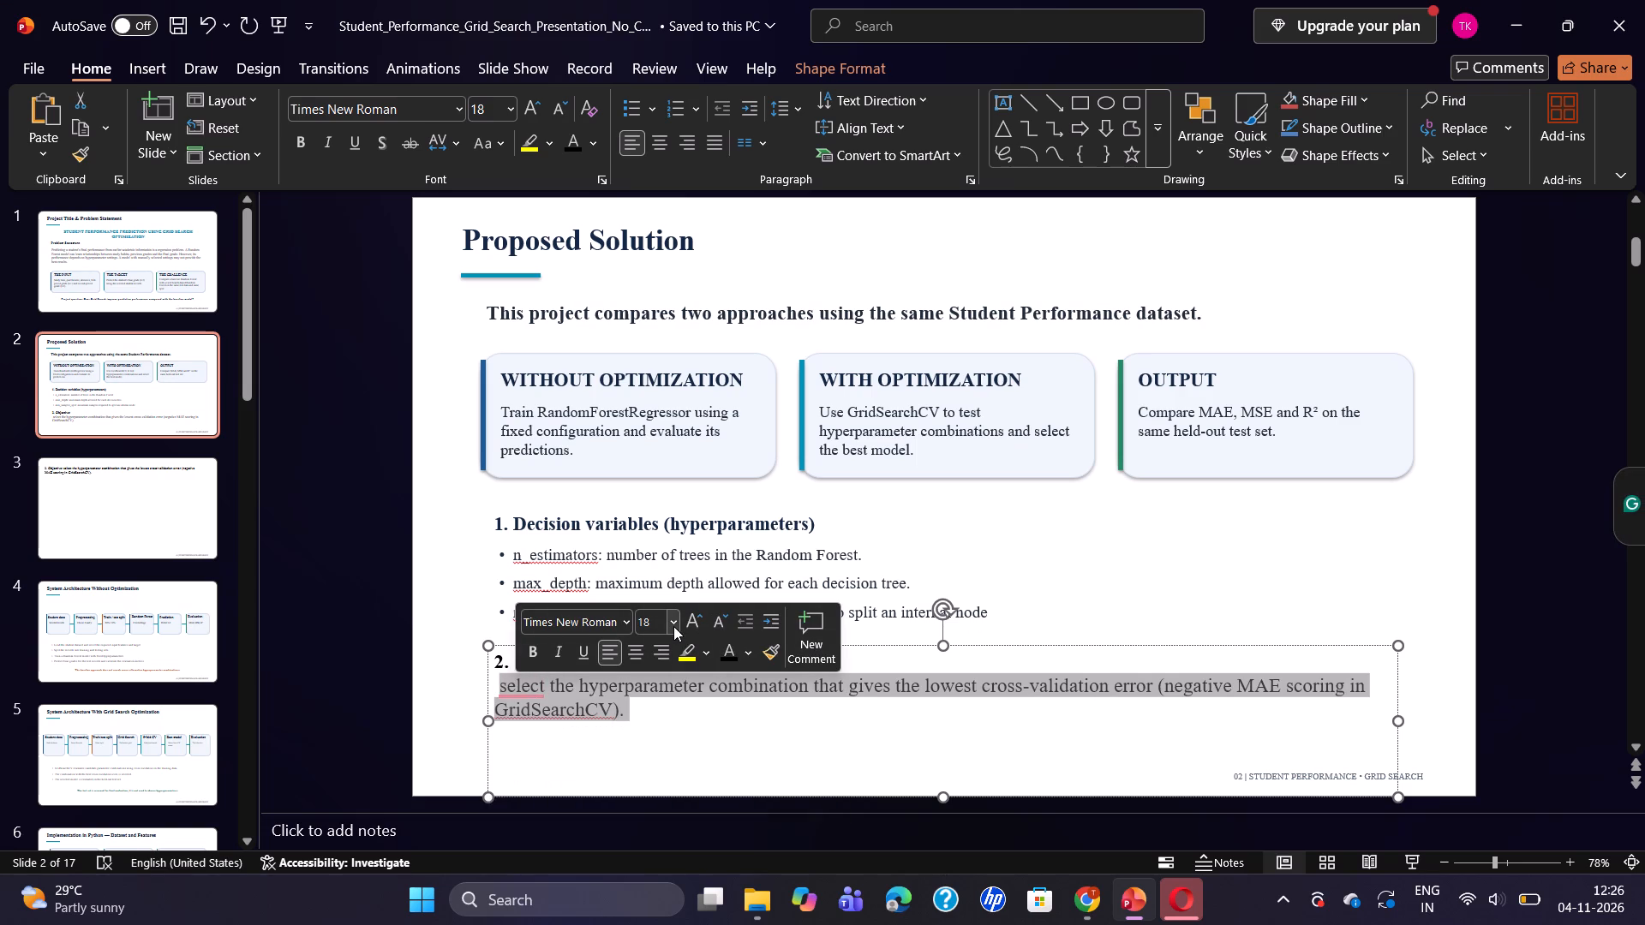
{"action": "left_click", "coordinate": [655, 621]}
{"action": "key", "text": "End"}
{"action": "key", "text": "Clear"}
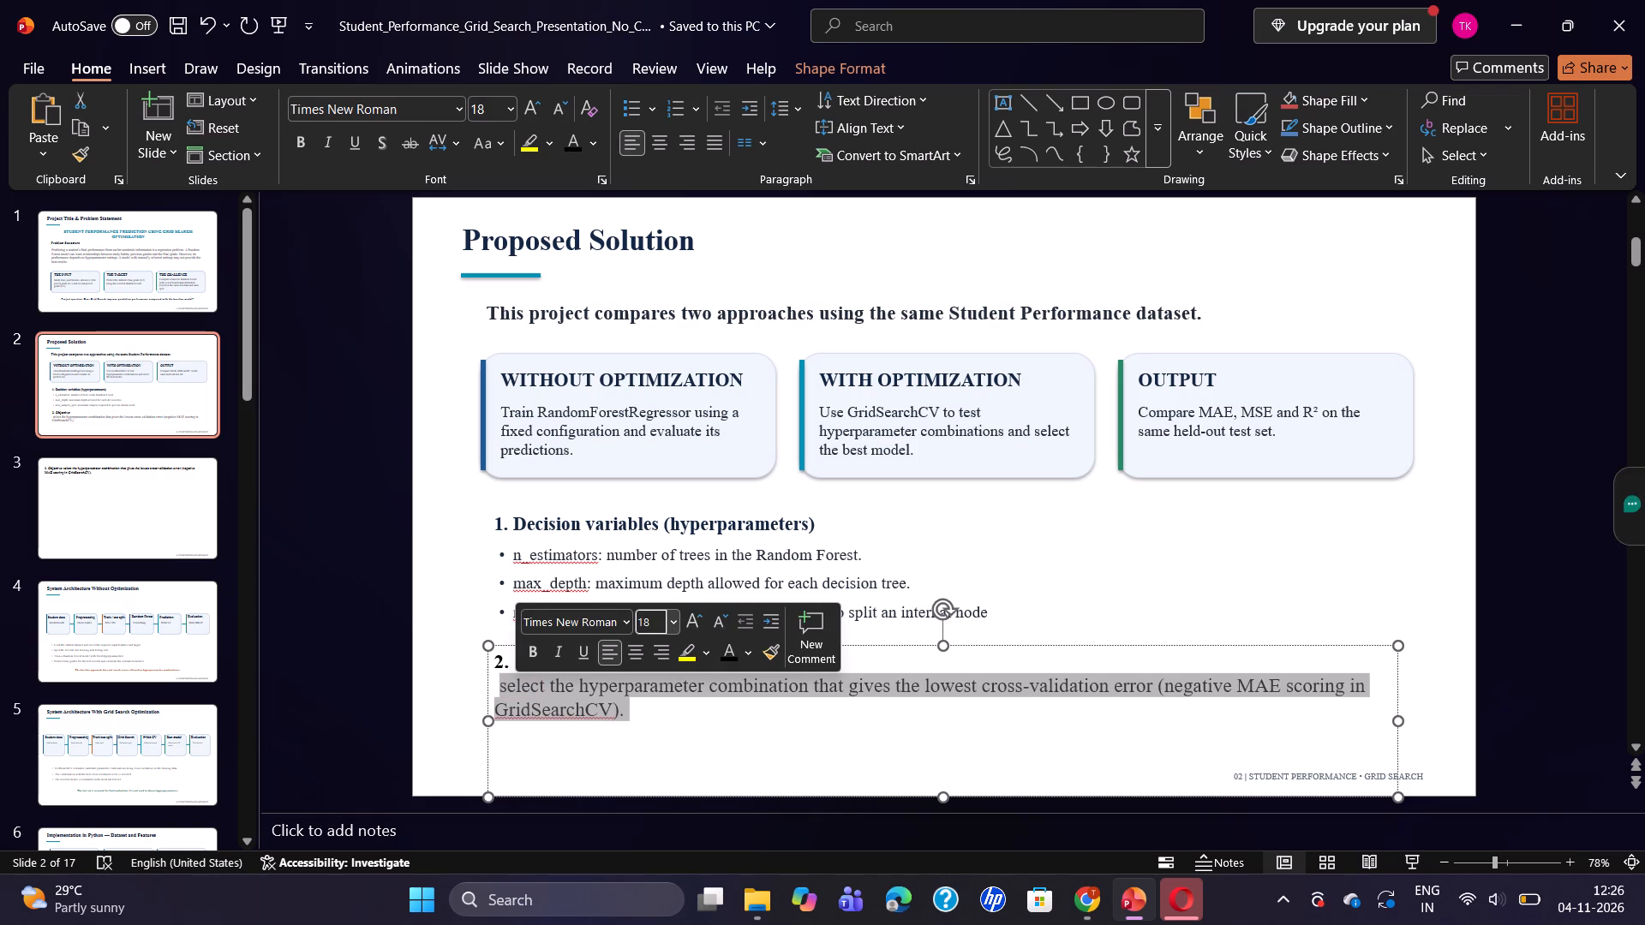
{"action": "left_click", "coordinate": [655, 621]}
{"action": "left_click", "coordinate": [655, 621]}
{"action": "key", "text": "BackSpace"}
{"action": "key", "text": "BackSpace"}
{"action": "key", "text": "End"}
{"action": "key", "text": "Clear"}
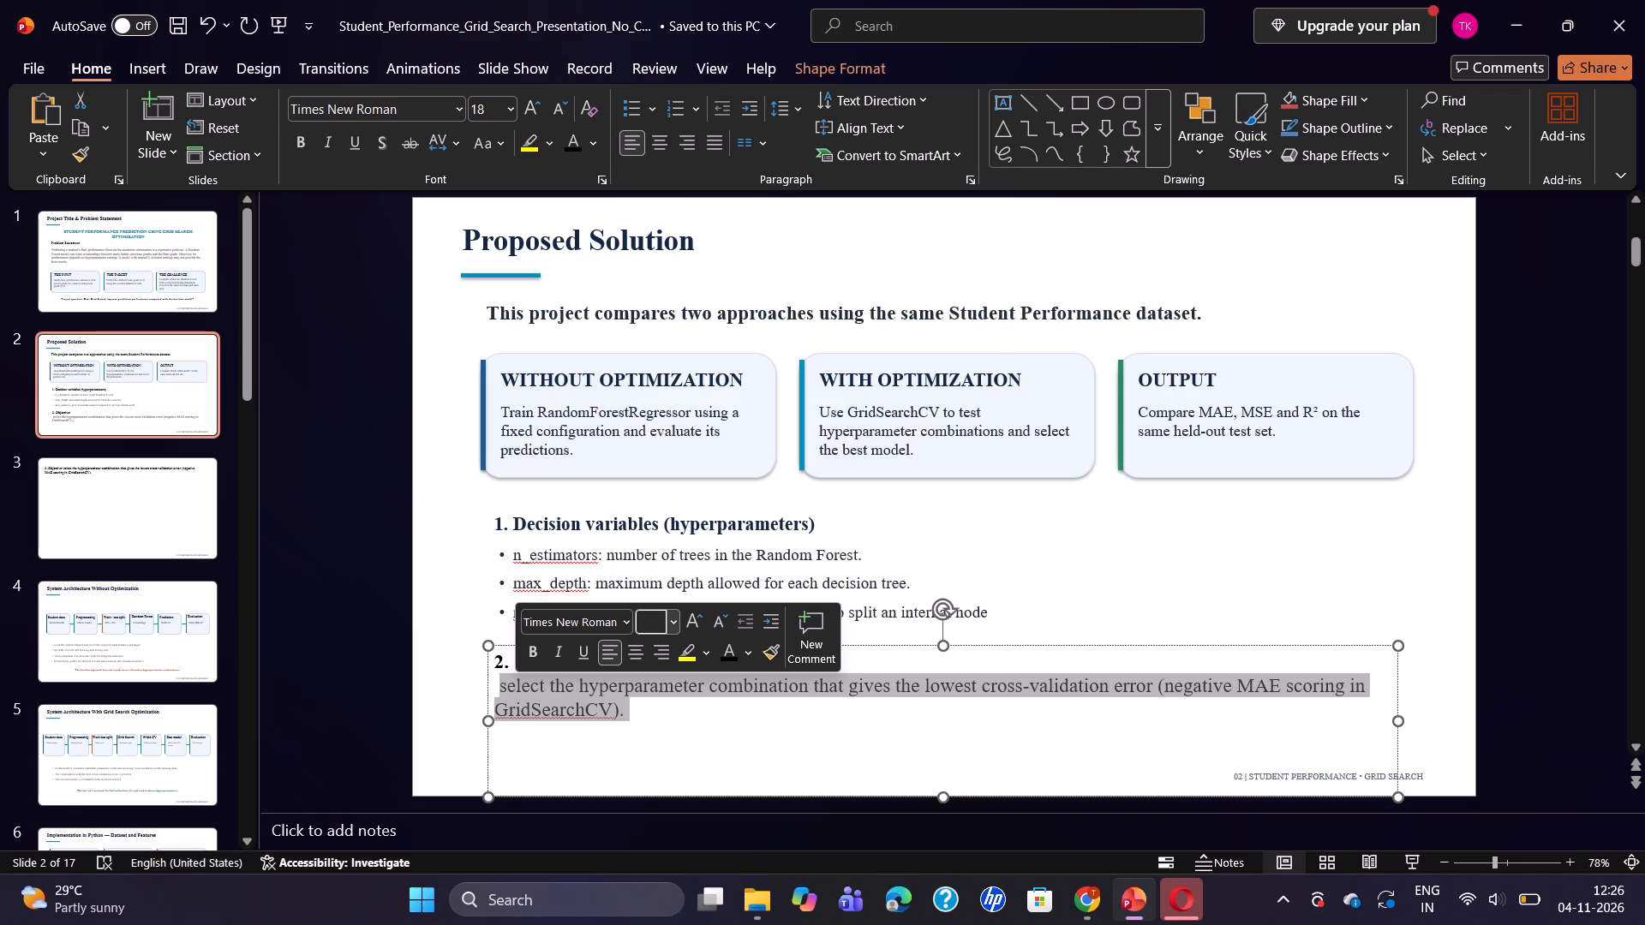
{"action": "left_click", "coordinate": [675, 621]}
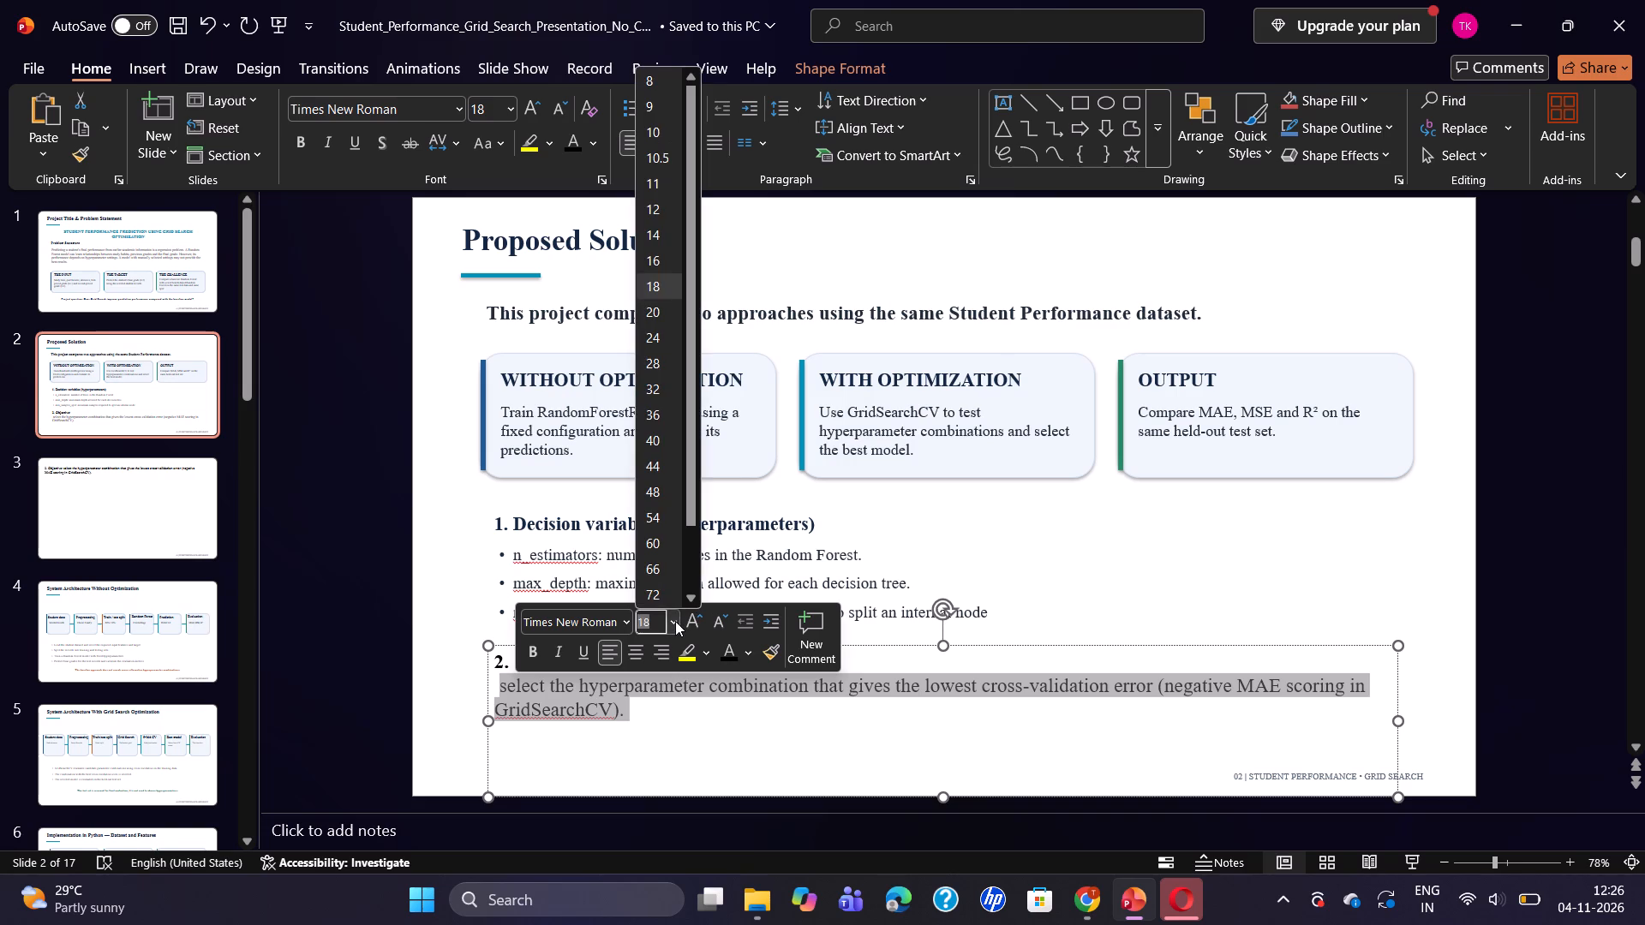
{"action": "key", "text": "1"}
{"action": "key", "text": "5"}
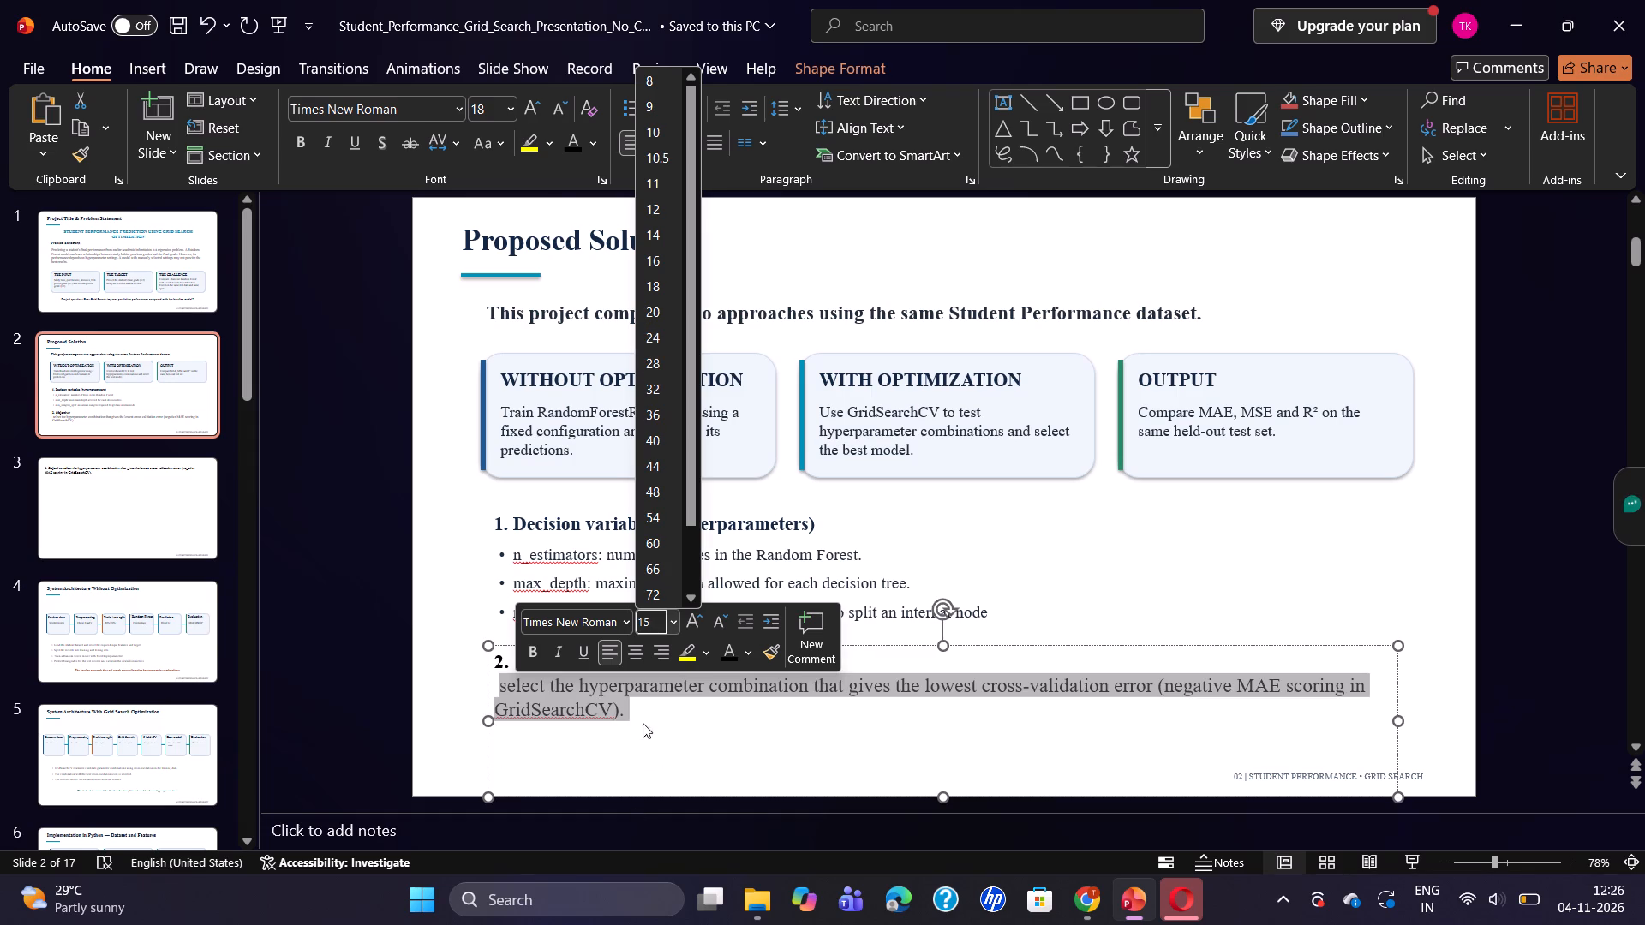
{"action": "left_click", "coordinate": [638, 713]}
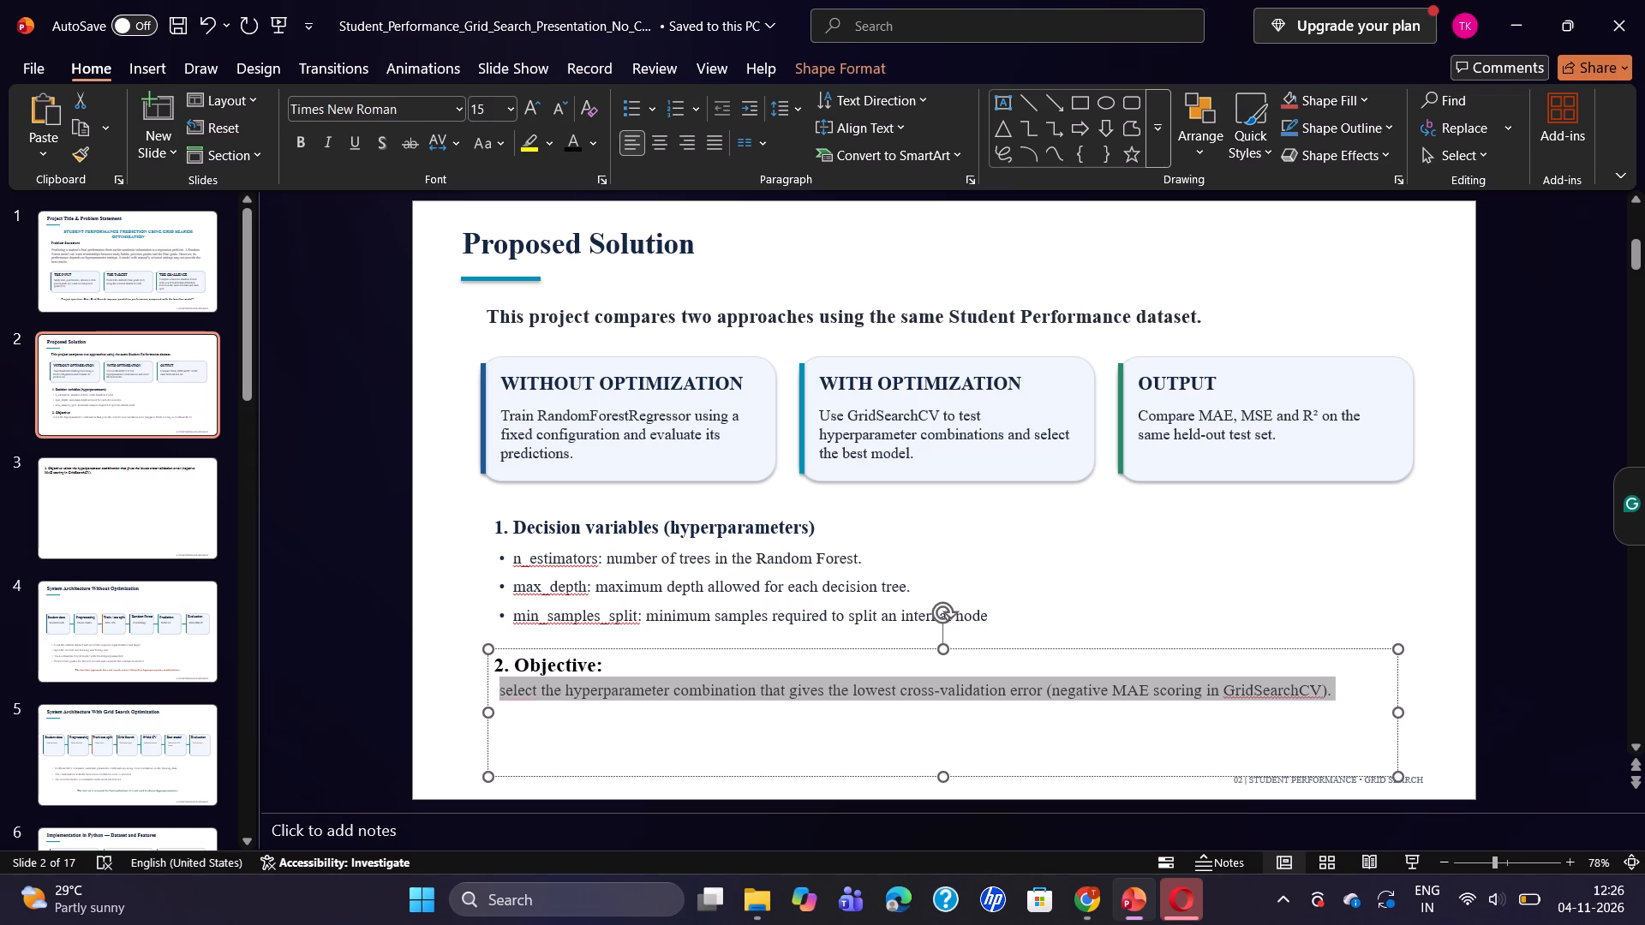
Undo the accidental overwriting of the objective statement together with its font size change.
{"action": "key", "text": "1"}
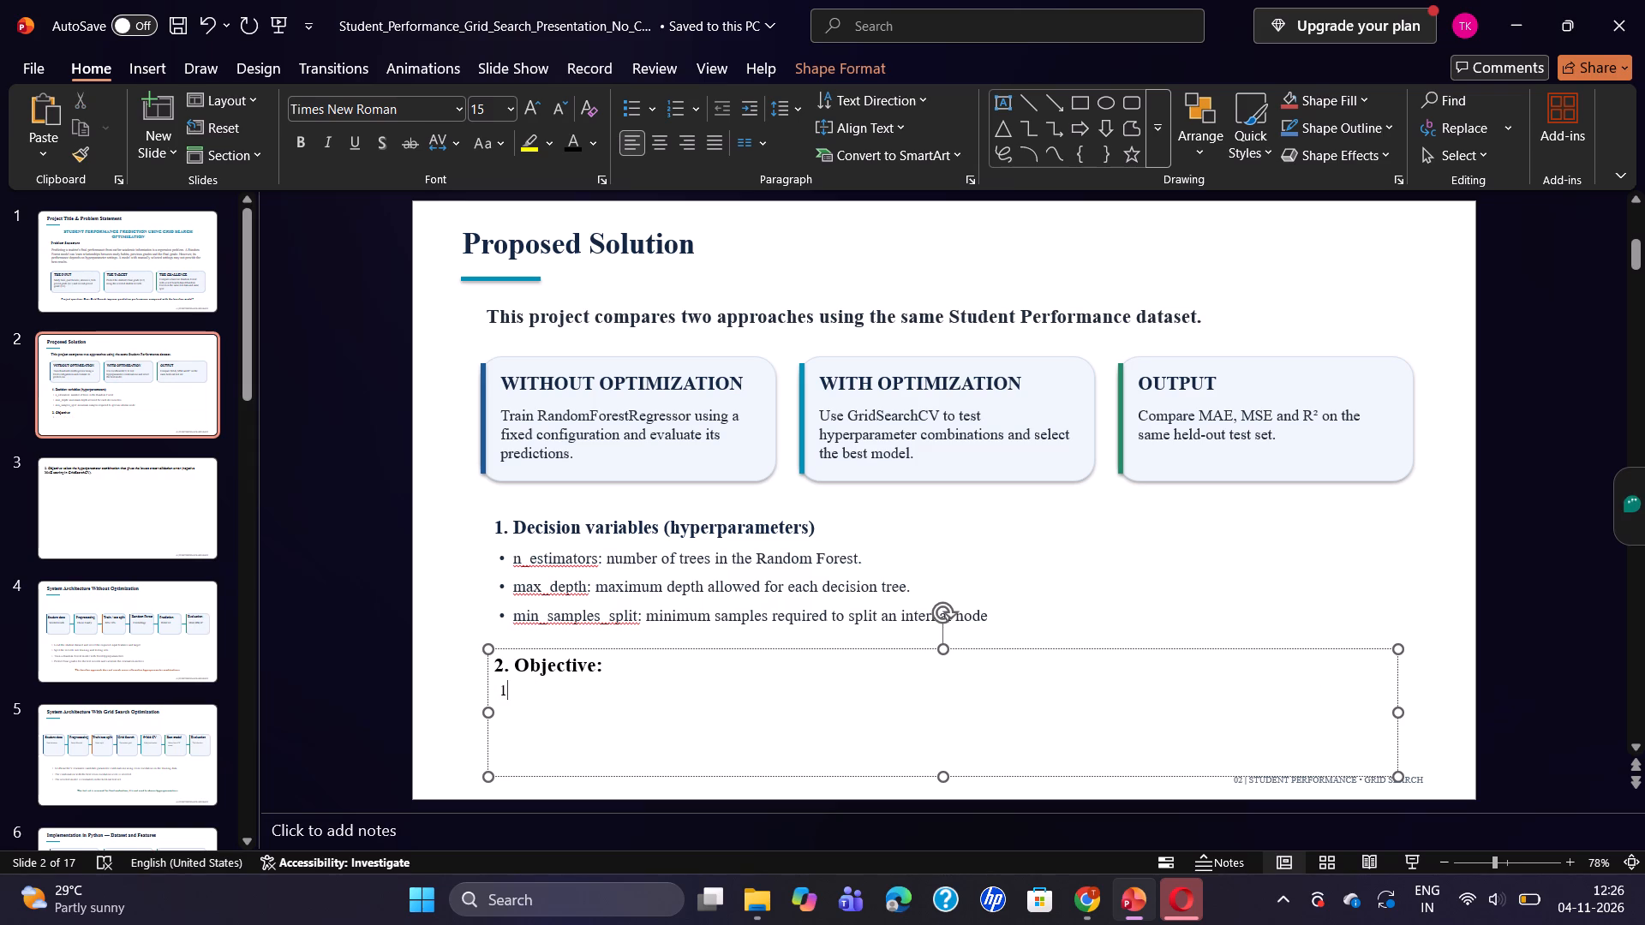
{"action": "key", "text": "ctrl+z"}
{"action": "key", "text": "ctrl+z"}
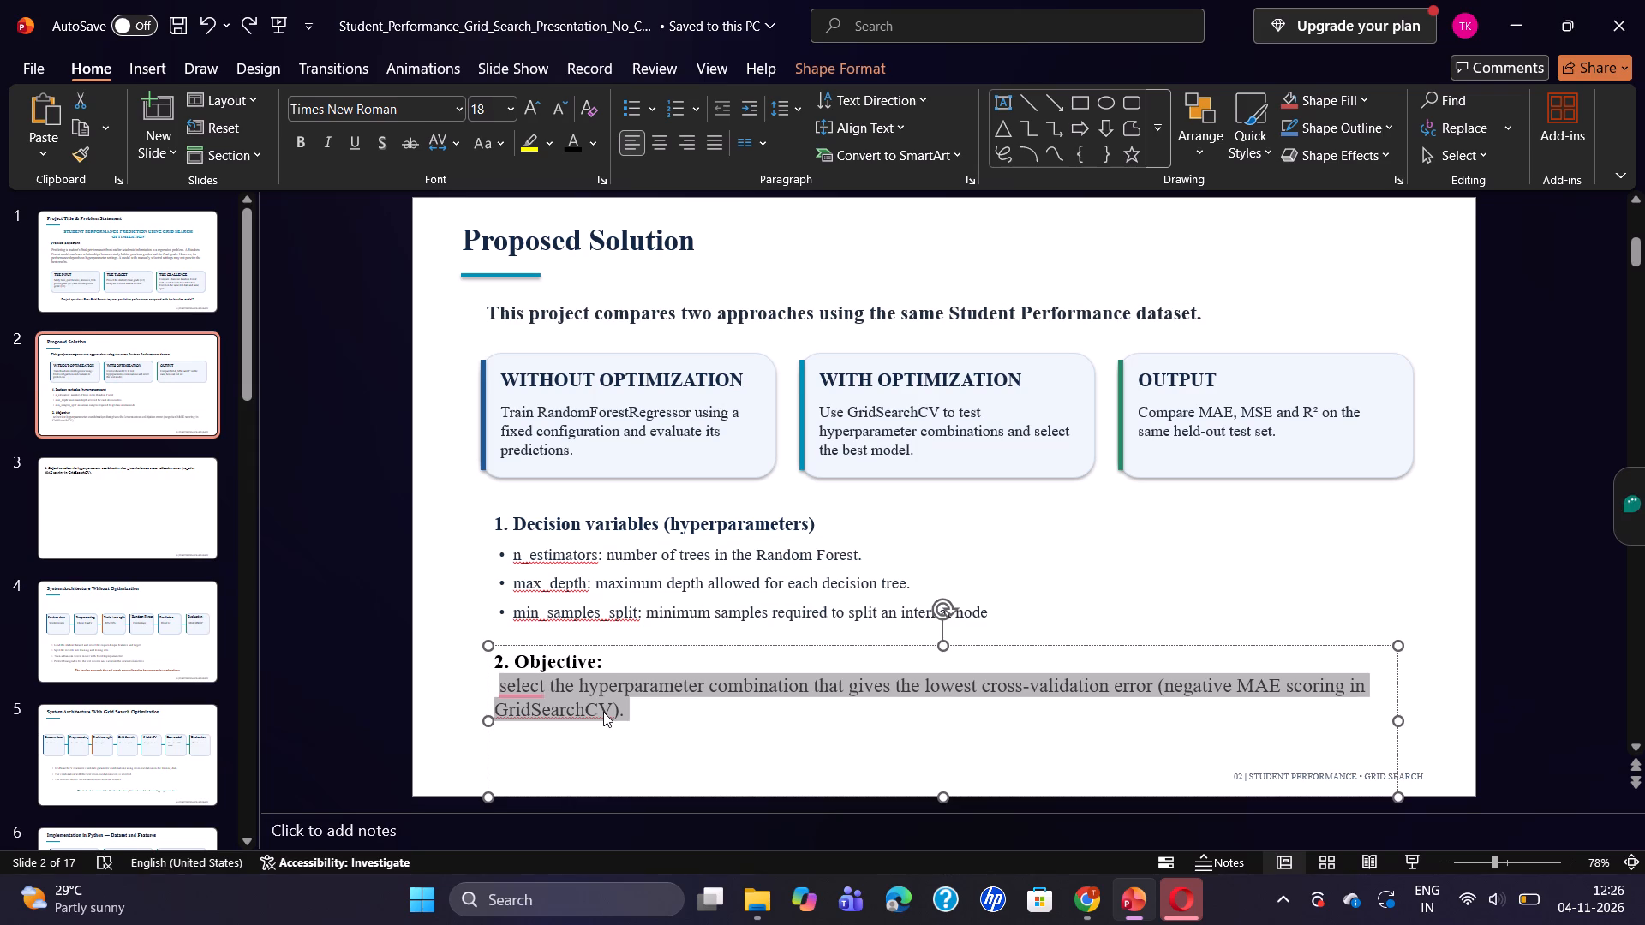
Set the font size of the objective statement below "2. Objective:" on slide 2 to 16.
{"action": "left_click", "coordinate": [654, 729]}
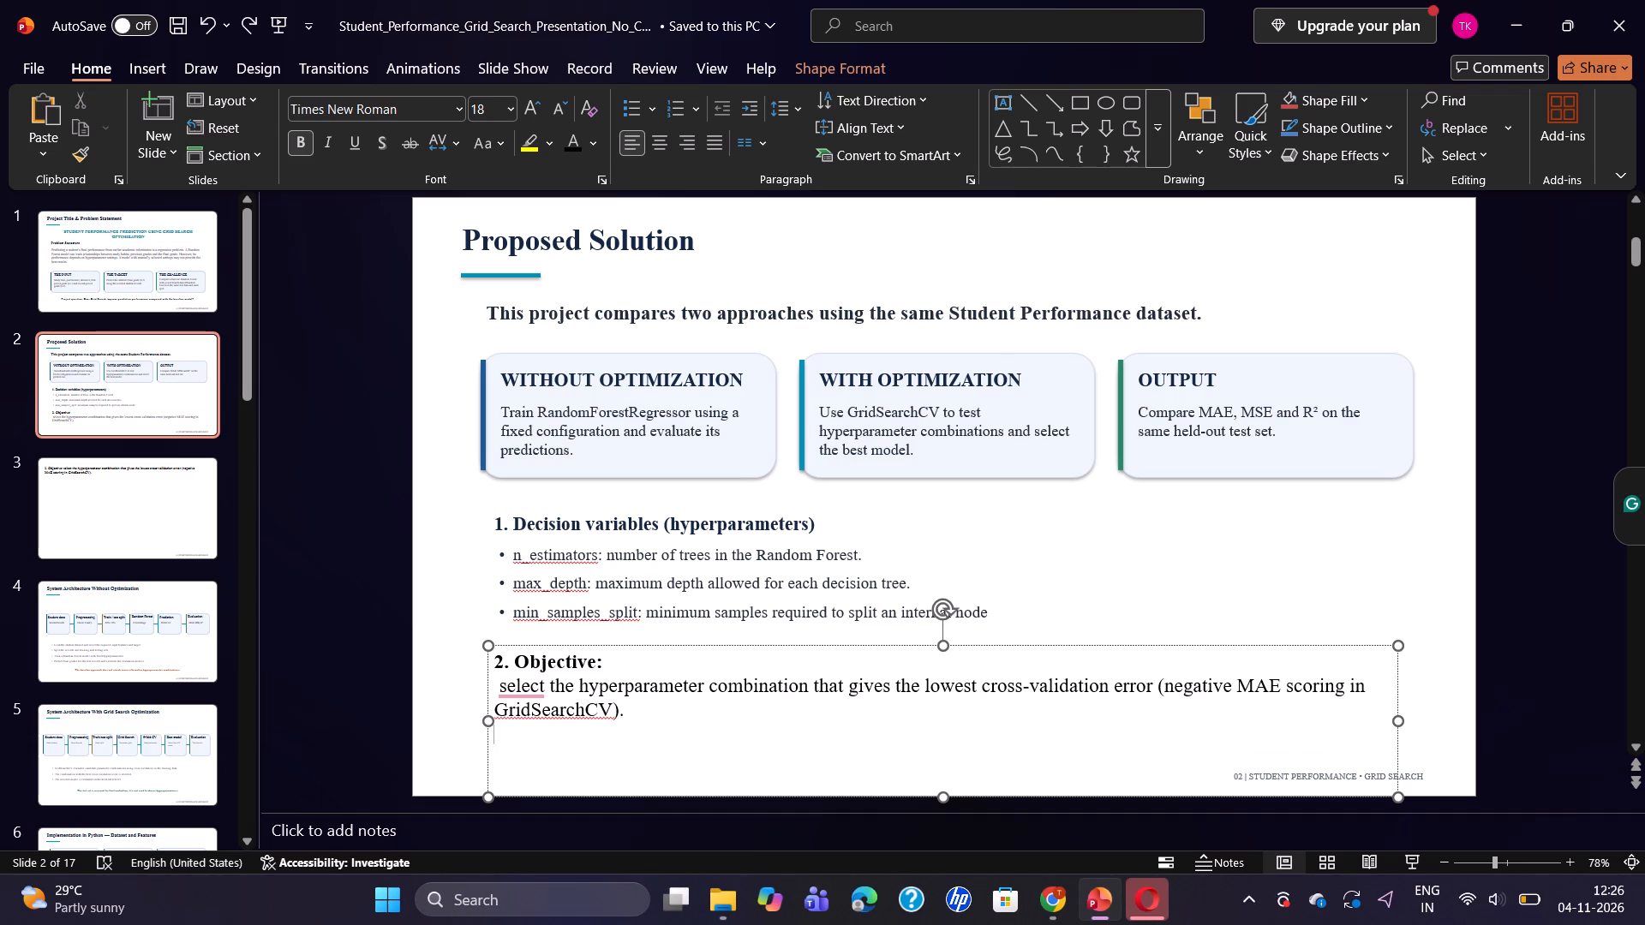
{"action": "left_click_drag", "start_coordinate": [637, 709], "coordinate": [634, 708]}
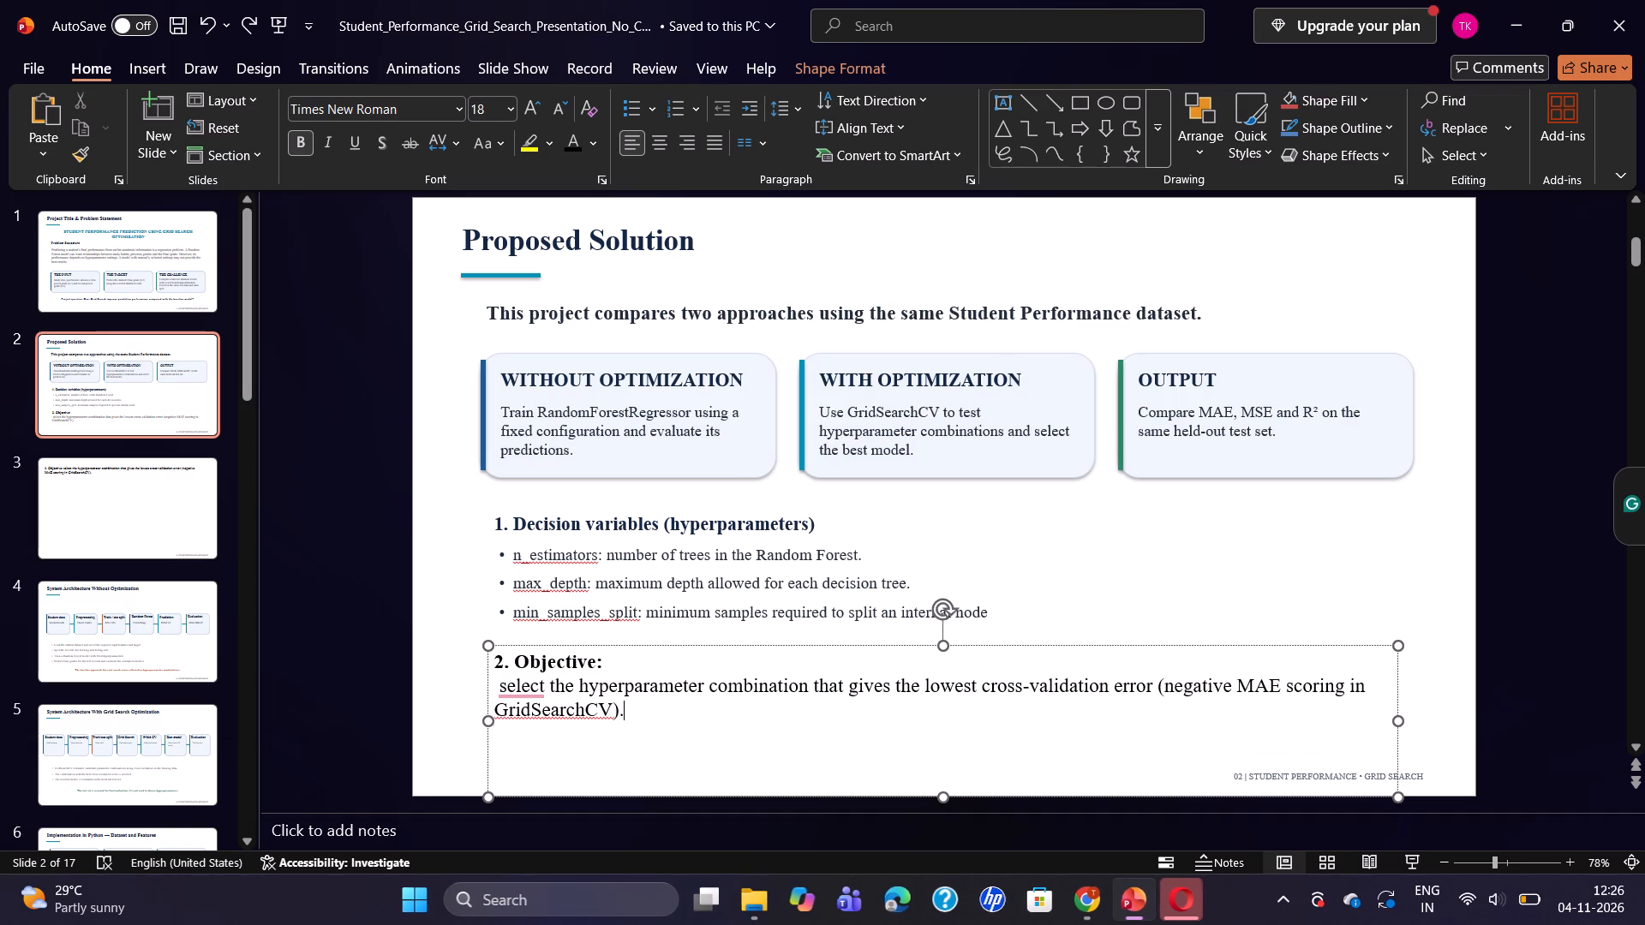
{"action": "left_click_drag", "start_coordinate": [634, 708], "coordinate": [510, 686]}
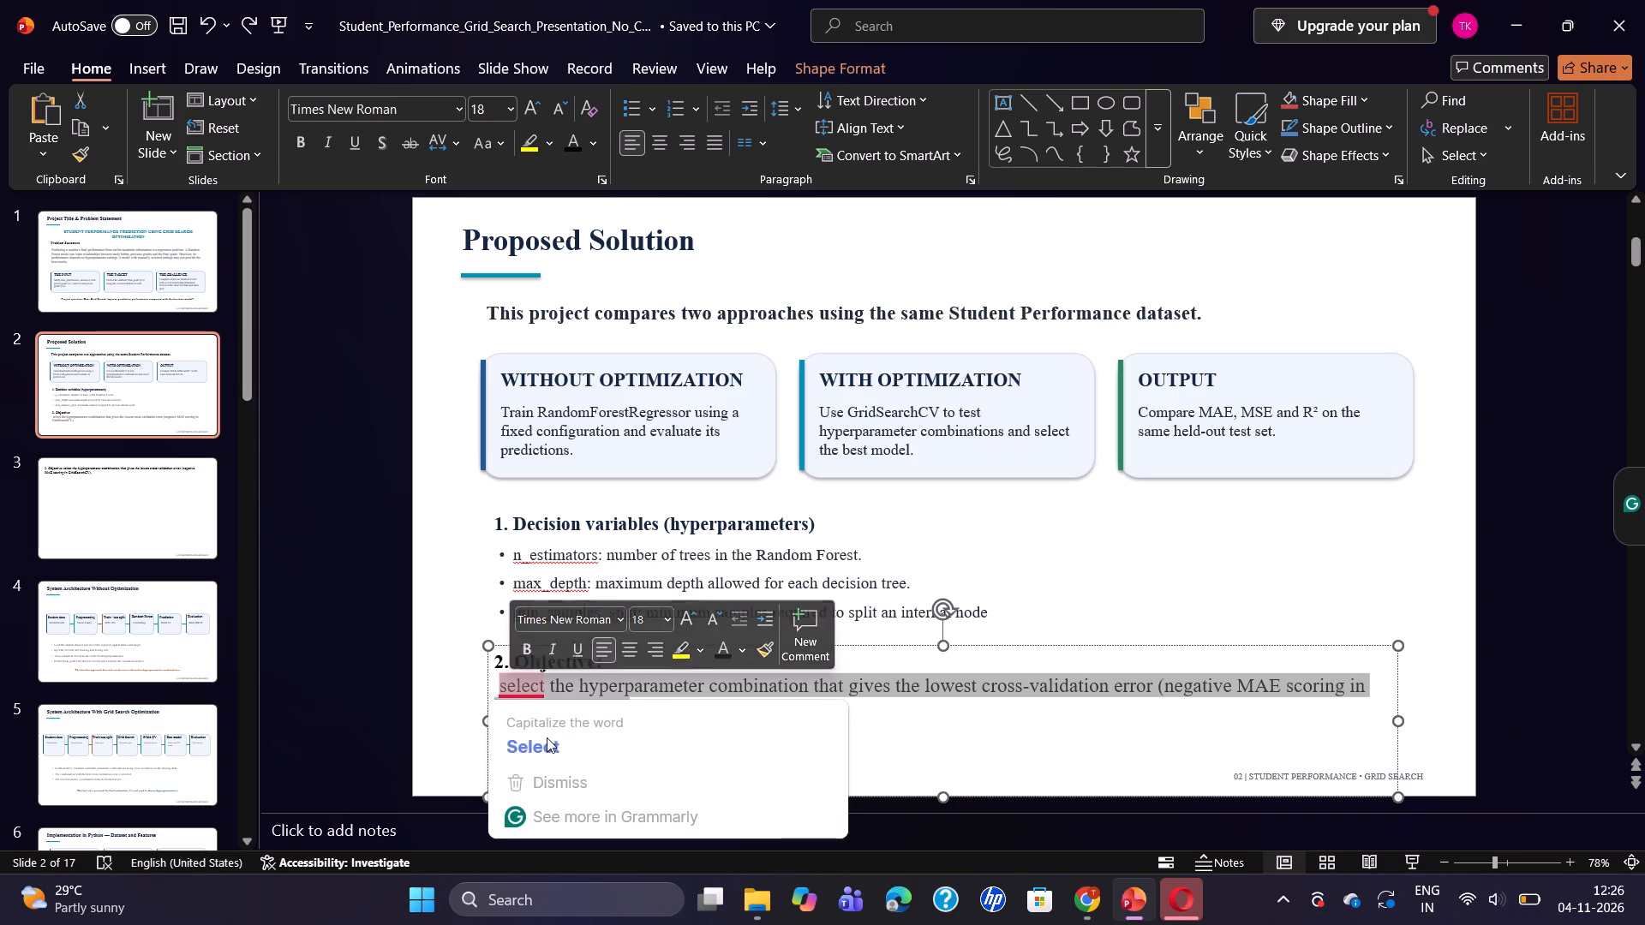
{"action": "left_click", "coordinate": [951, 760]}
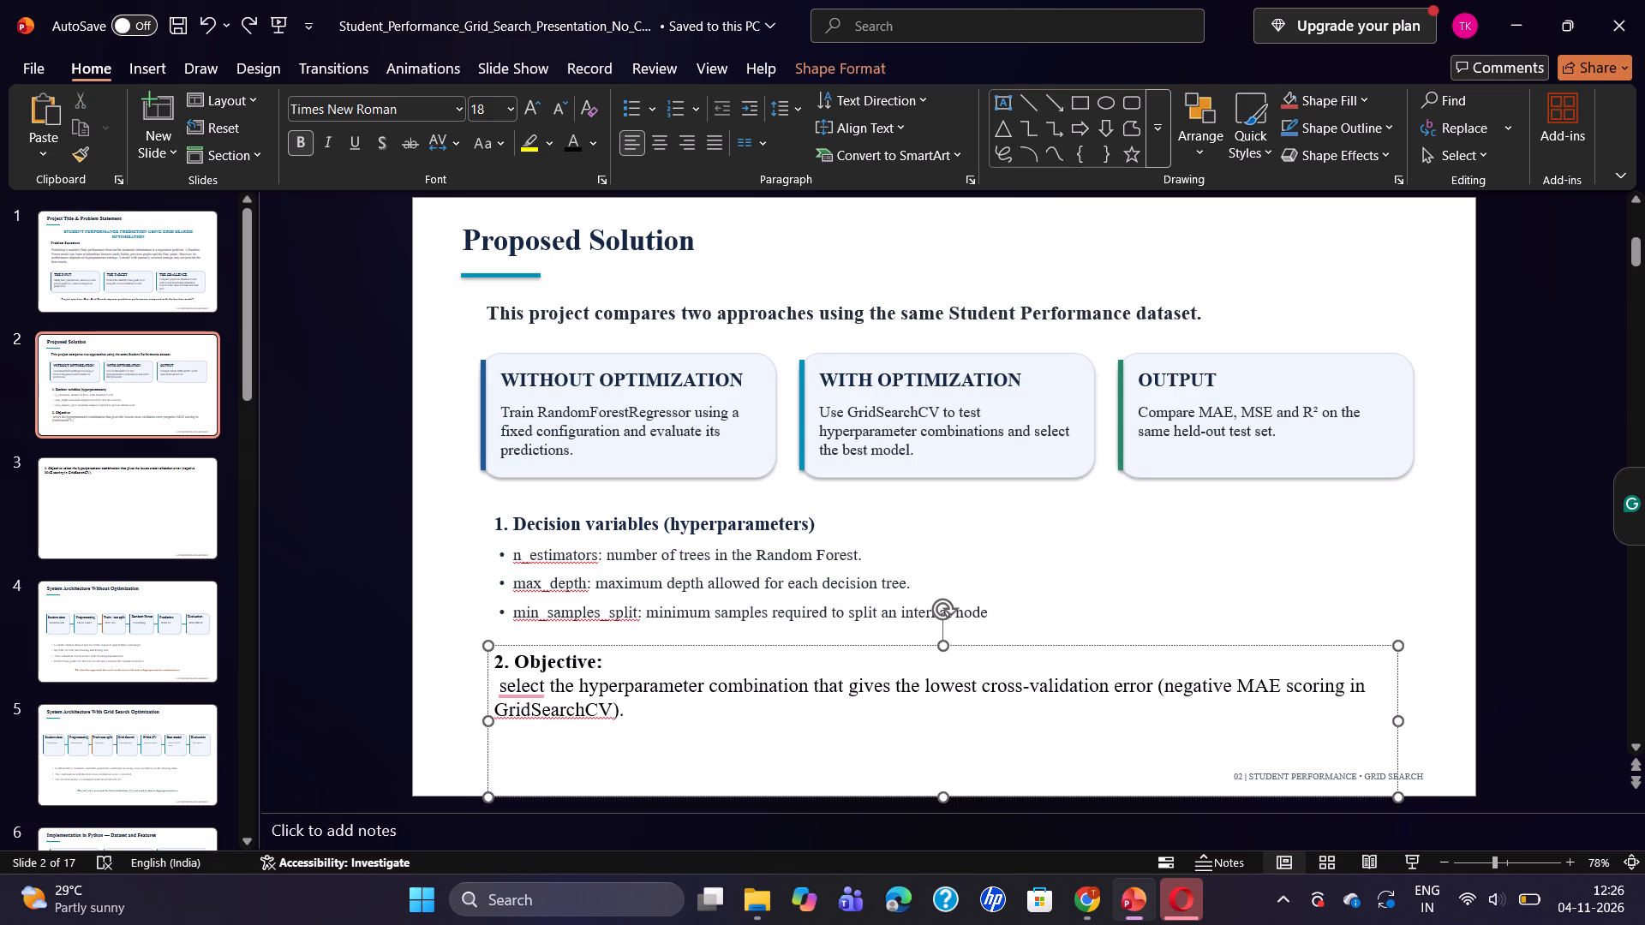
{"action": "left_click_drag", "start_coordinate": [626, 712], "coordinate": [514, 686]}
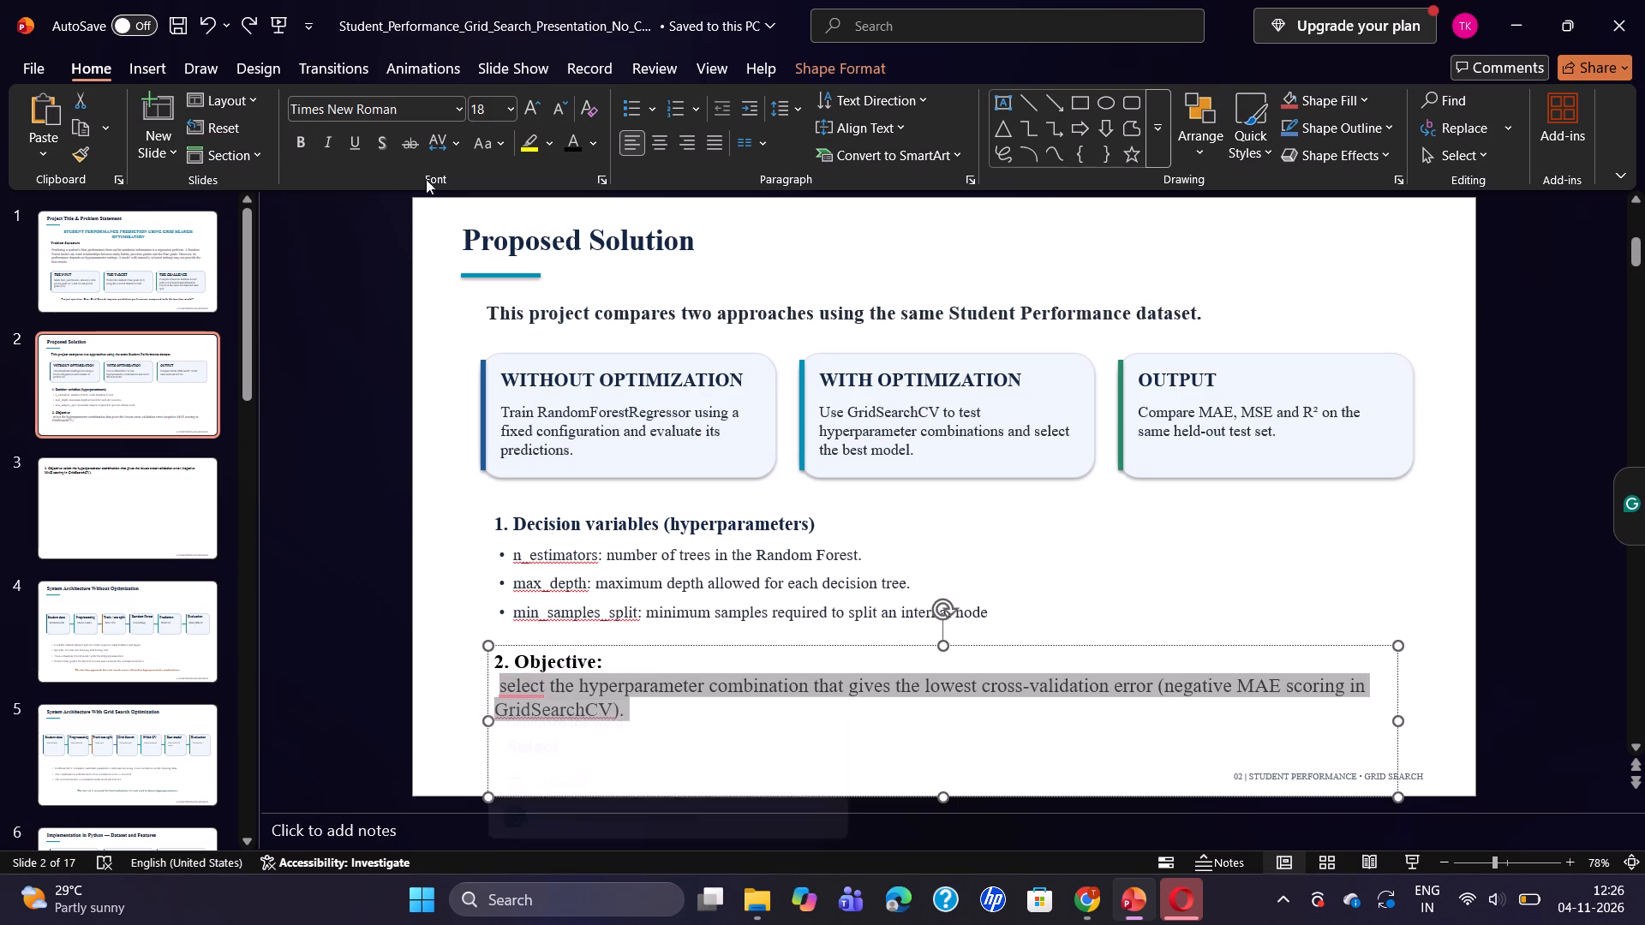
{"action": "left_click", "coordinate": [490, 105]}
{"action": "key", "text": "End"}
{"action": "key", "text": "Right"}
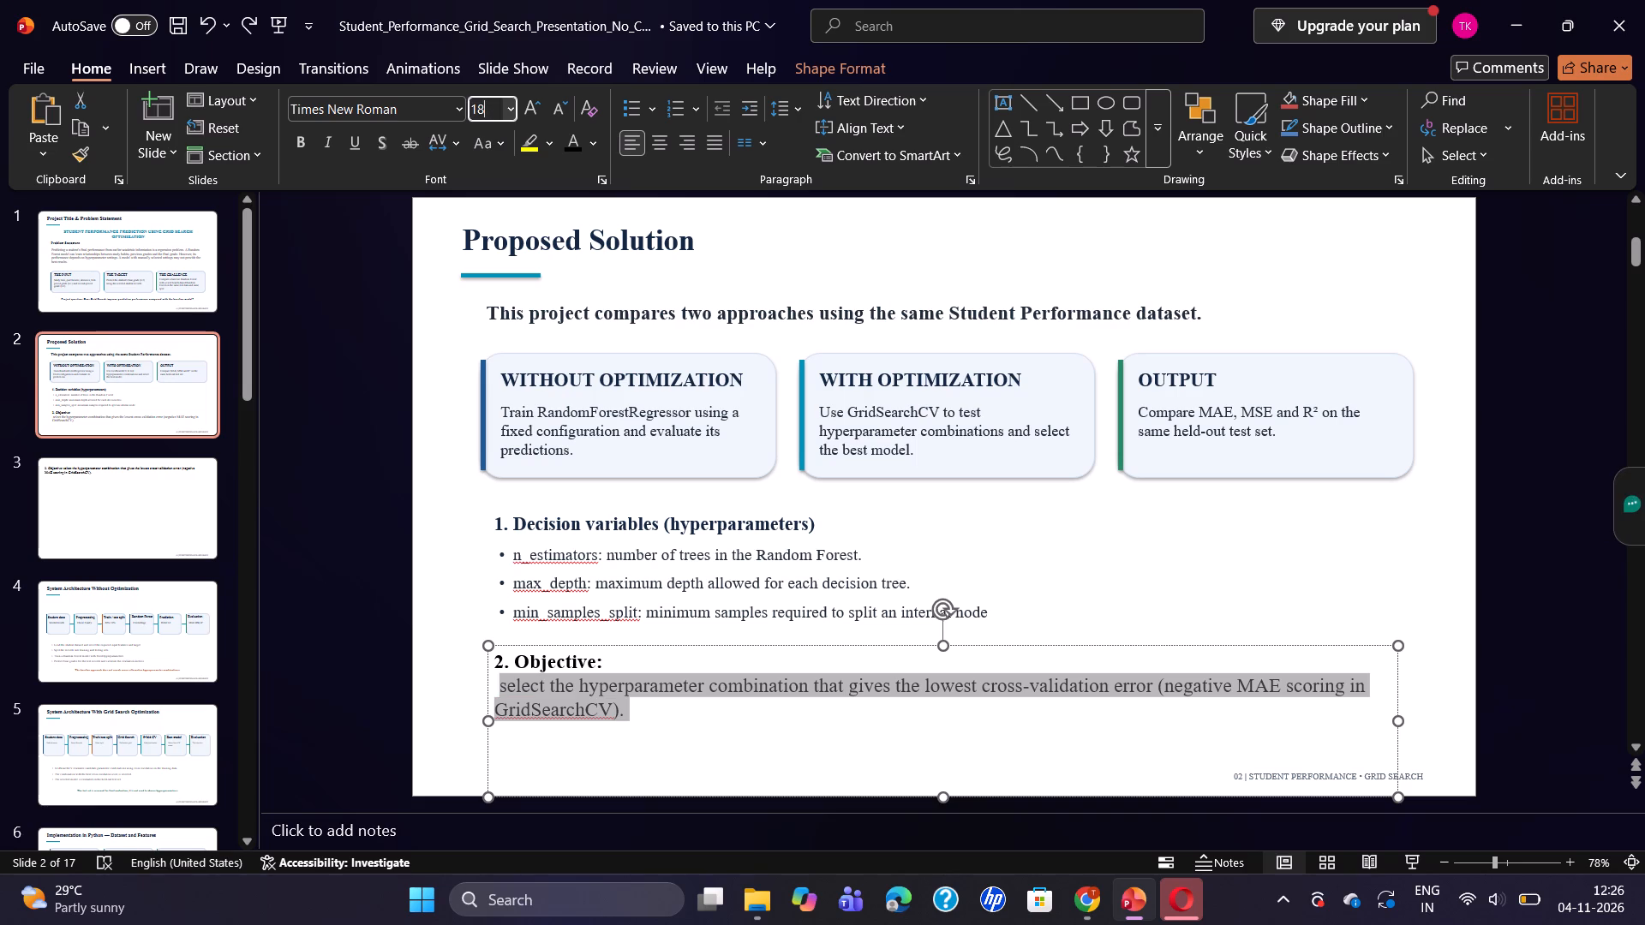
{"action": "key", "text": "End"}
{"action": "key", "text": "Right"}
{"action": "key", "text": "BackSpace"}
{"action": "key", "text": "BackSpace"}
{"action": "key", "text": "End"}
{"action": "key", "text": "End"}
{"action": "key", "text": "Right"}
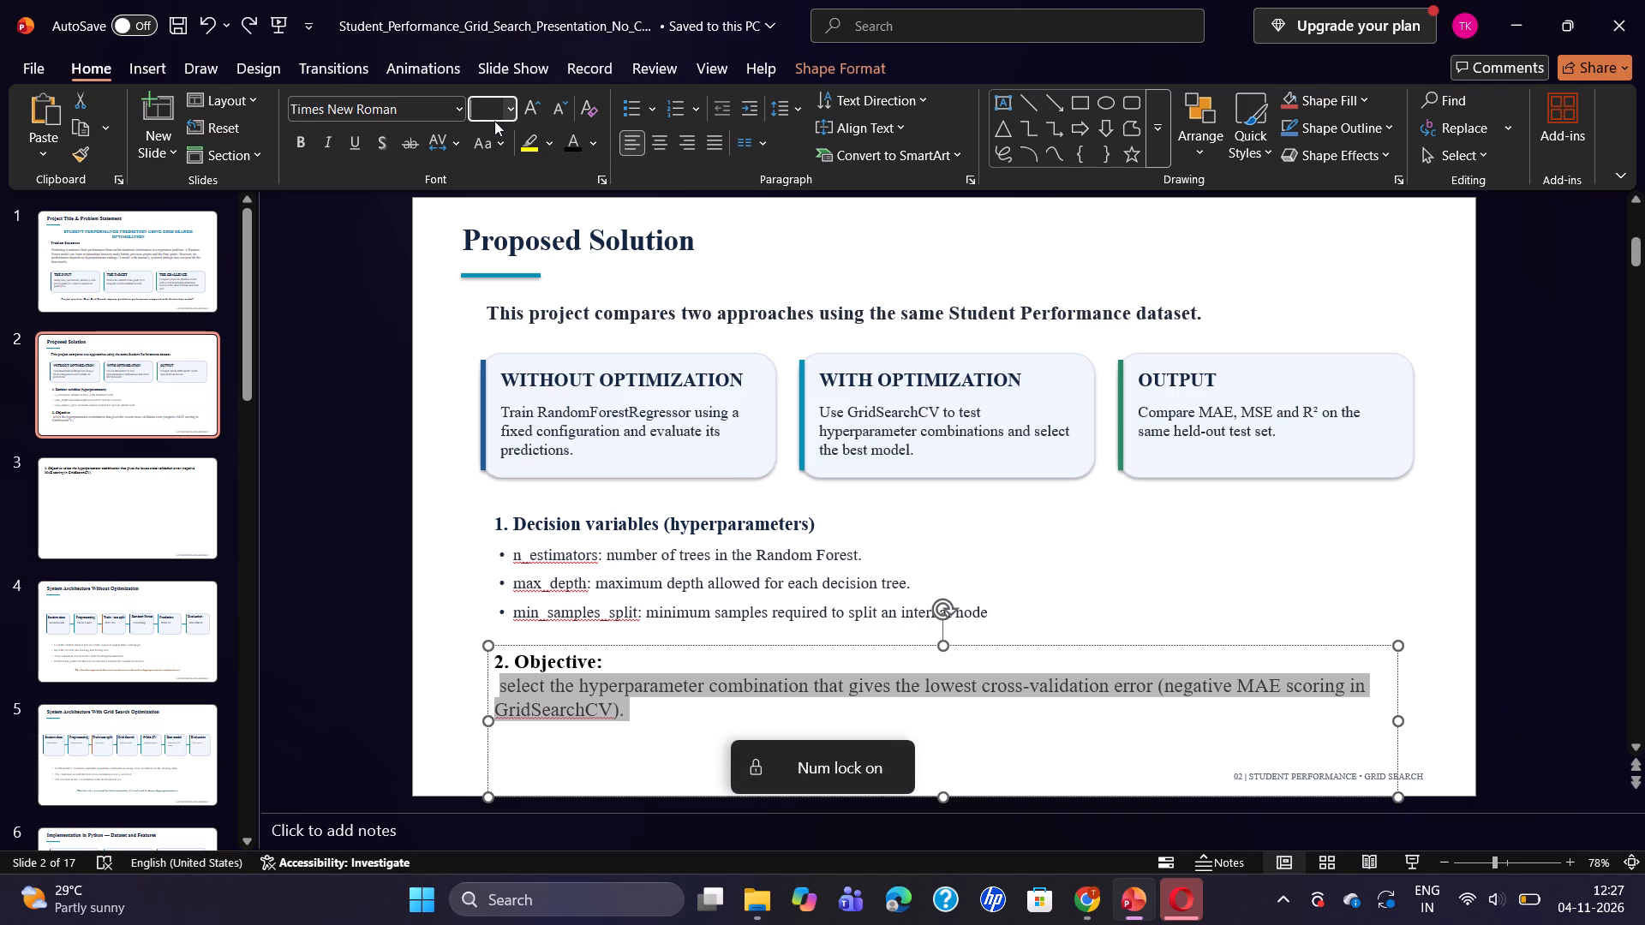
{"action": "key", "text": "1"}
{"action": "key", "text": "6"}
{"action": "key", "text": "Return"}
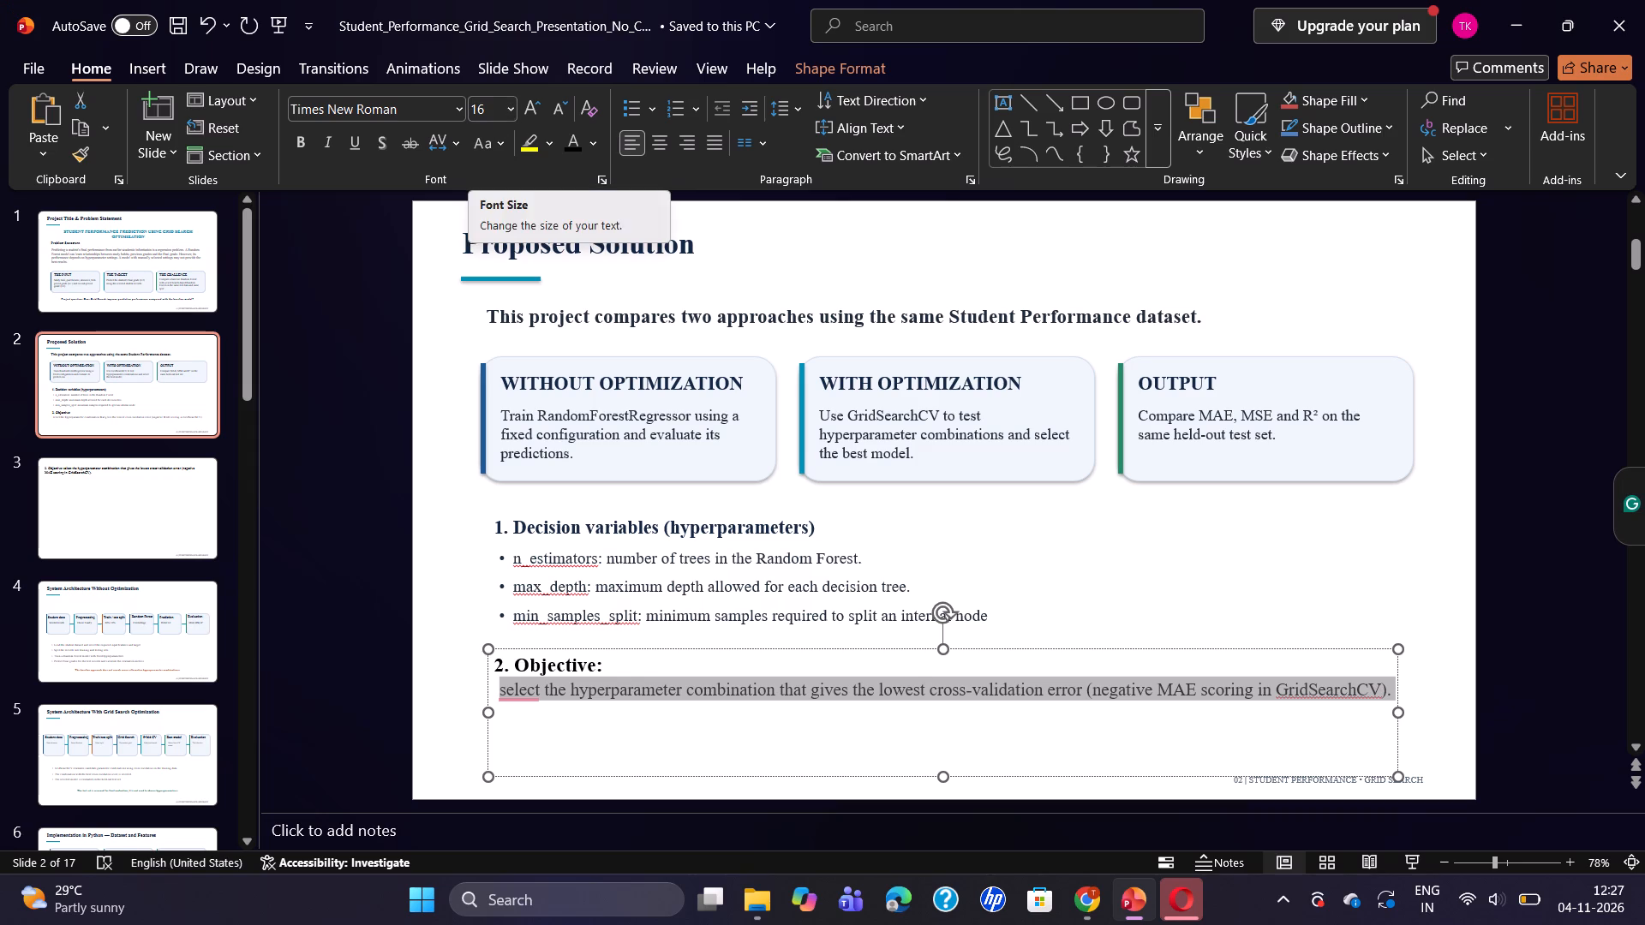
{"action": "left_click", "coordinate": [1421, 617]}
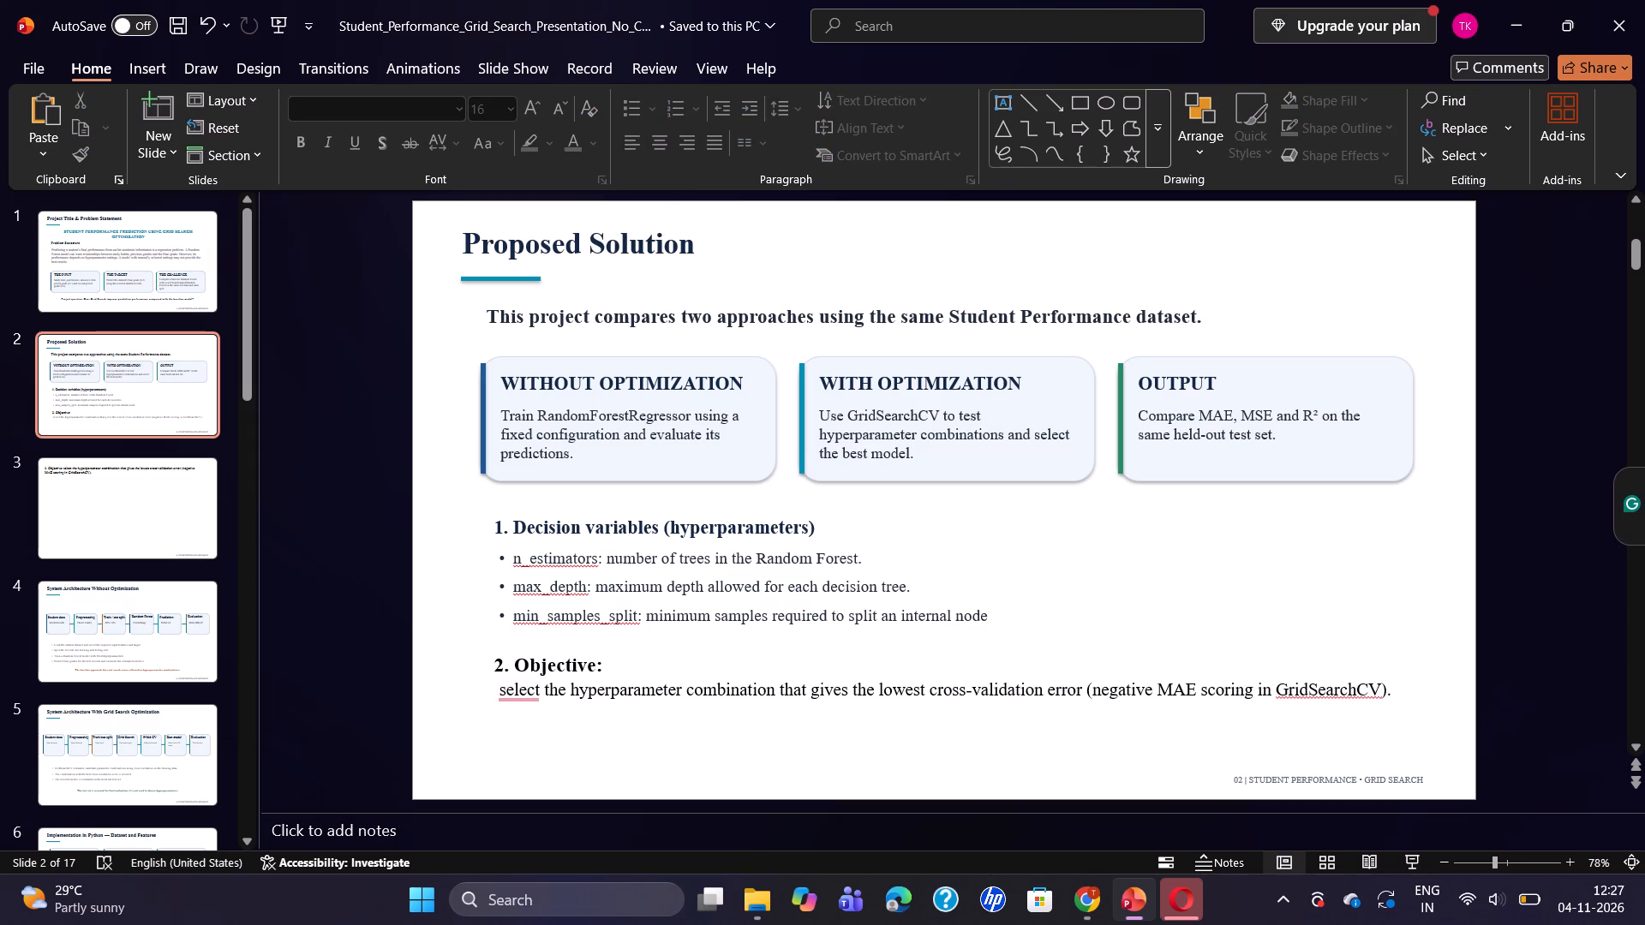
Capitalize the first word of the objective statement below "2. Objective:" on slide 2 so it reads "Select".
{"action": "left_click", "coordinate": [1160, 689]}
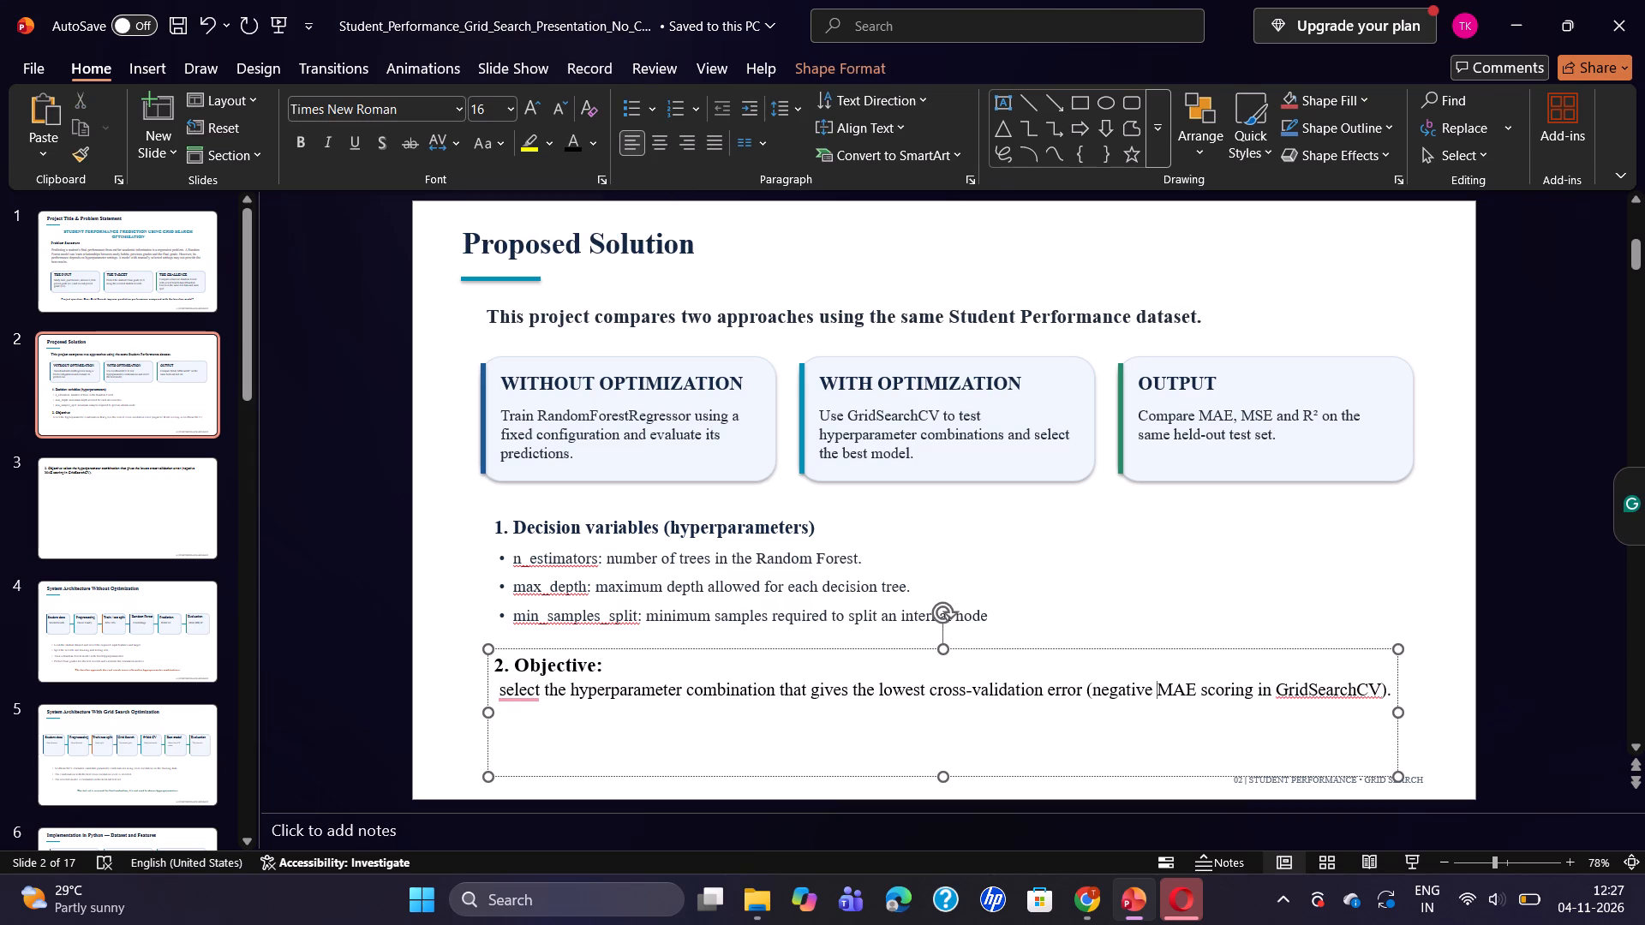
{"action": "left_click", "coordinate": [531, 744]}
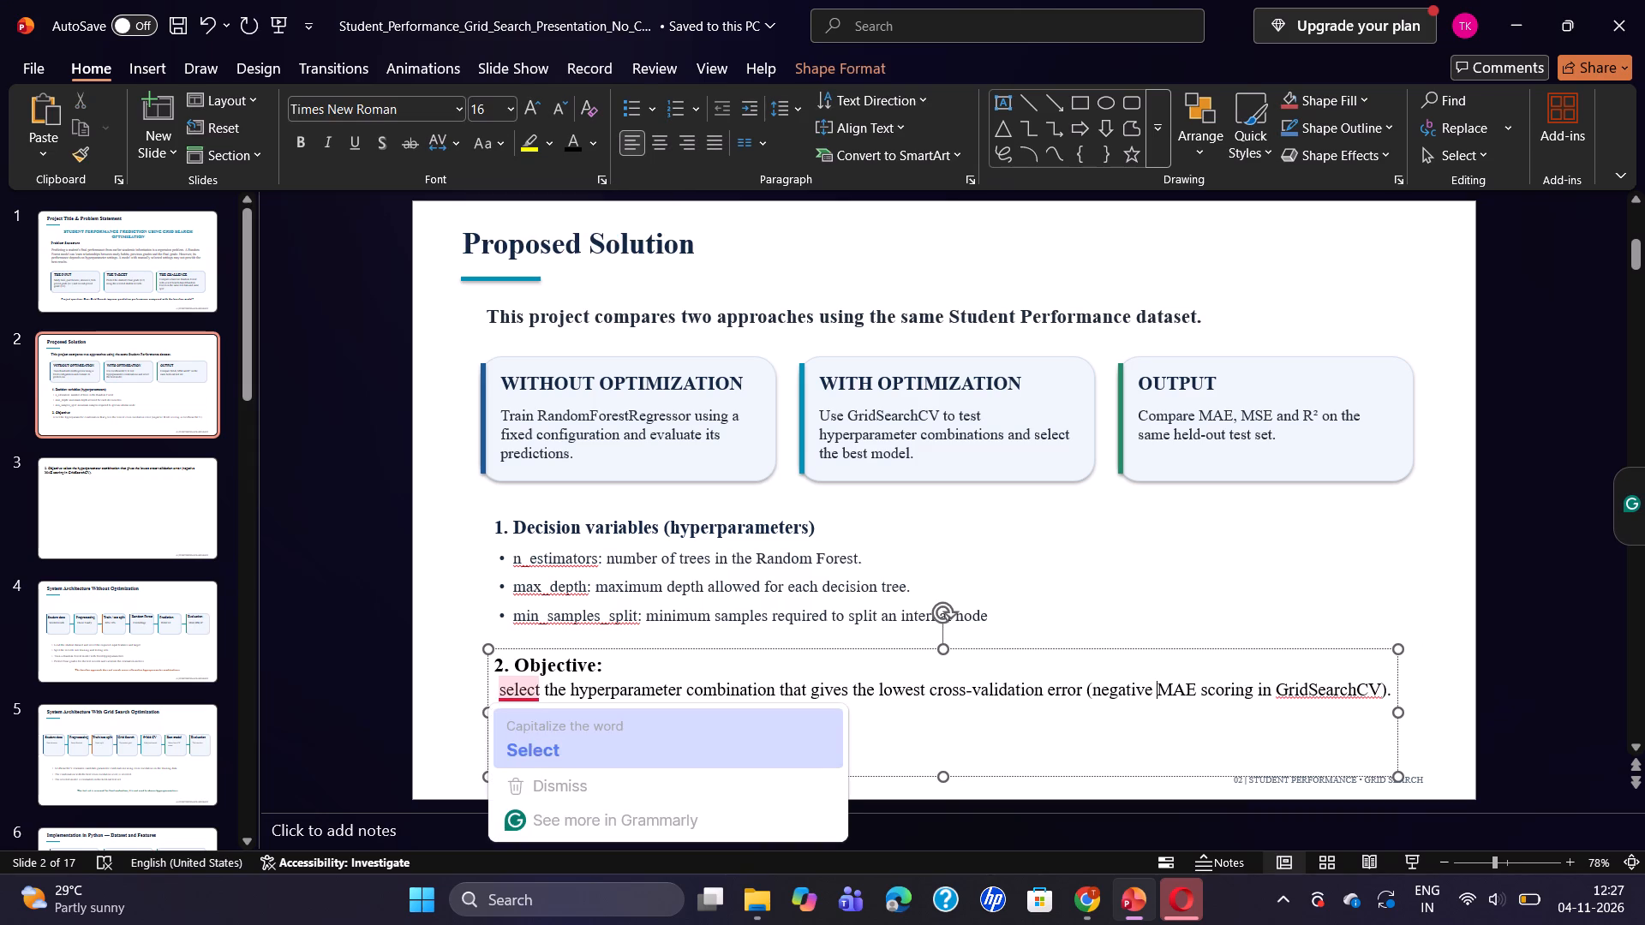
{"action": "key", "text": "shift+Right"}
{"action": "key", "text": "shift+Right"}
{"action": "key", "text": "shift+Right"}
{"action": "key", "text": "shift+Right"}
{"action": "key", "text": "shift+Right"}
{"action": "key", "text": "shift+Right"}
{"action": "type", "text": "Select"}
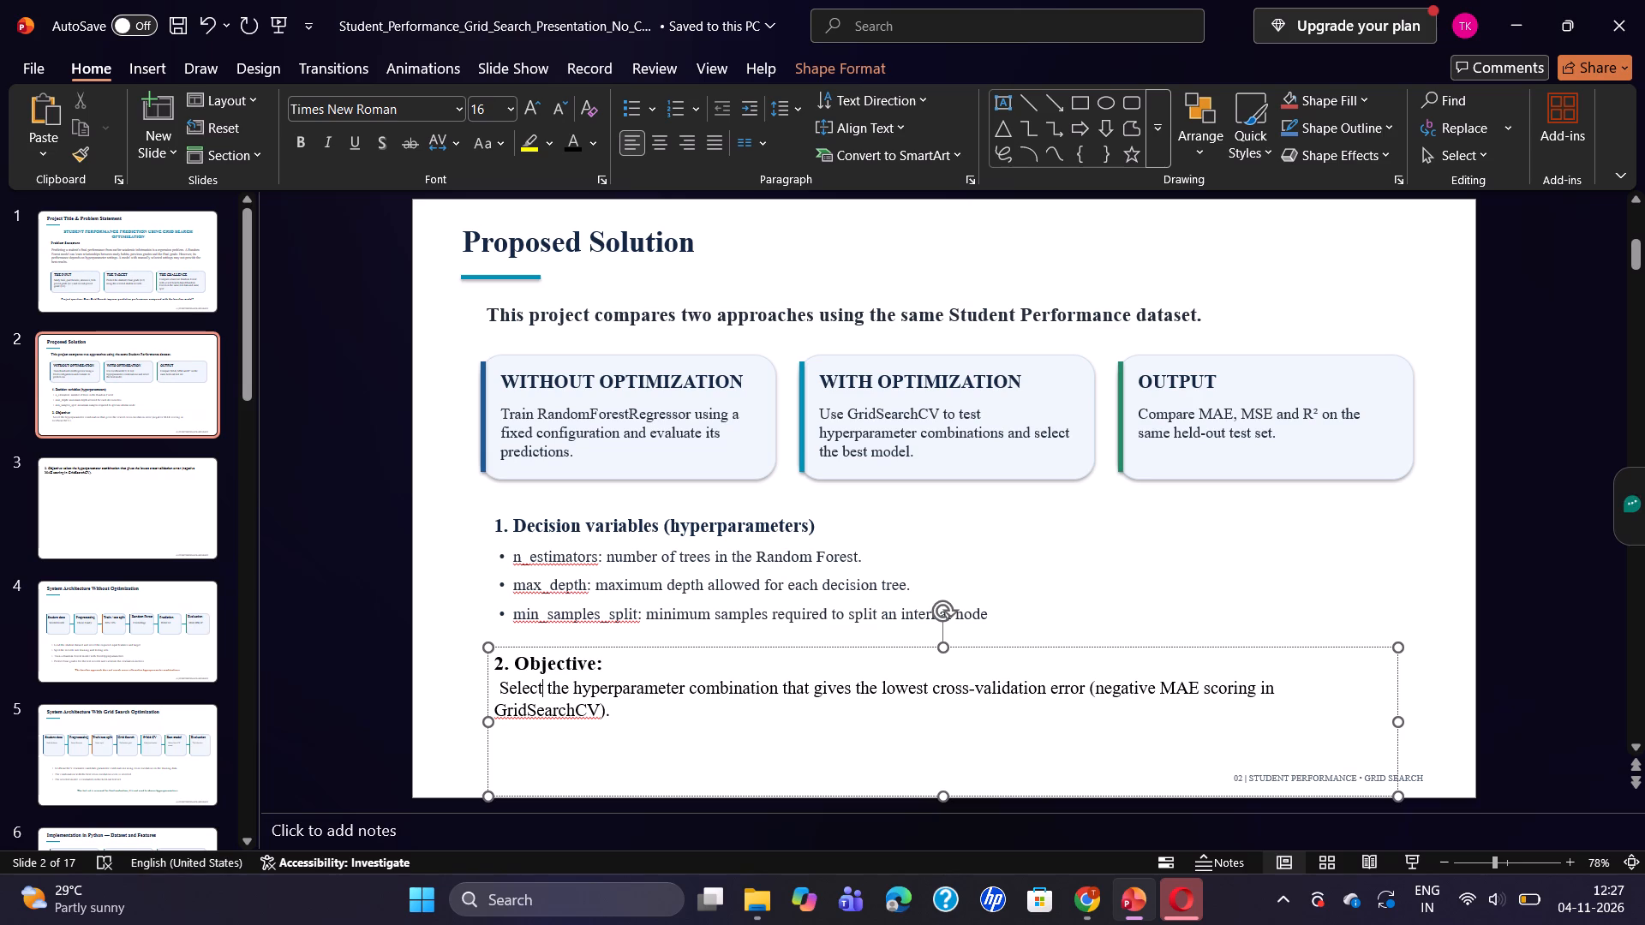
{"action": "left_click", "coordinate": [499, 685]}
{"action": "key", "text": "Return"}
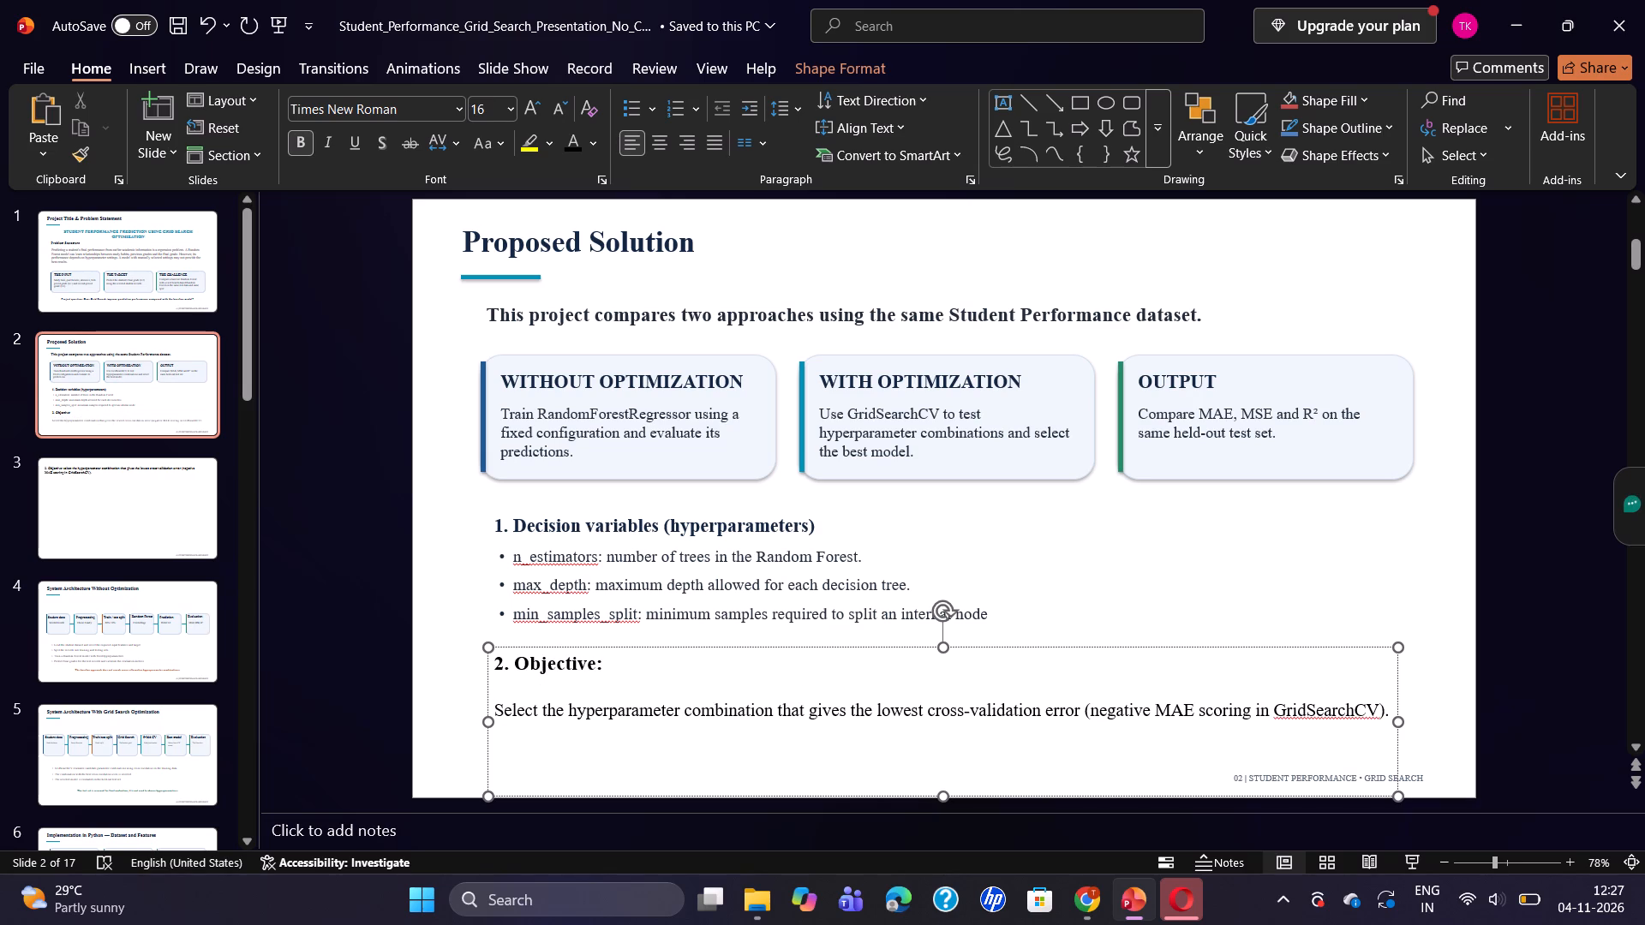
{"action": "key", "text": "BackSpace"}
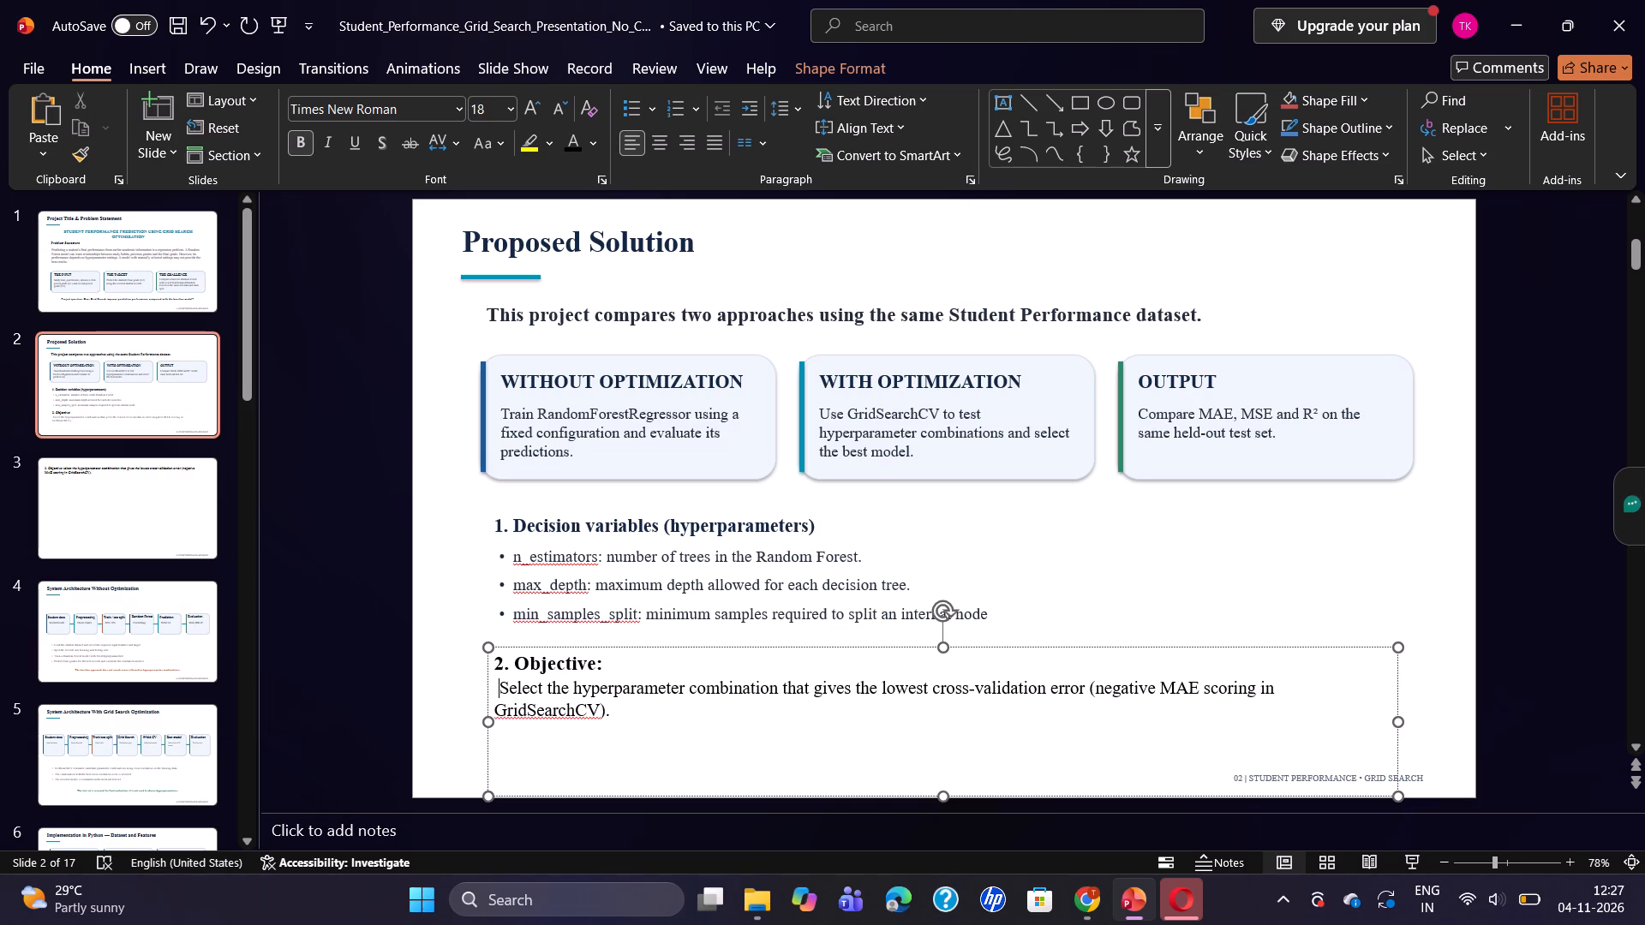
Format the objective statement below "2. Objective:" as a filled round bullet point, leaving the heading without a bullet.
{"action": "left_click_drag", "start_coordinate": [501, 686], "coordinate": [545, 687]}
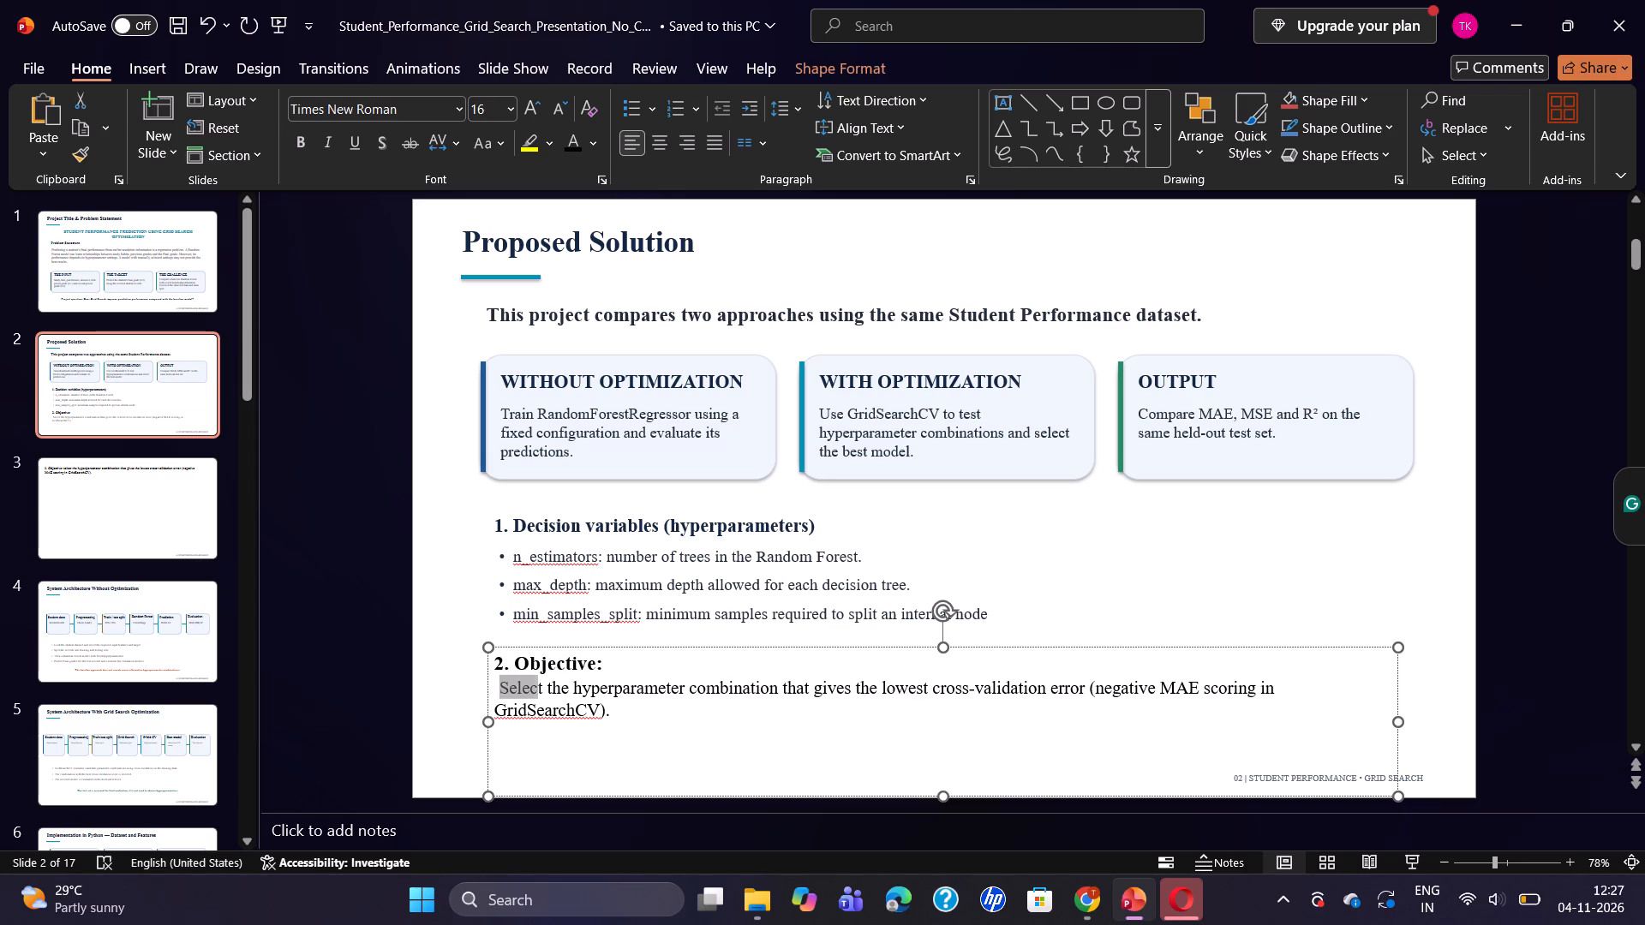
{"action": "left_click_drag", "start_coordinate": [545, 687], "coordinate": [610, 713]}
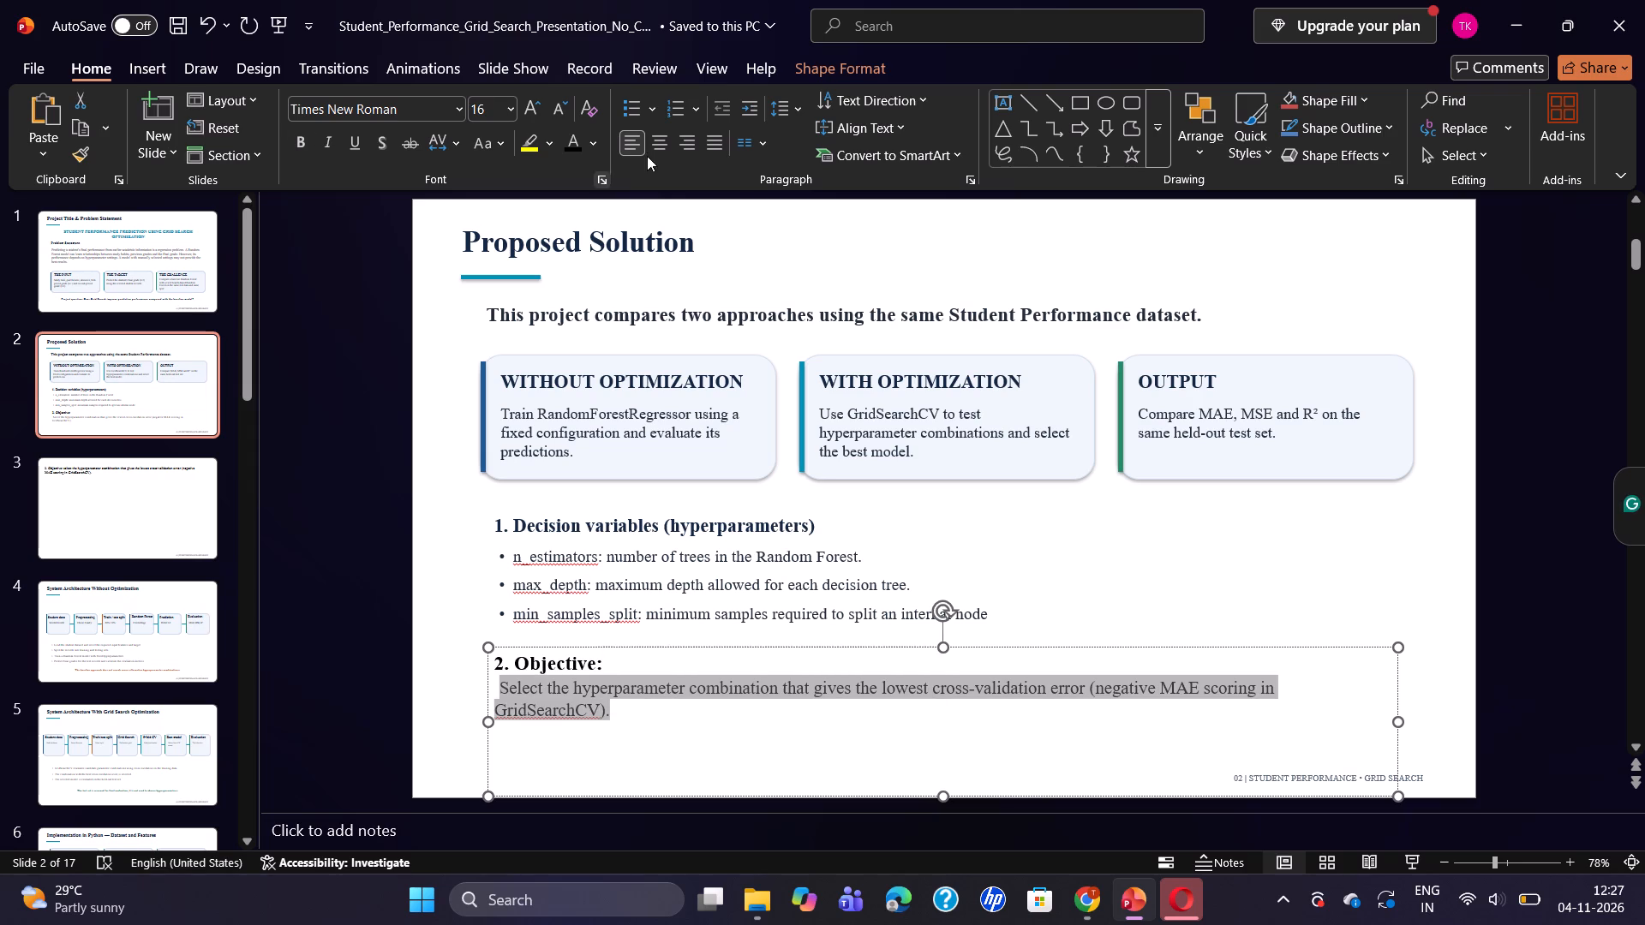
{"action": "left_click", "coordinate": [653, 107]}
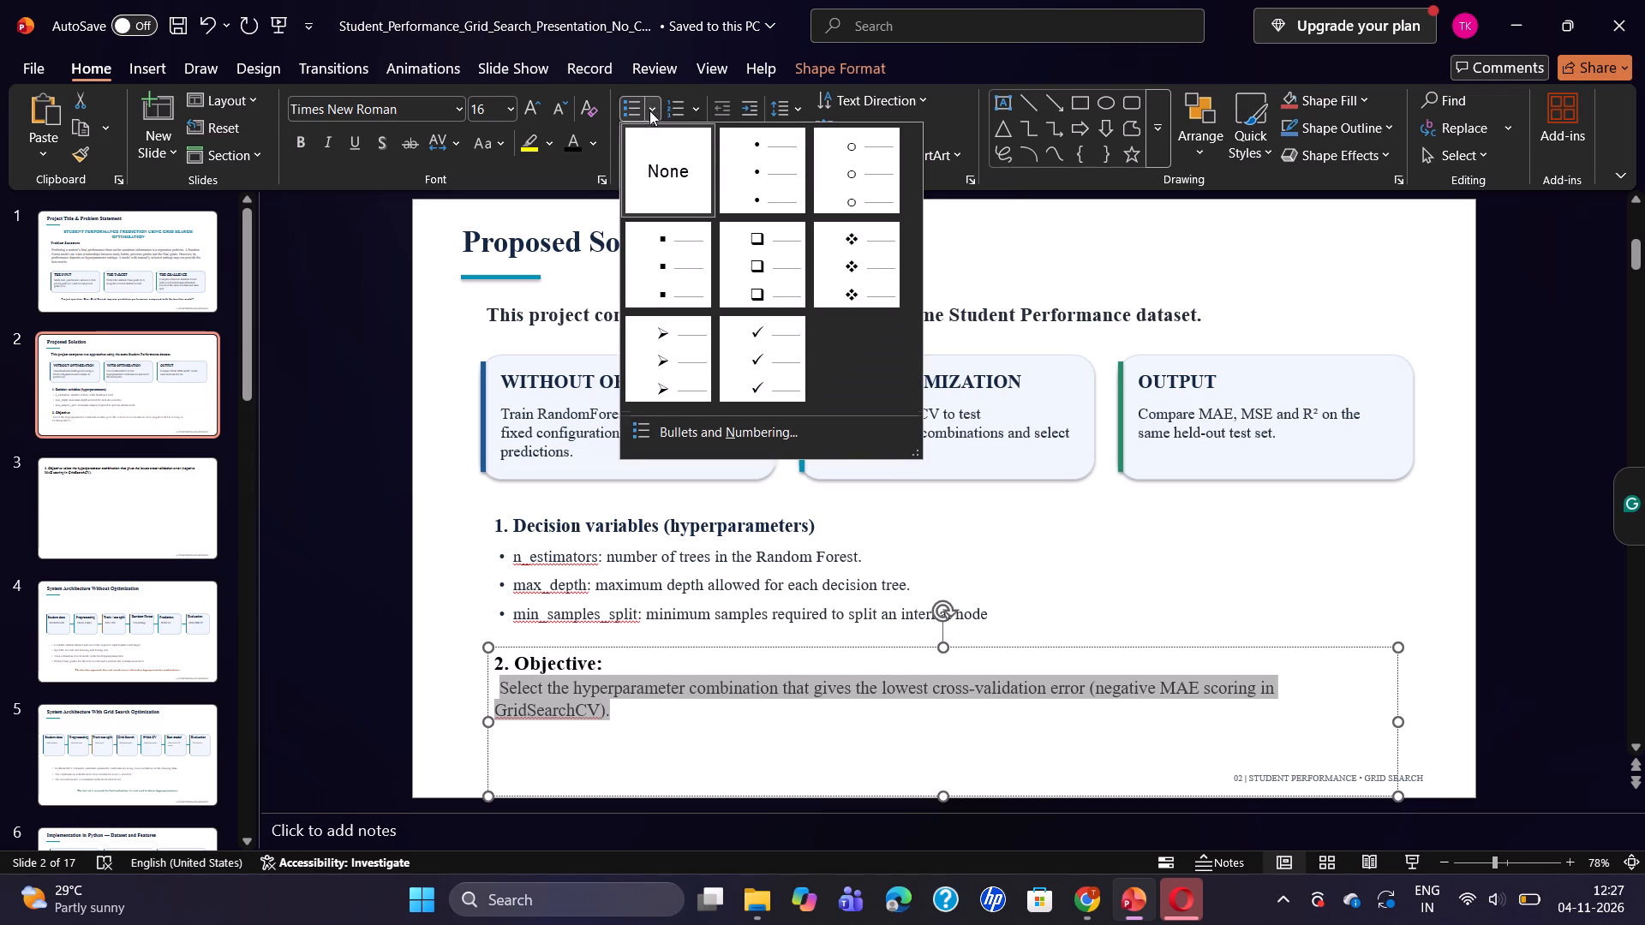
{"action": "left_click", "coordinate": [745, 185]}
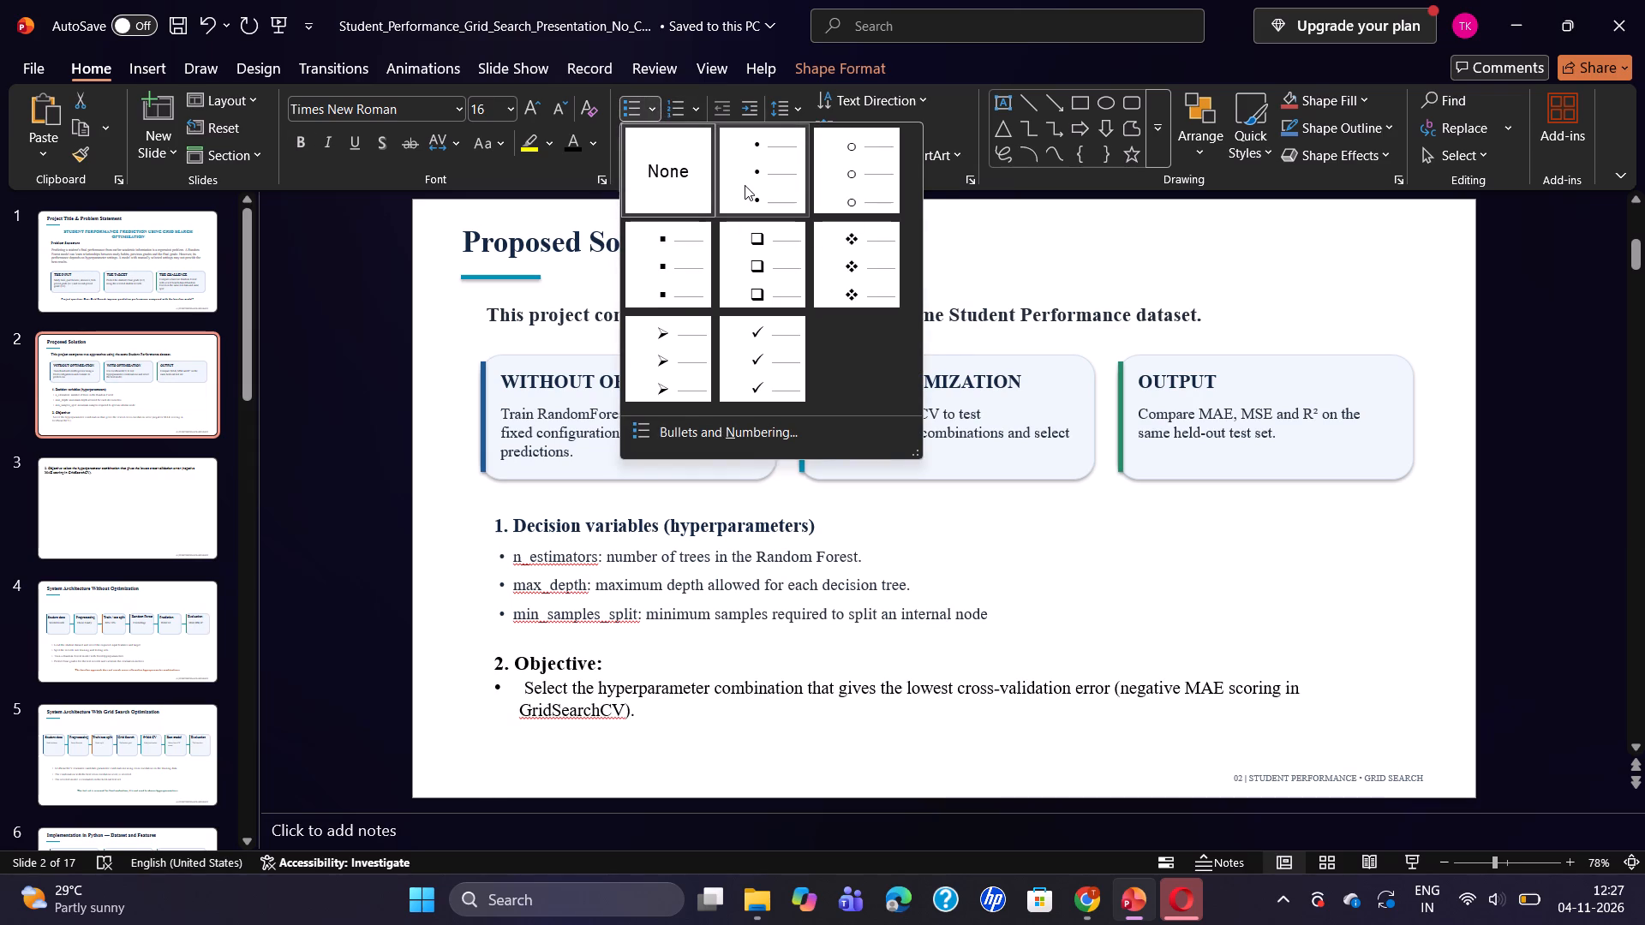
{"action": "left_click", "coordinate": [693, 732]}
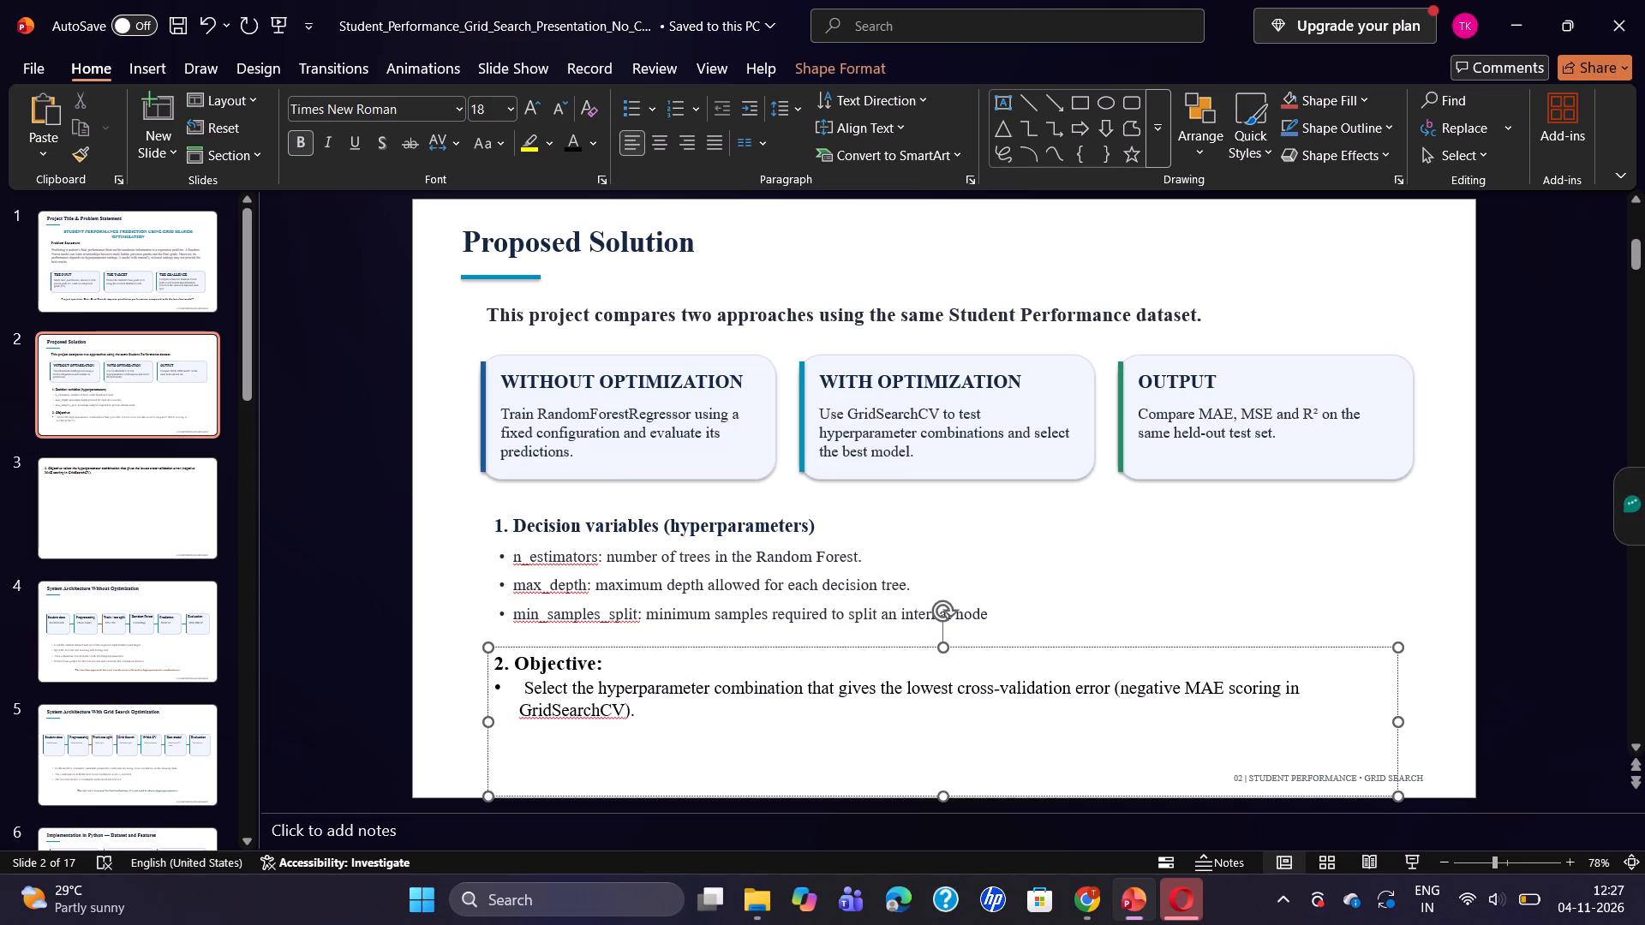
Change the "2. Objective" heading at the start of the text on slide 3 to "3. Constraints".
{"action": "left_click", "coordinate": [167, 522]}
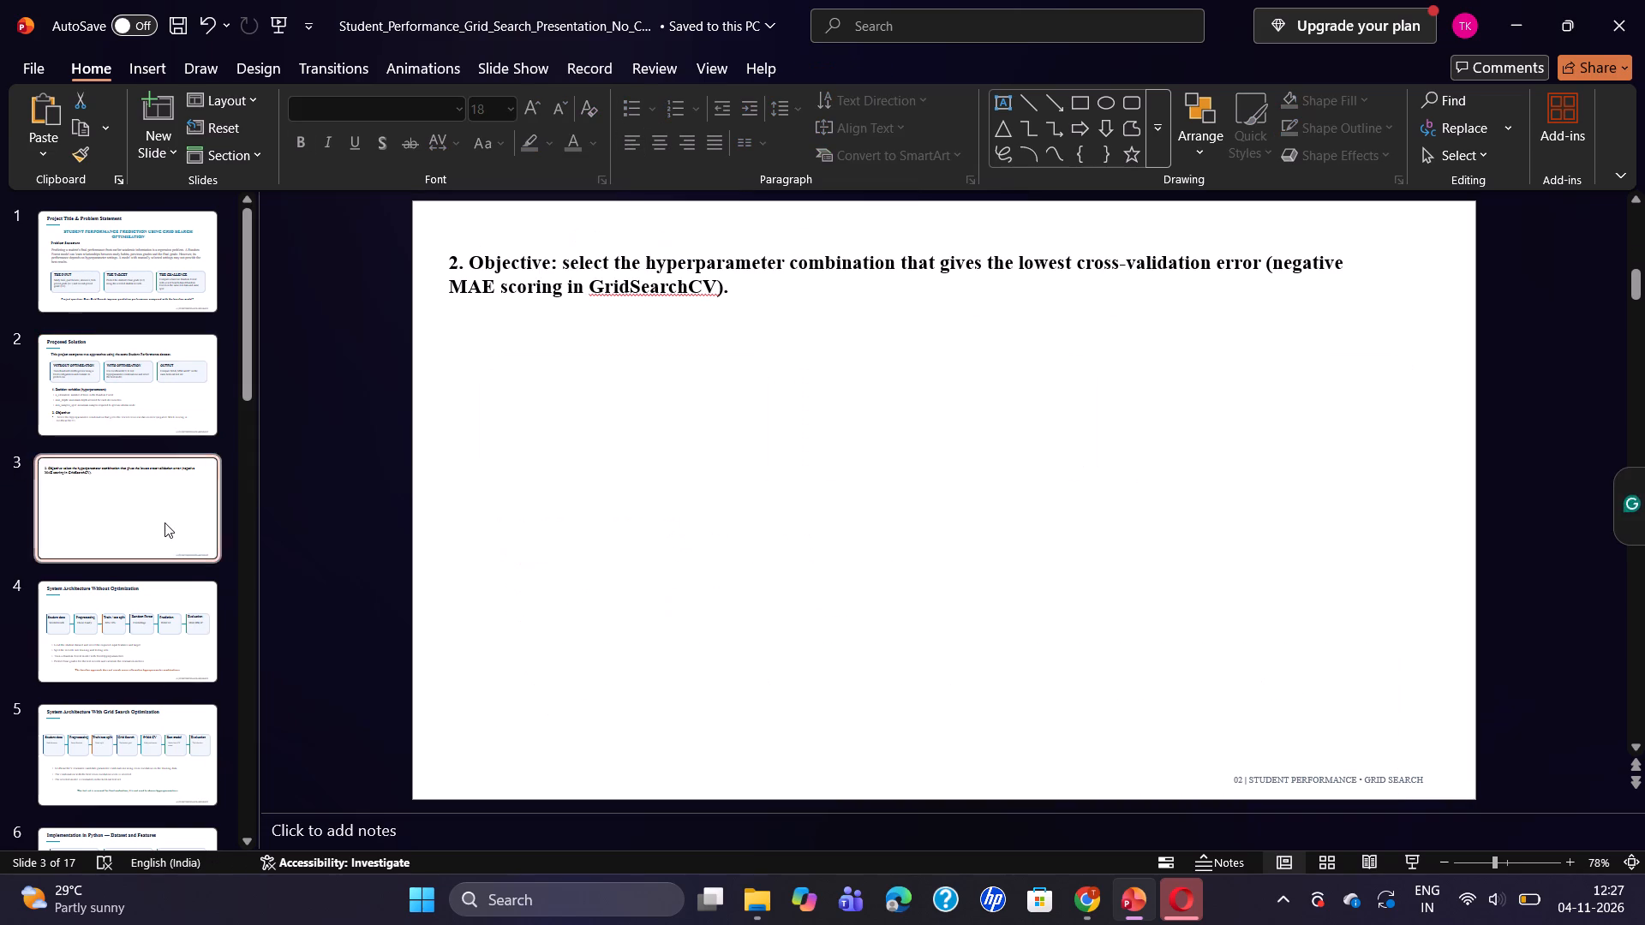
{"action": "left_click", "coordinate": [458, 262]}
{"action": "left_click", "coordinate": [458, 262]}
{"action": "key", "text": "BackSpace"}
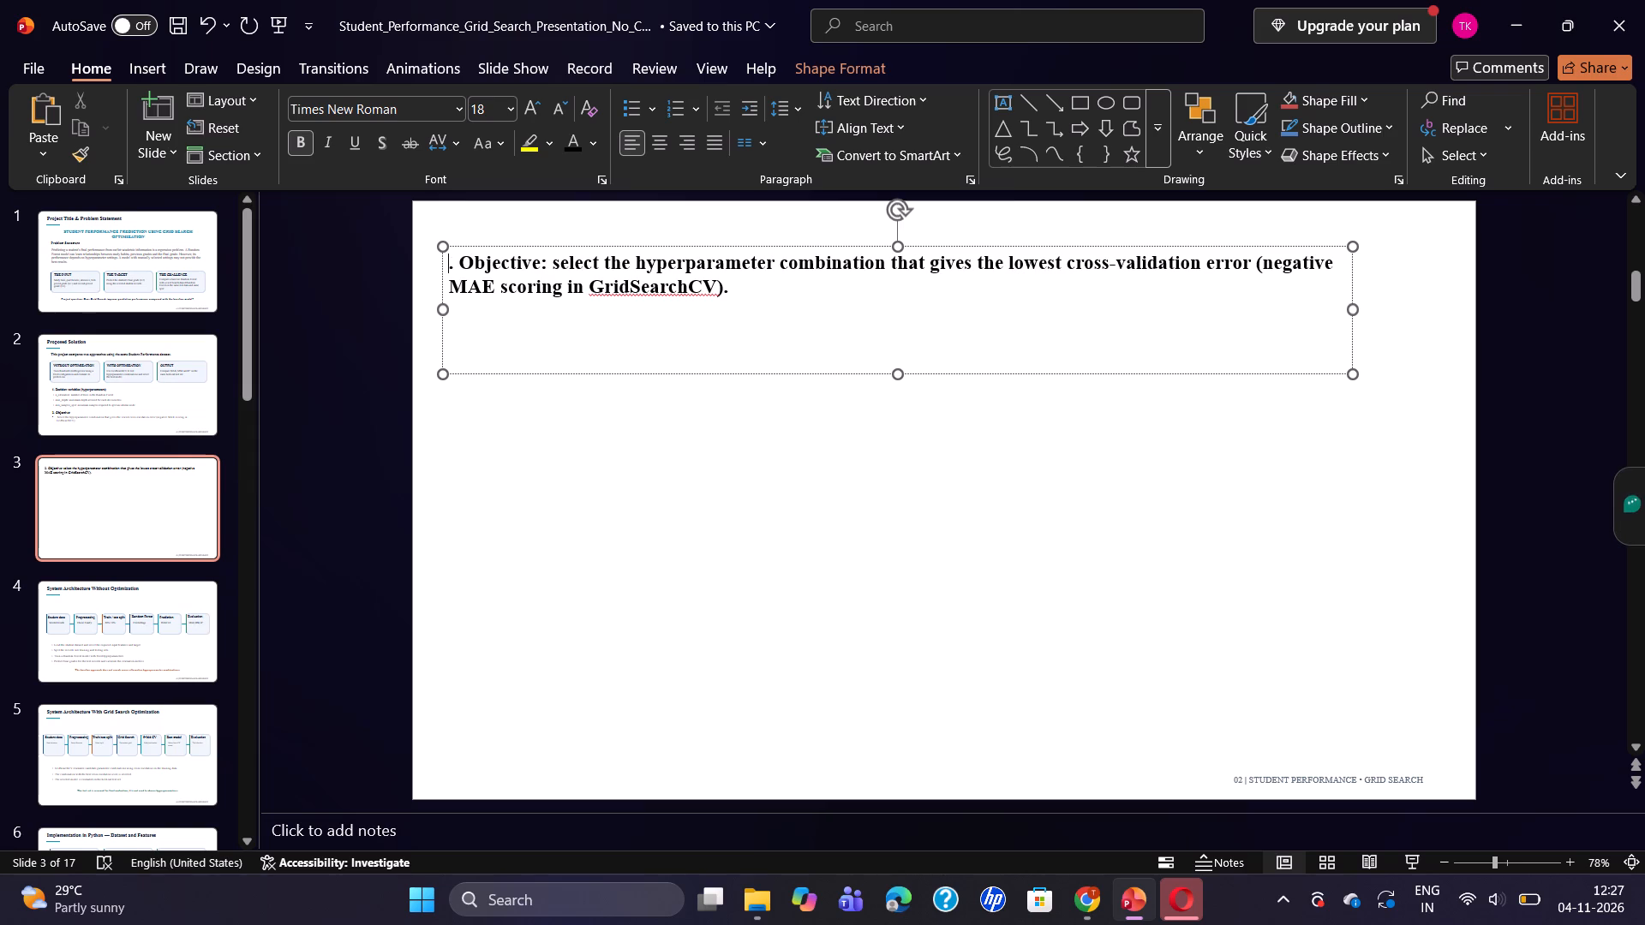
{"action": "key", "text": "3"}
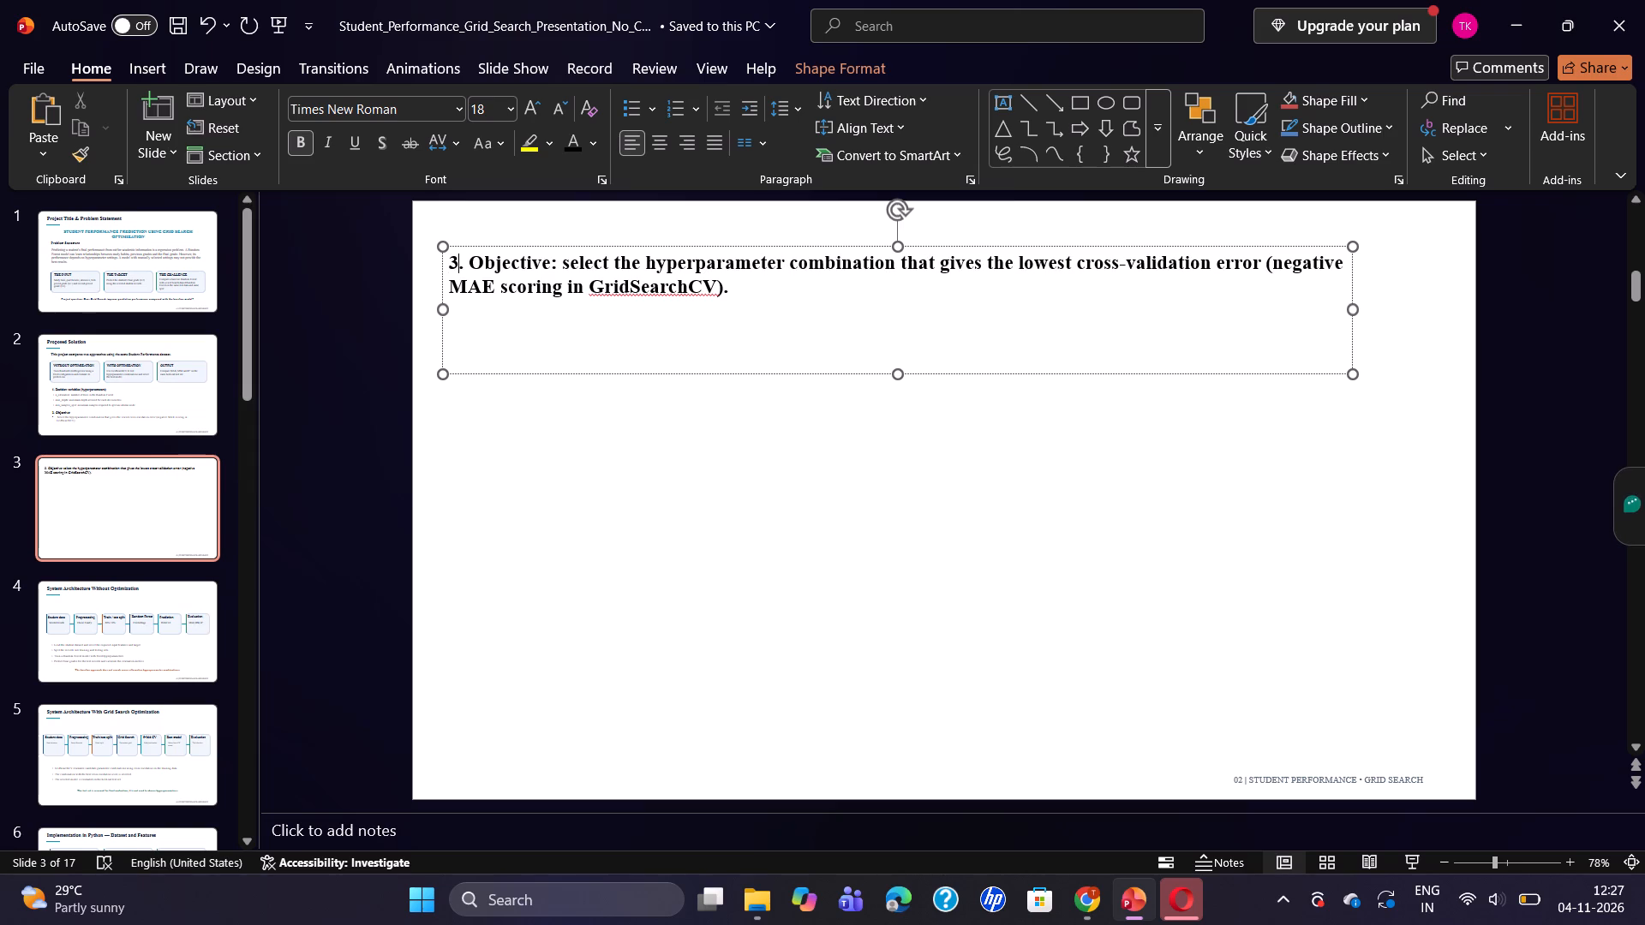
{"action": "left_click", "coordinate": [547, 269]}
{"action": "key", "text": "BackSpace"}
{"action": "key", "text": "BackSpace"}
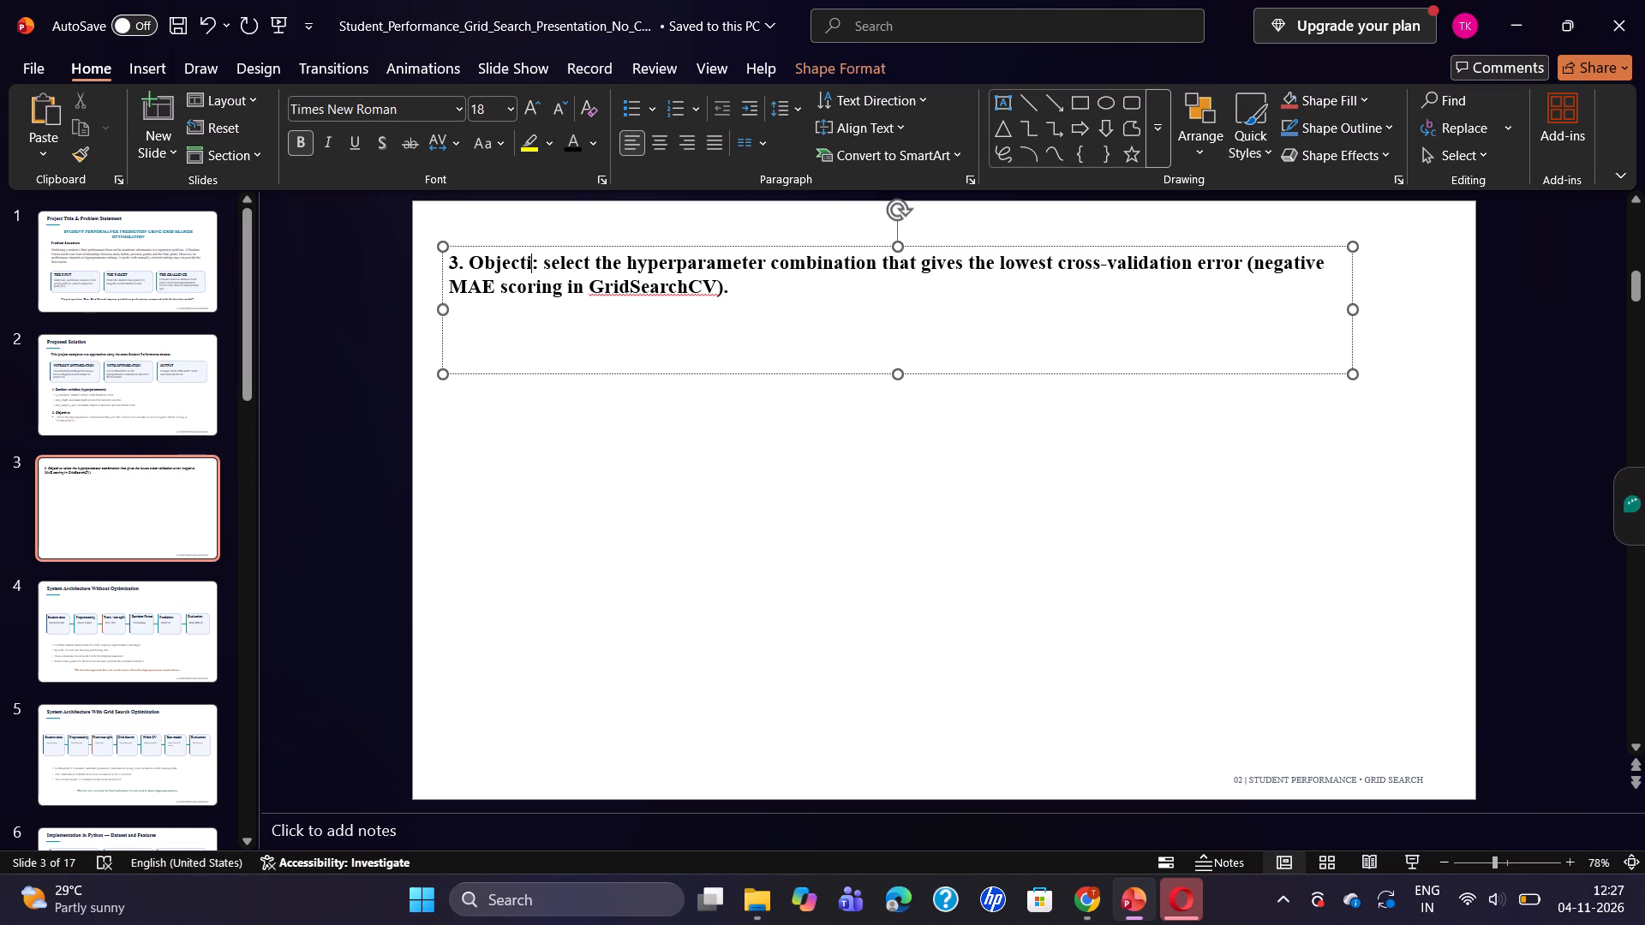
{"action": "key", "text": "BackSpace"}
{"action": "key", "text": "BackSpace"}
{"action": "key", "text": "BackSpace"}
{"action": "key", "text": "BackSpace"}
{"action": "key", "text": "BackSpace"}
{"action": "key", "text": "BackSpace"}
{"action": "key", "text": "BackSpace"}
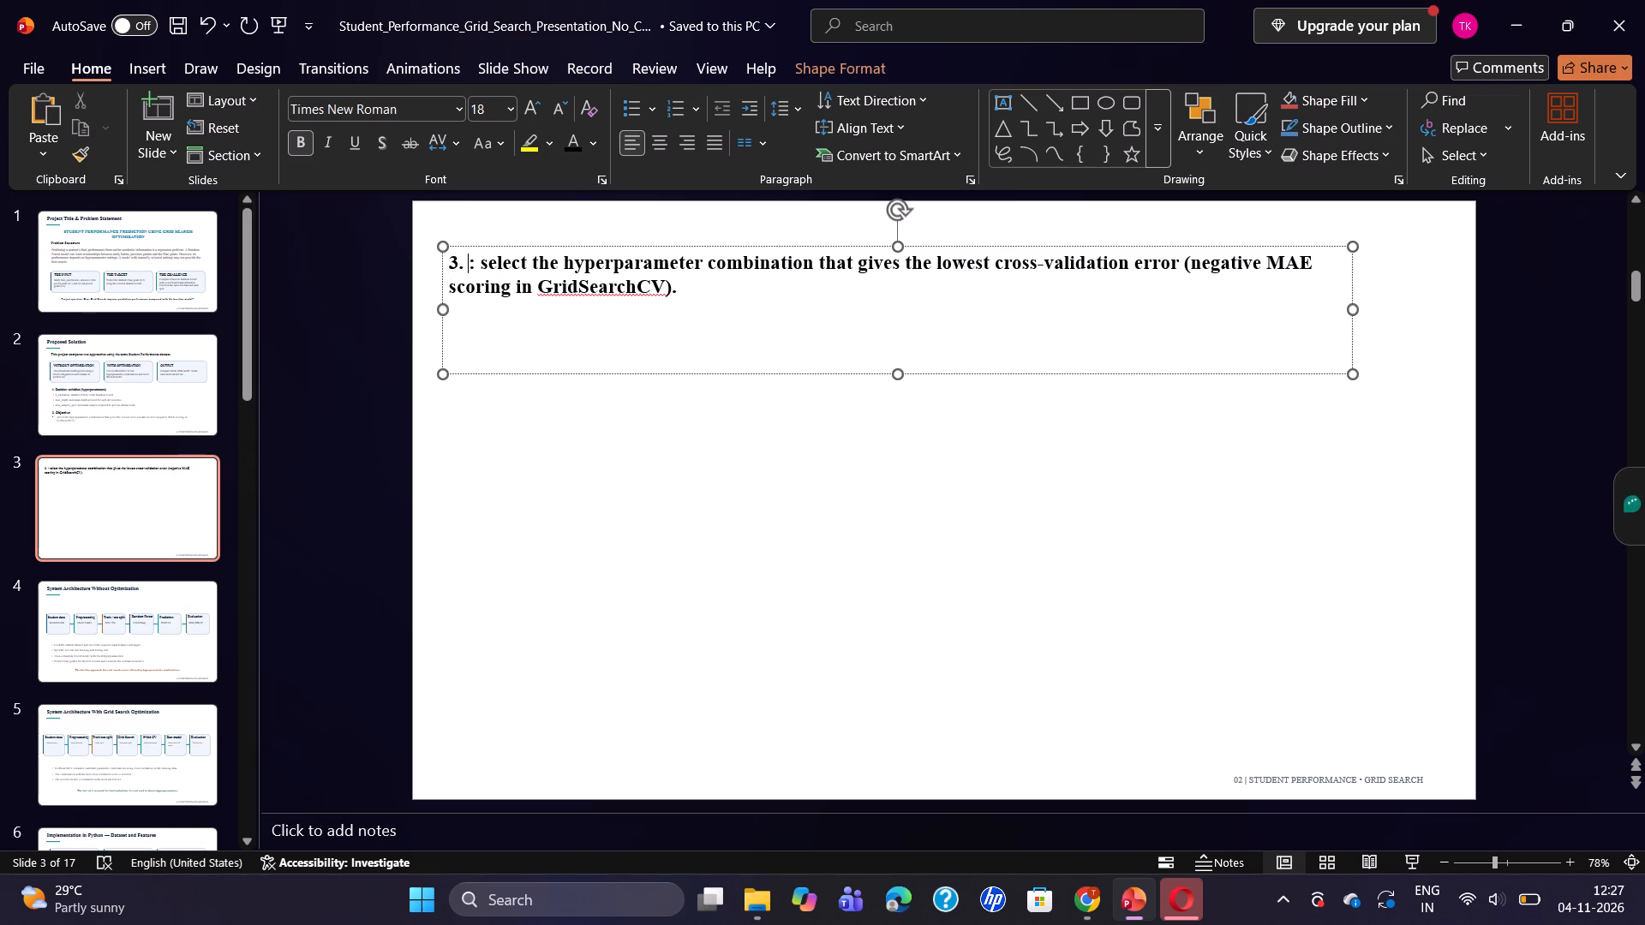
{"action": "type", "text": "Constraints"}
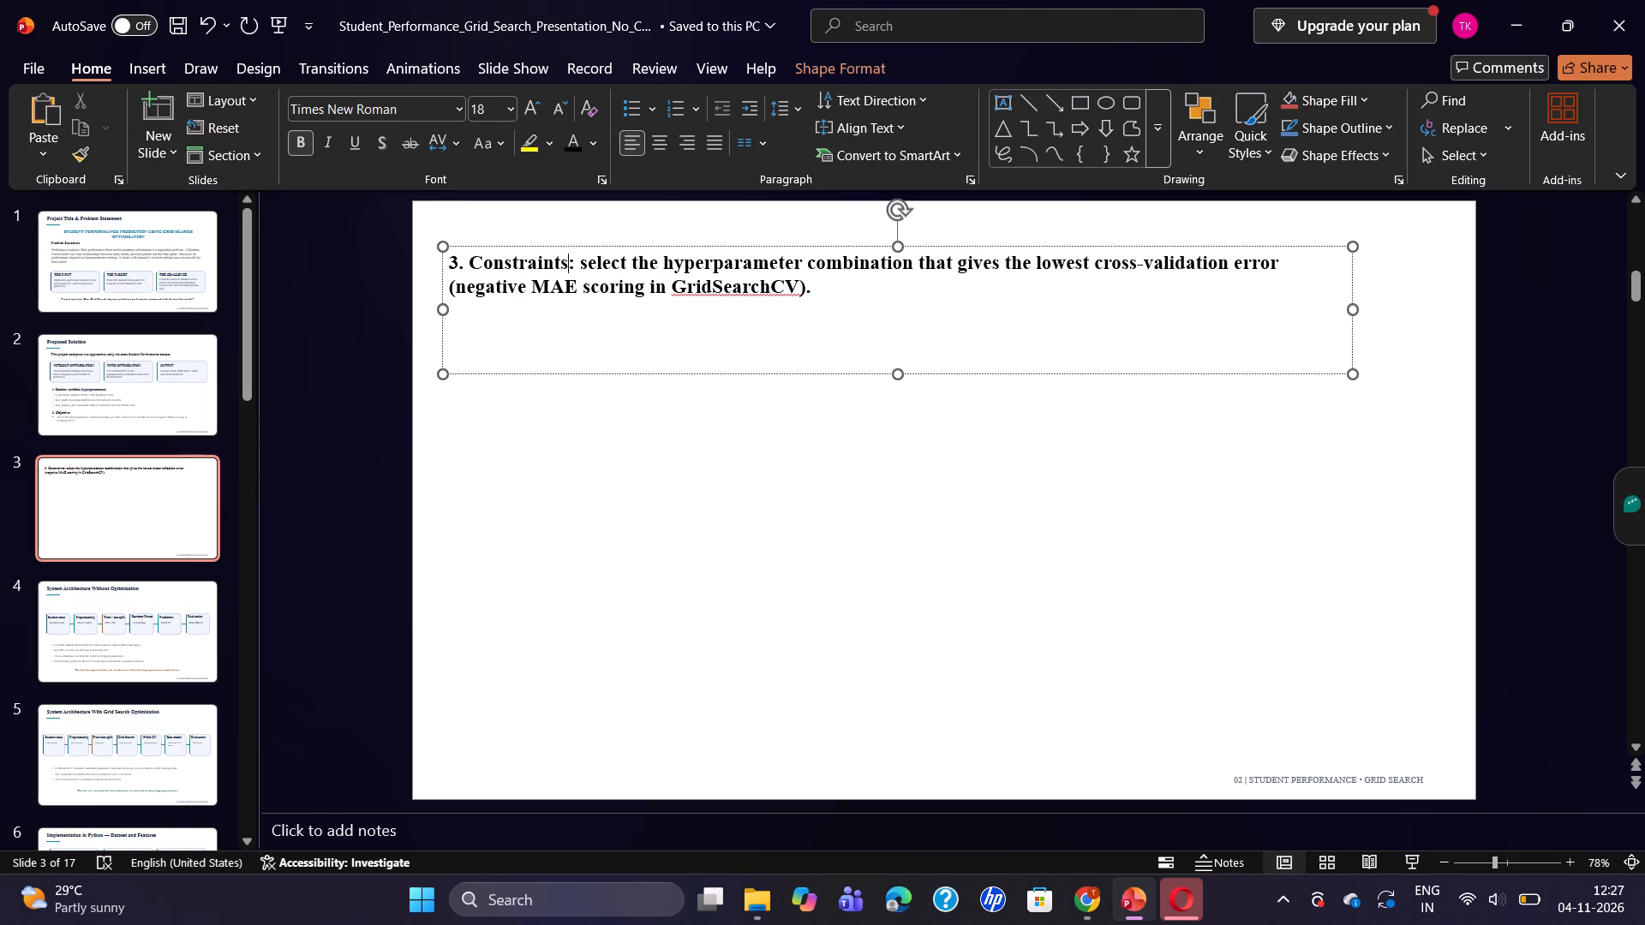
Select the copied objective statement that follows "3. Constraints:" on slide 3.
{"action": "left_click", "coordinate": [580, 260]}
{"action": "left_click_drag", "start_coordinate": [580, 260], "coordinate": [589, 265]}
{"action": "left_click_drag", "start_coordinate": [589, 265], "coordinate": [775, 298]}
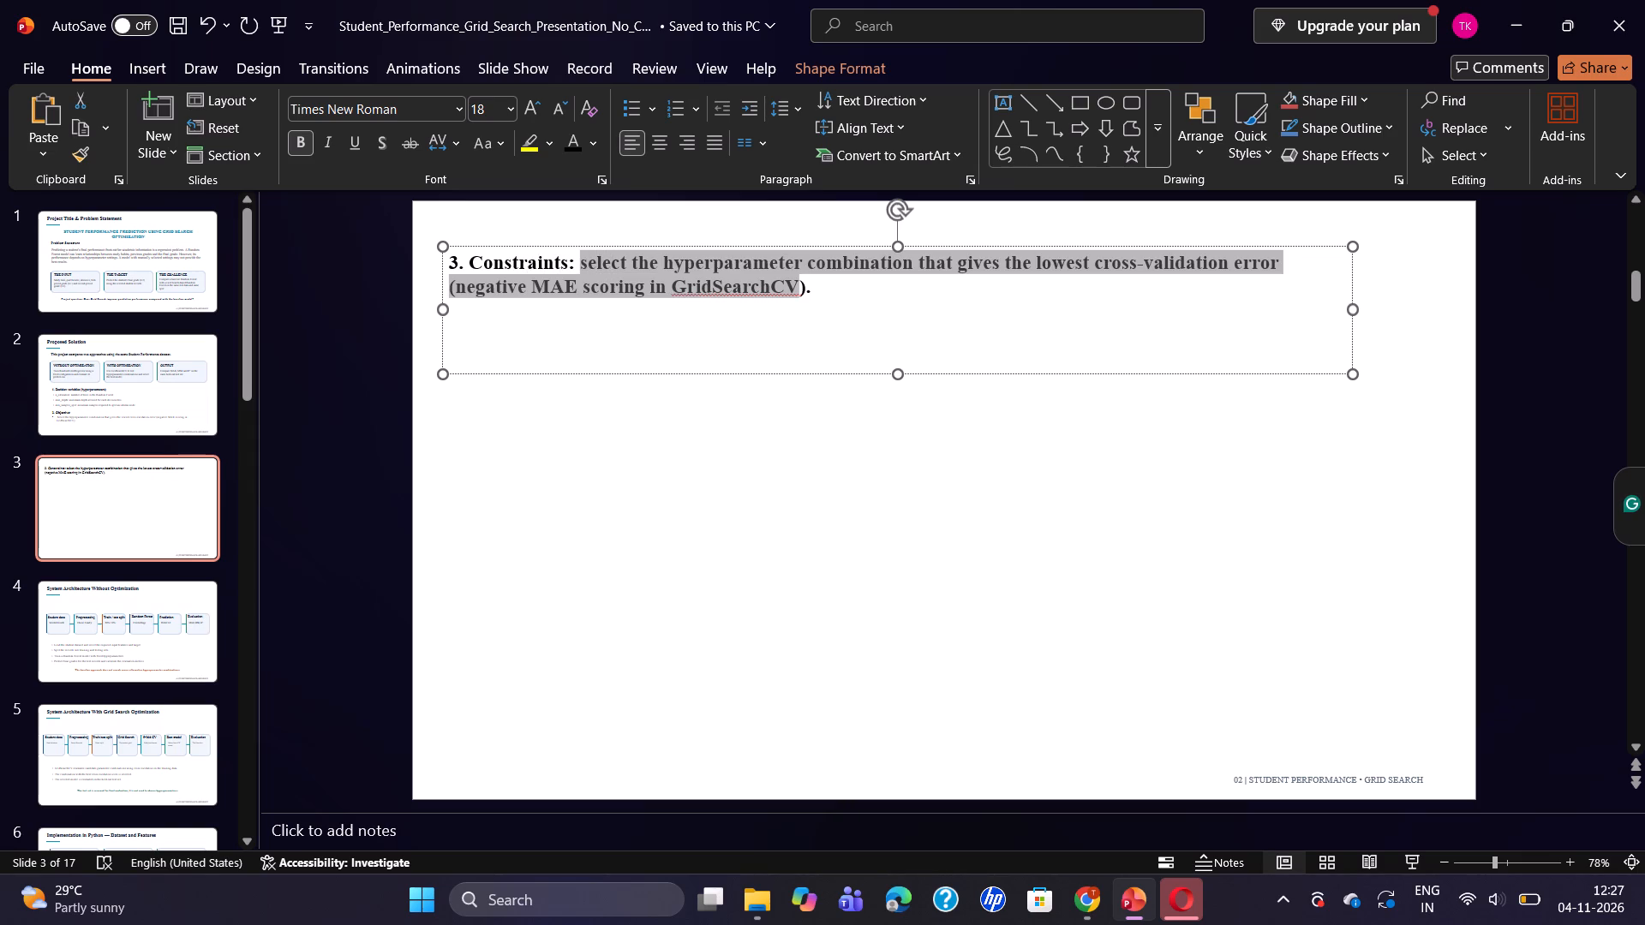
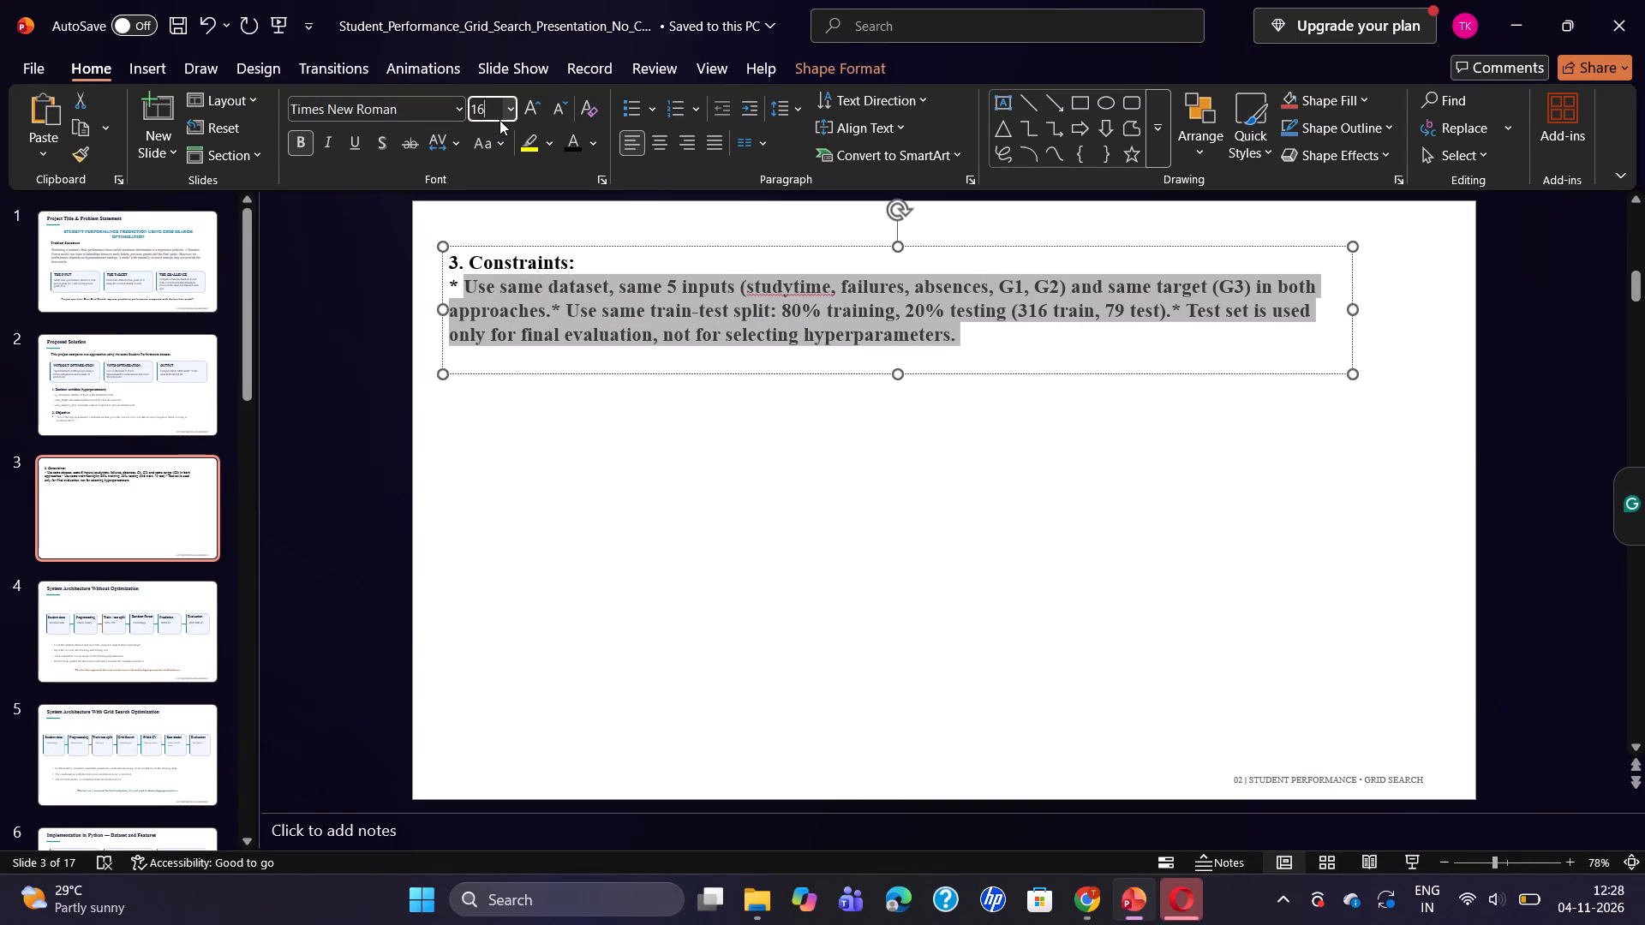
Set the font size of the selected constraint text below "3. Constraints:" to 16.
{"action": "key", "text": "Return"}
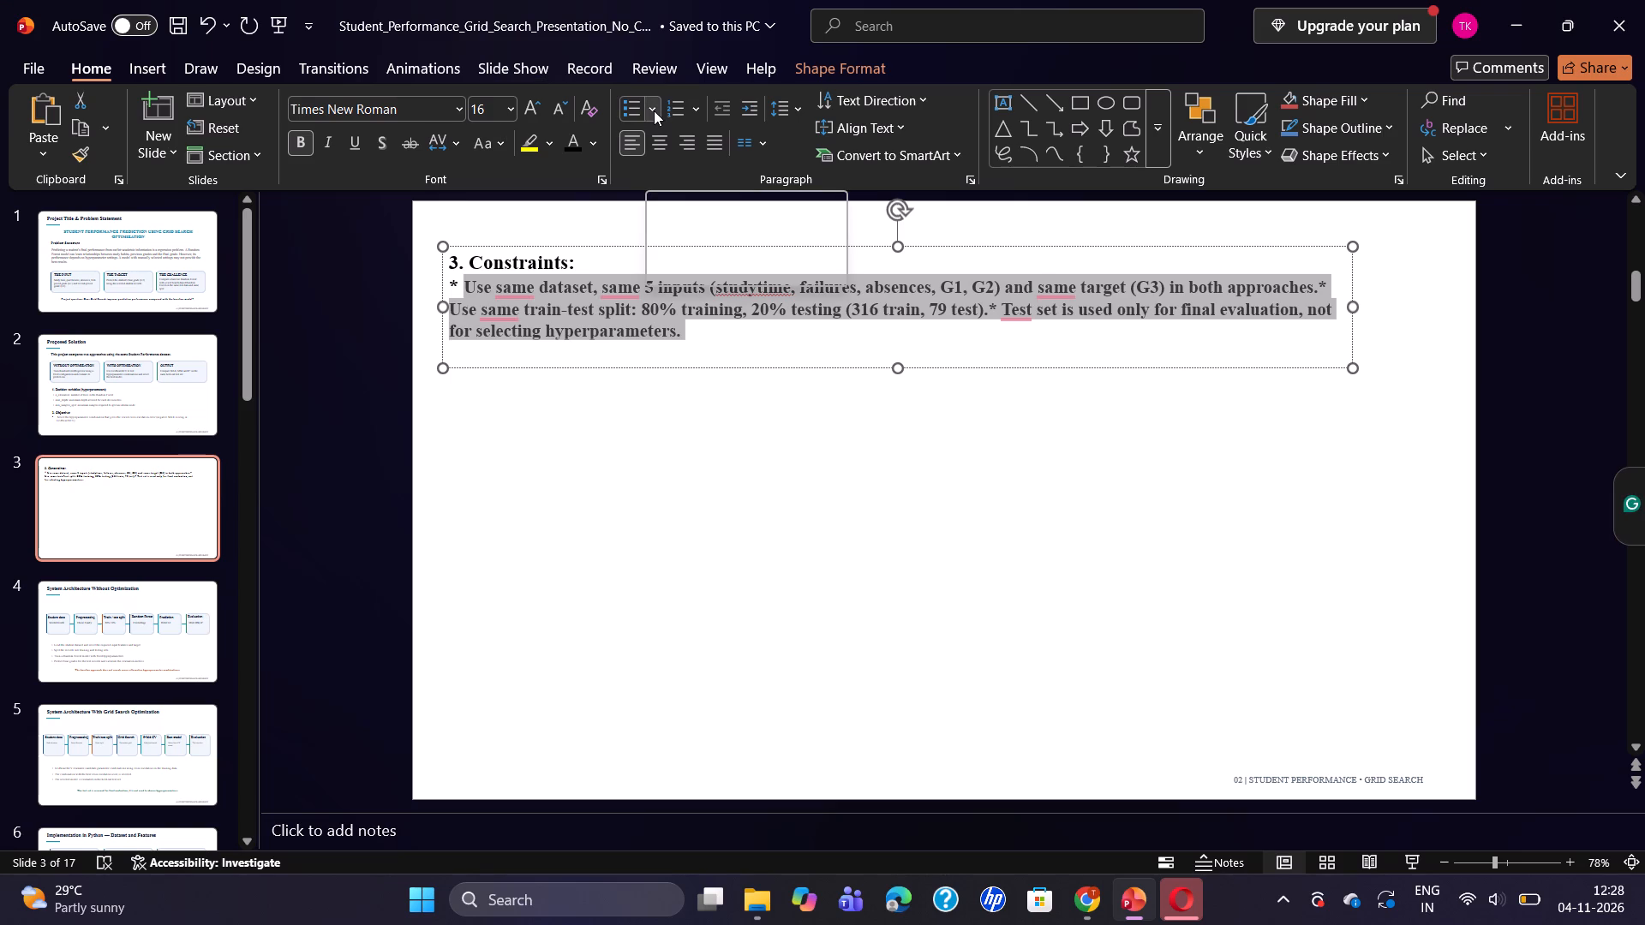
{"action": "left_click", "coordinate": [894, 332]}
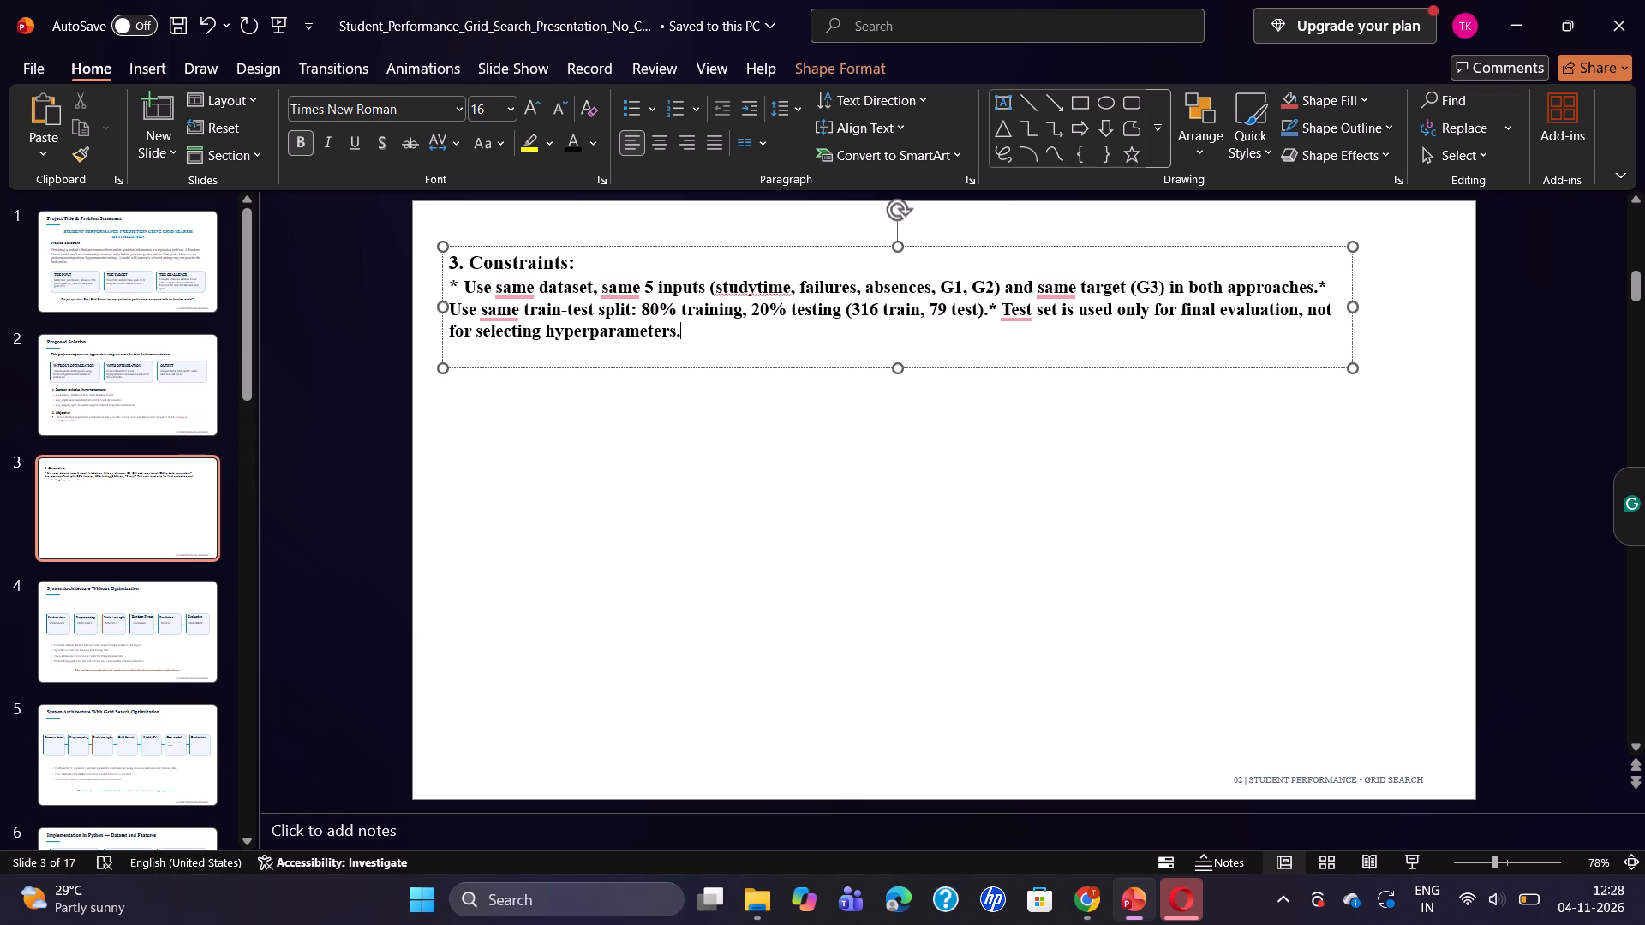
Delete the three asterisks that precede the constraint sentences below "3. Constraints:".
{"action": "left_click", "coordinate": [1331, 286]}
{"action": "key", "text": "BackSpace"}
{"action": "left_click", "coordinate": [463, 289]}
{"action": "key", "text": "BackSpace"}
{"action": "key", "text": "BackSpace"}
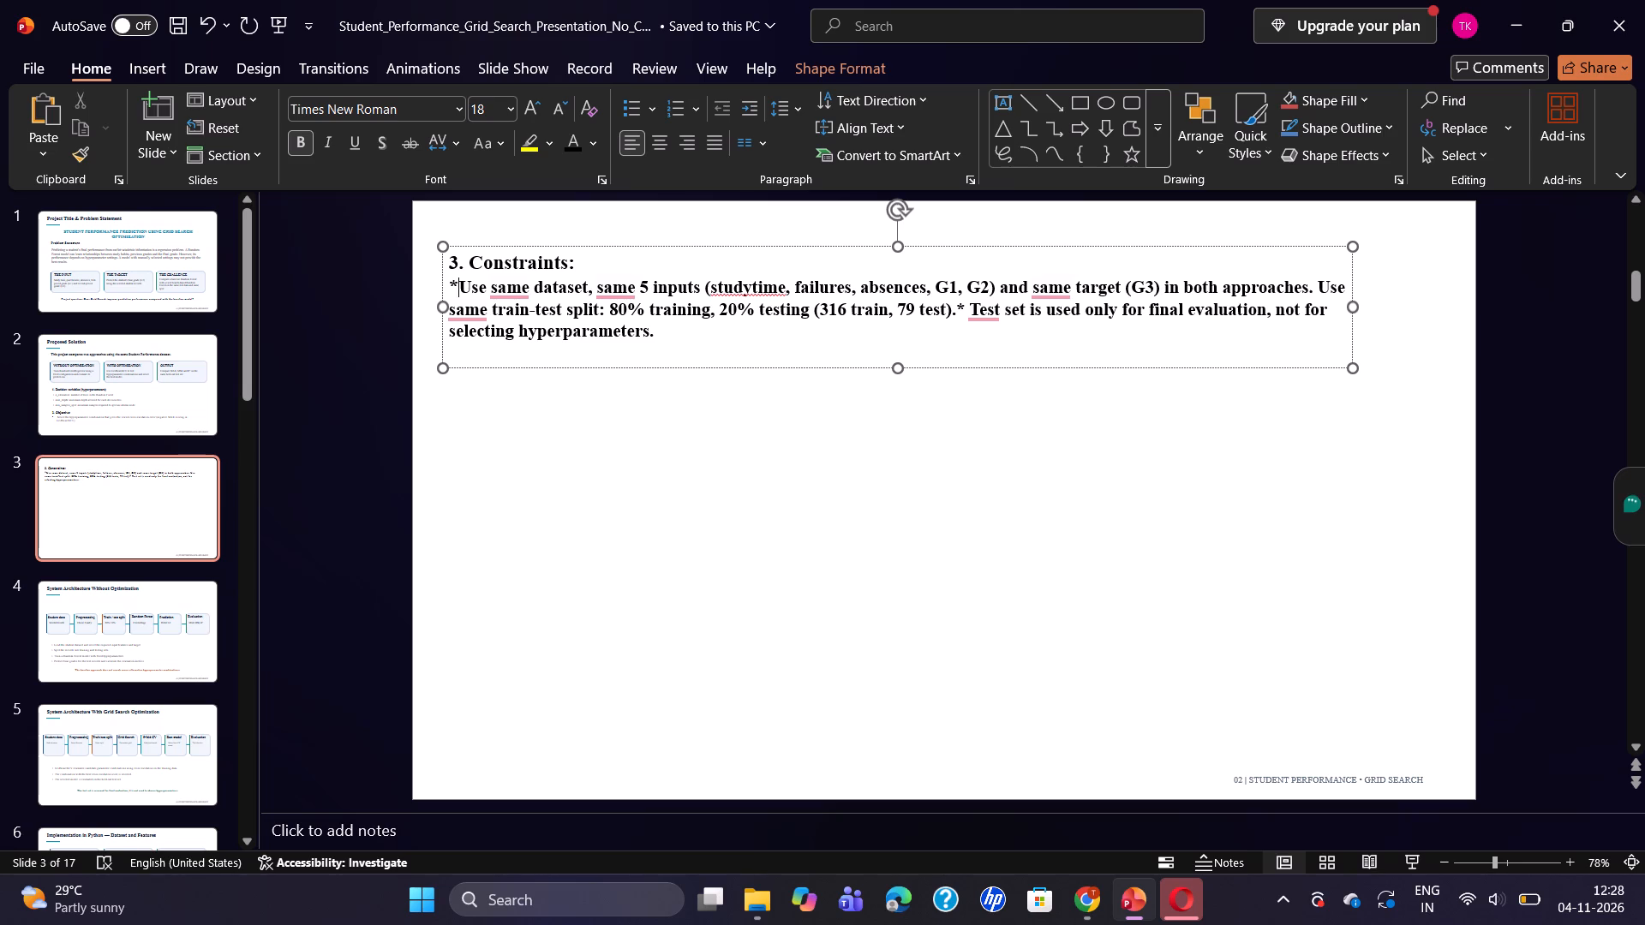
{"action": "left_click", "coordinate": [963, 311]}
{"action": "key", "text": "BackSpace"}
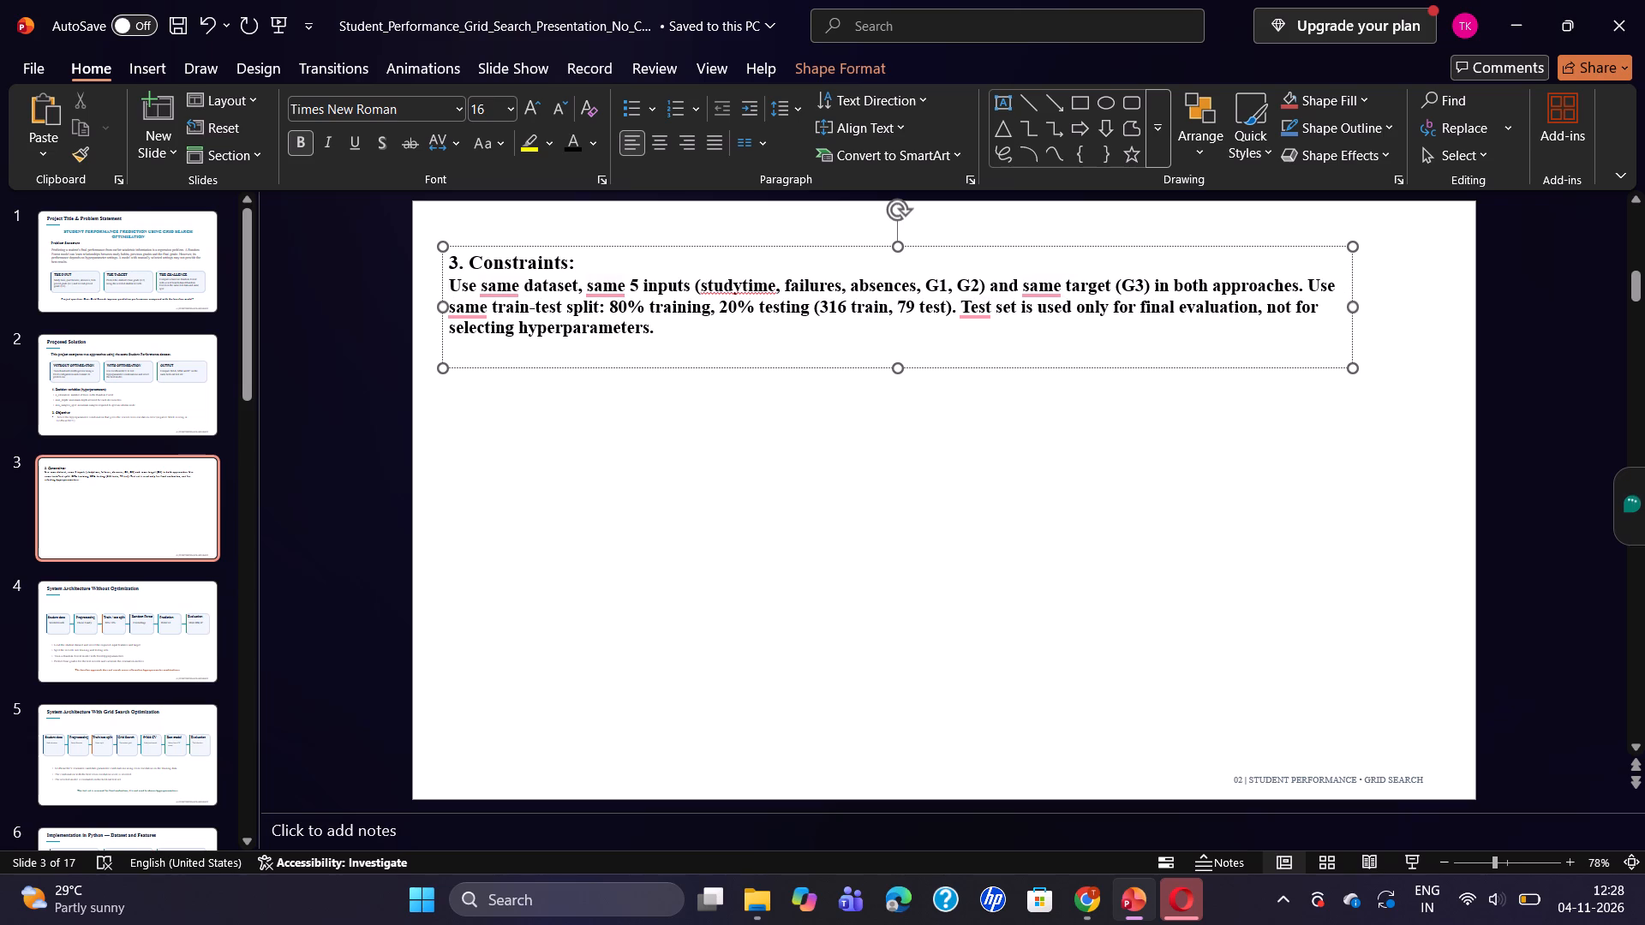
Break the constraint text into separate lines before the train-test split sentence and before the test set sentence.
{"action": "key", "text": "Return"}
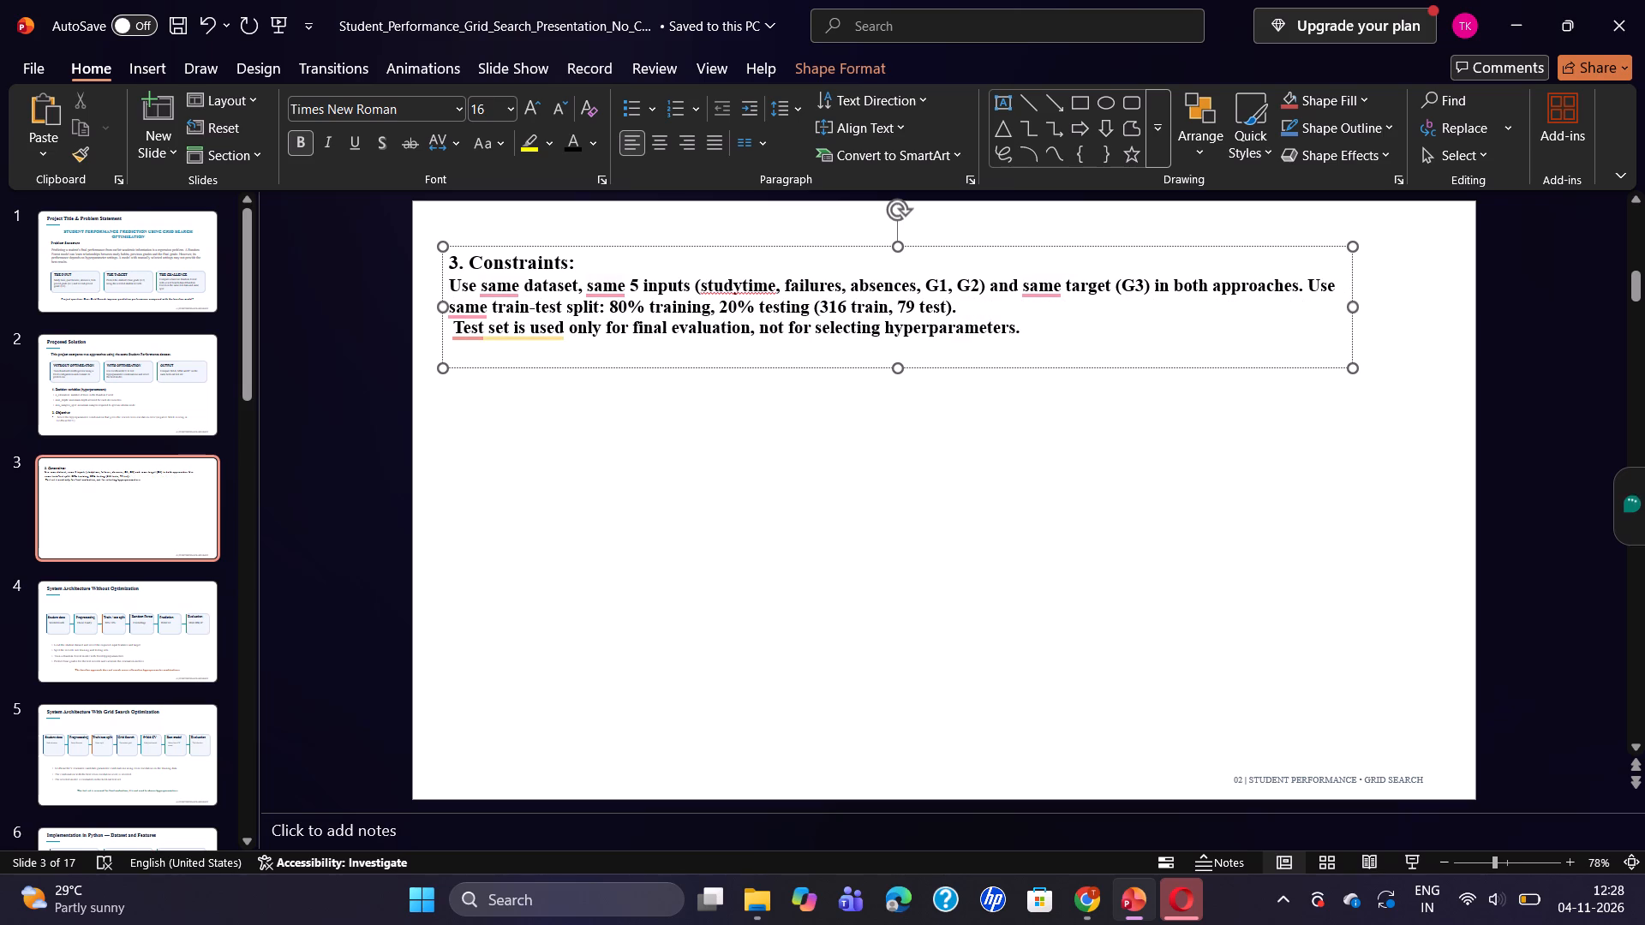
{"action": "left_click", "coordinate": [1310, 289]}
{"action": "key", "text": "Return"}
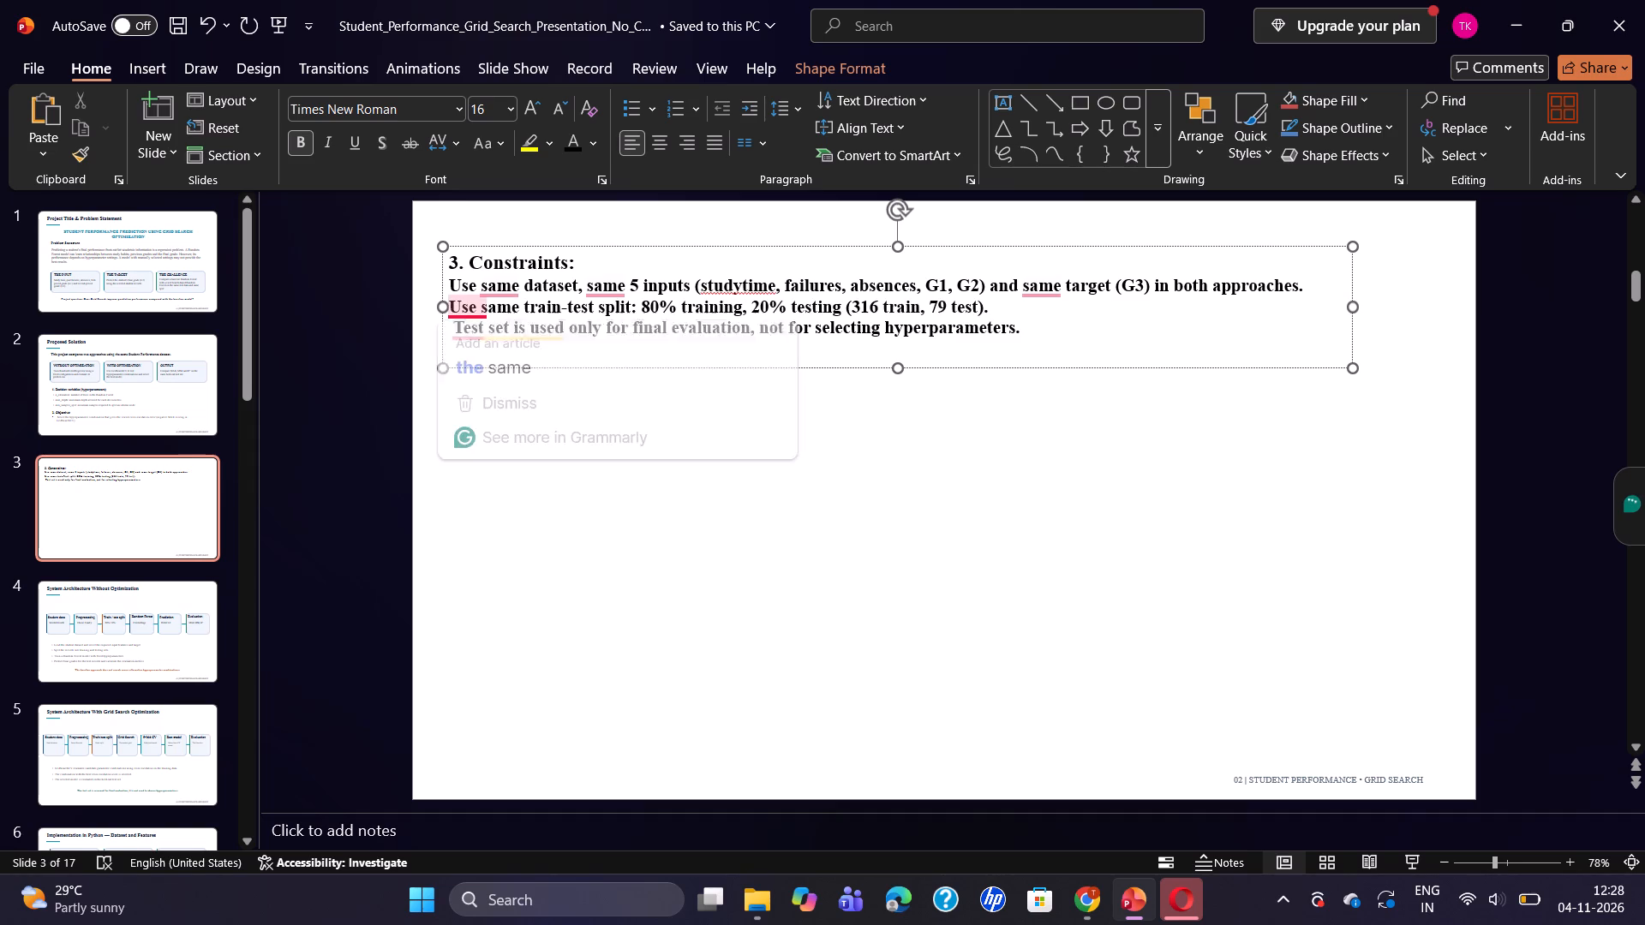
Remove bold from the three constraint lines and format them as filled round bullet points.
{"action": "left_click_drag", "start_coordinate": [452, 279], "coordinate": [963, 313]}
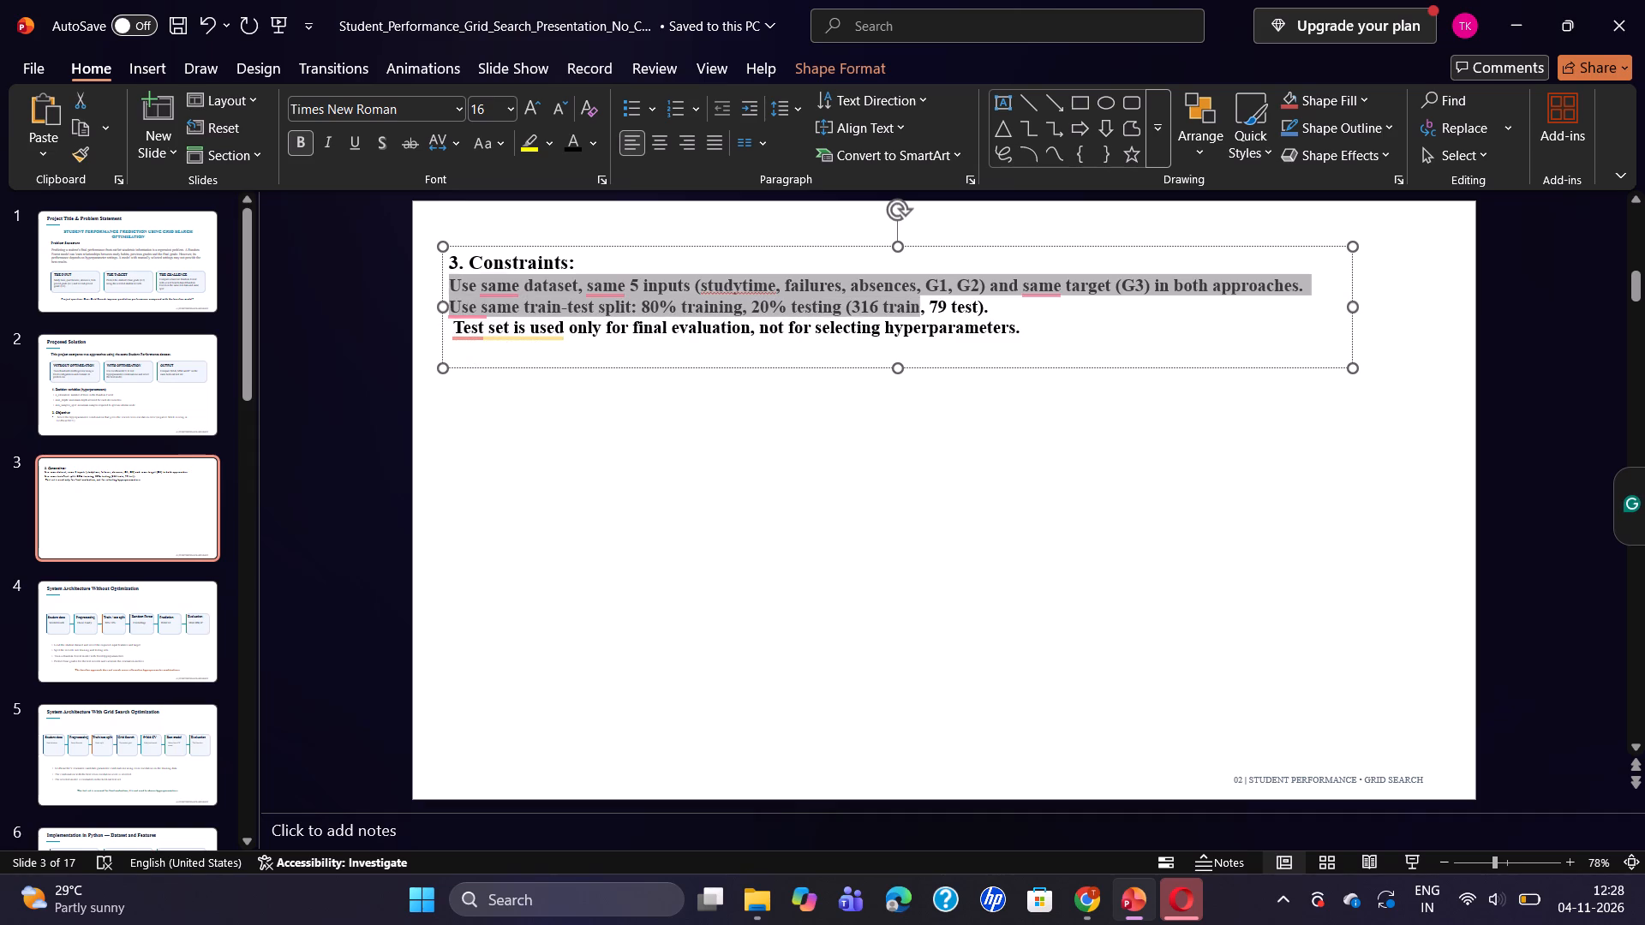
{"action": "left_click_drag", "start_coordinate": [963, 313], "coordinate": [1050, 336]}
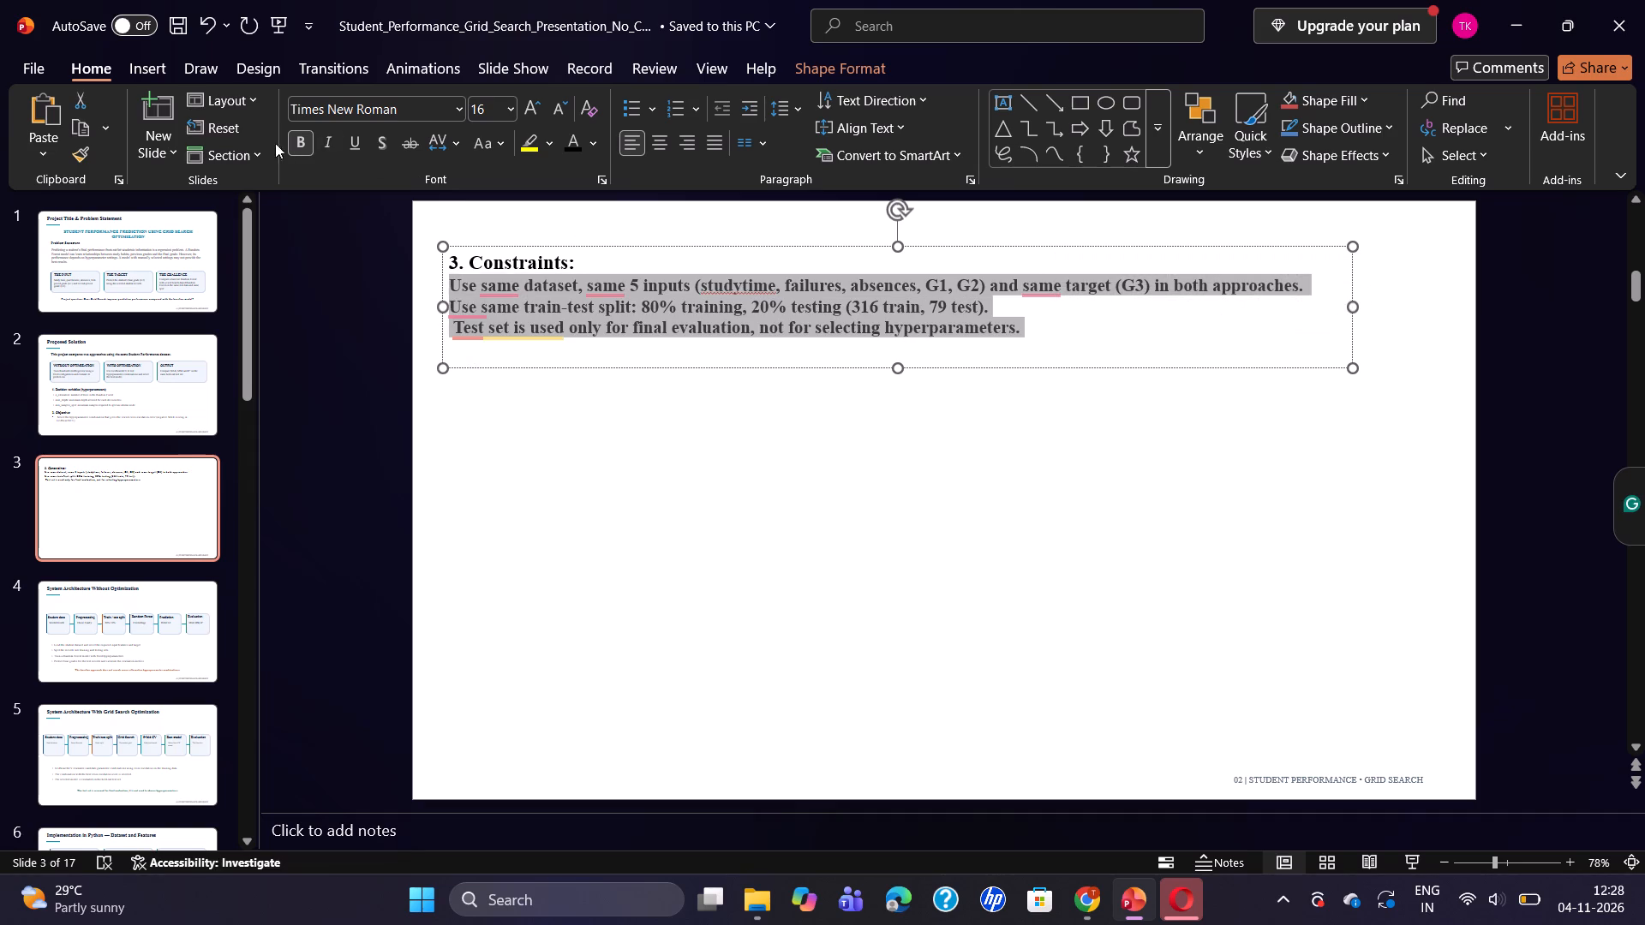
{"action": "left_click", "coordinate": [302, 140]}
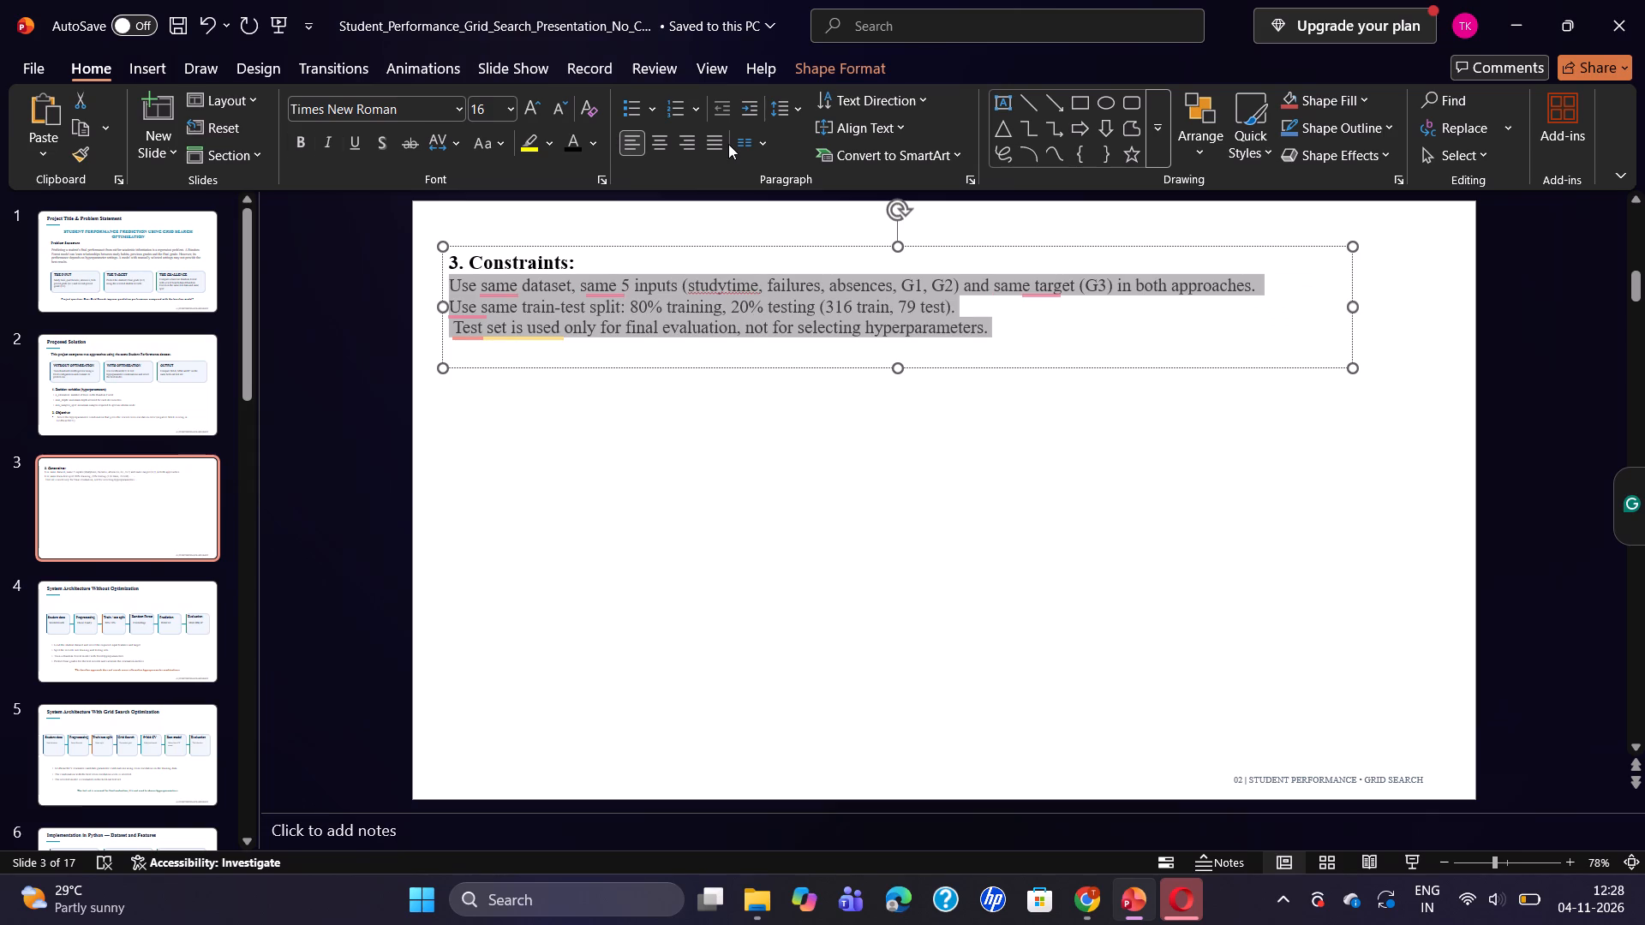
{"action": "left_click", "coordinate": [646, 109]}
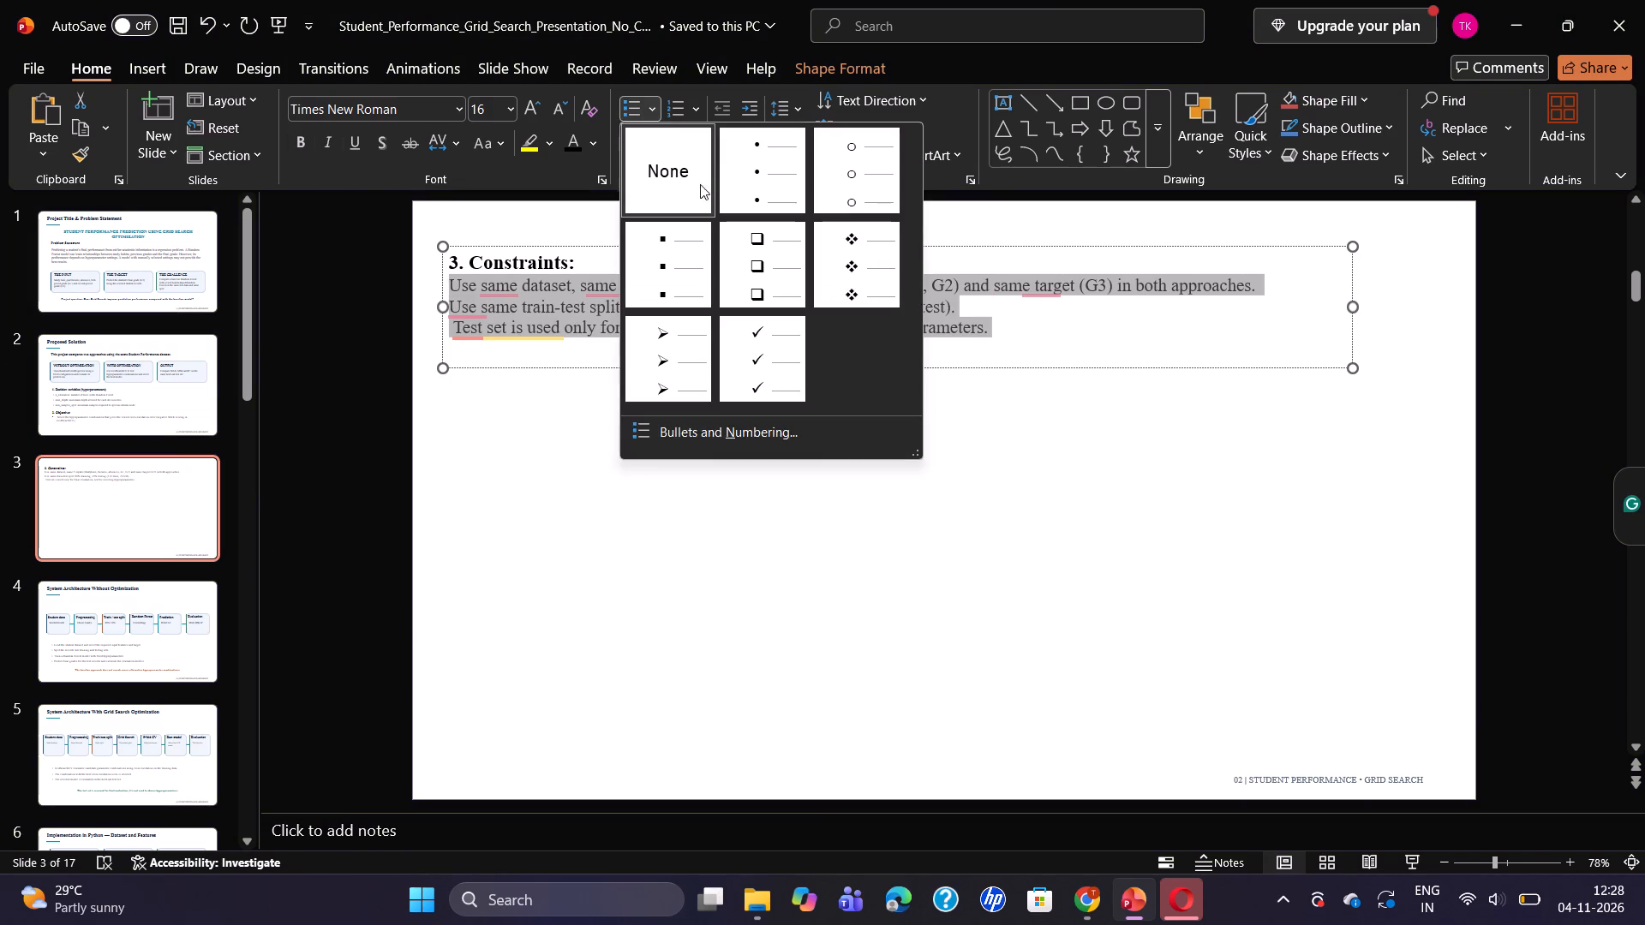
{"action": "left_click", "coordinate": [763, 167]}
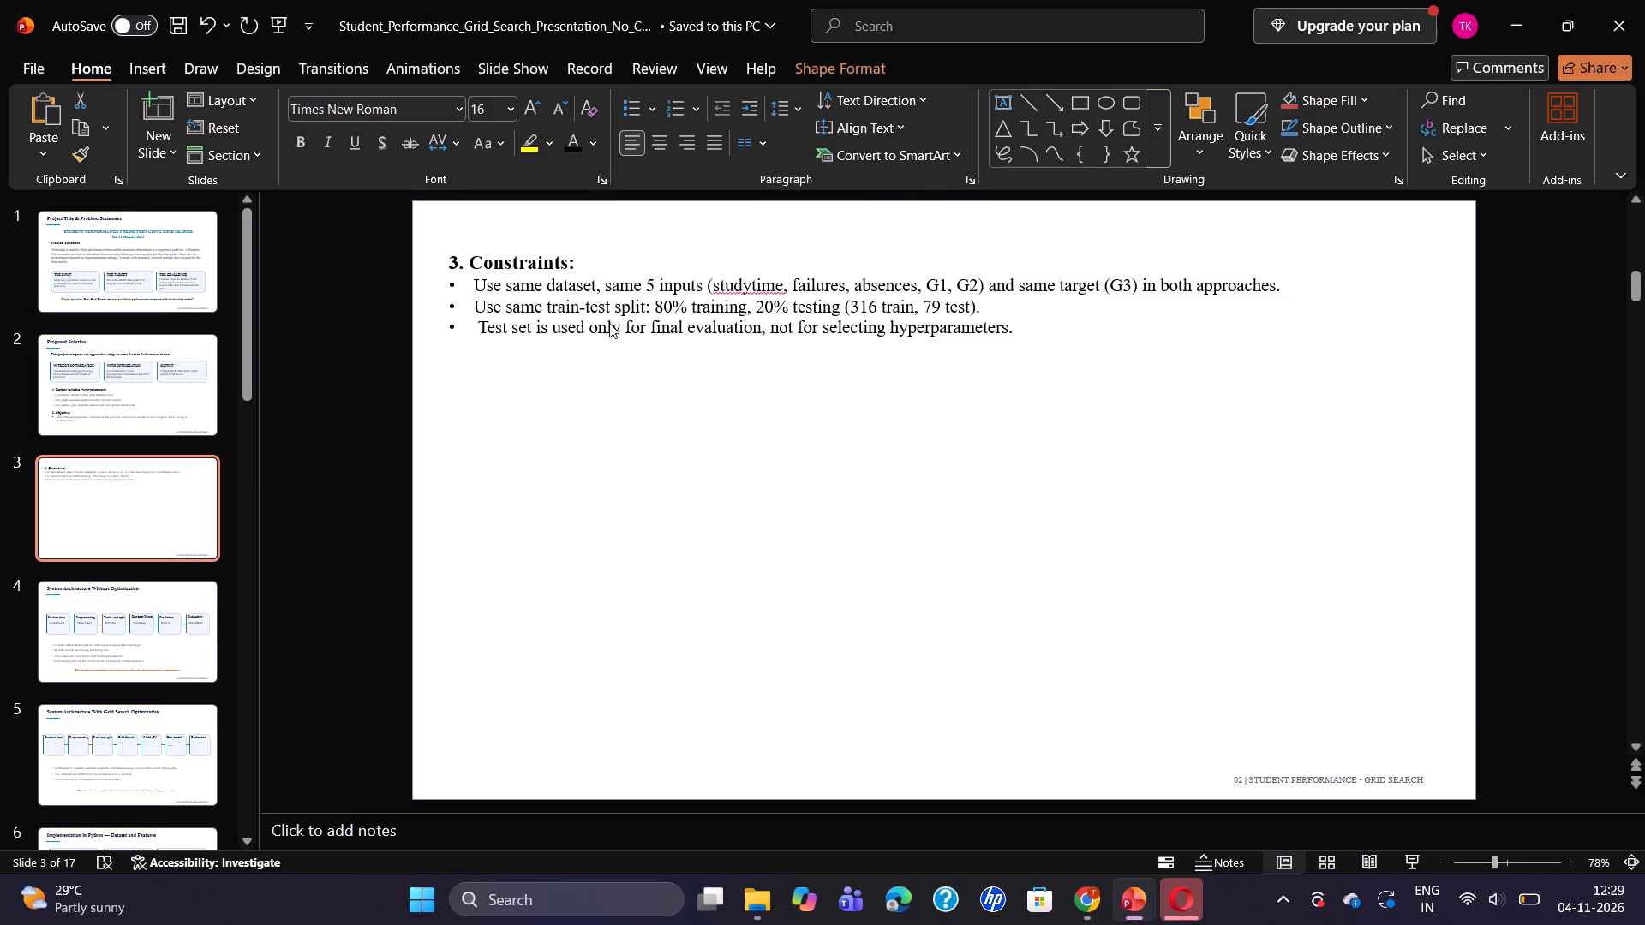
Insert a blank line between the "3. Constraints:" heading and the first bullet.
{"action": "left_click", "coordinate": [579, 254]}
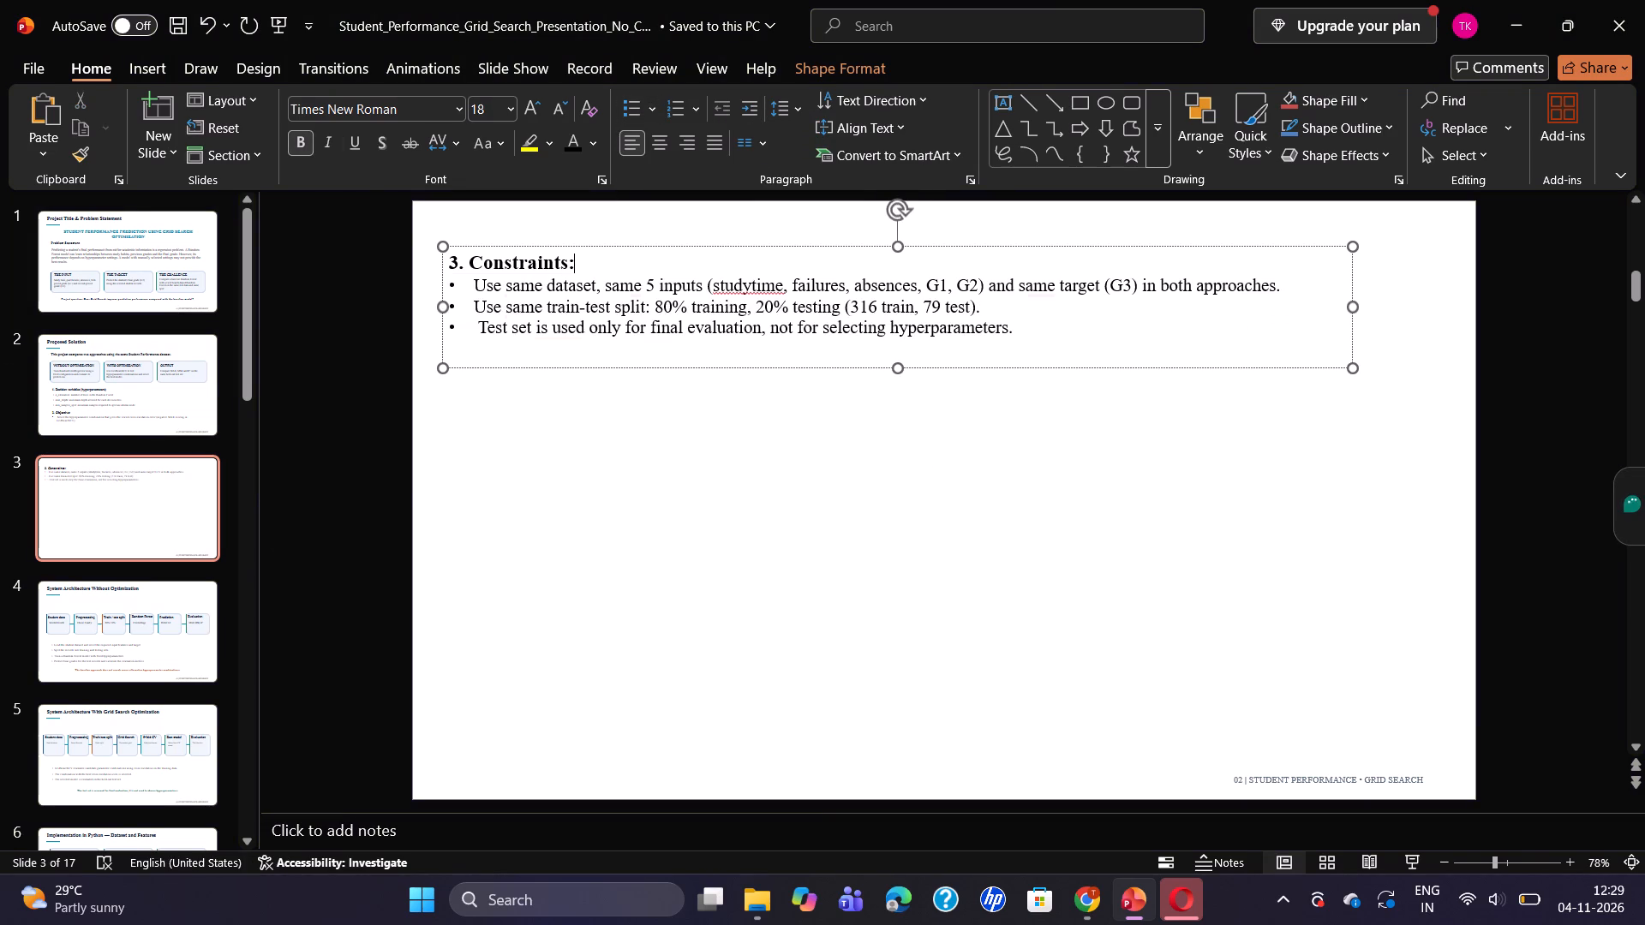
{"action": "key", "text": "Return"}
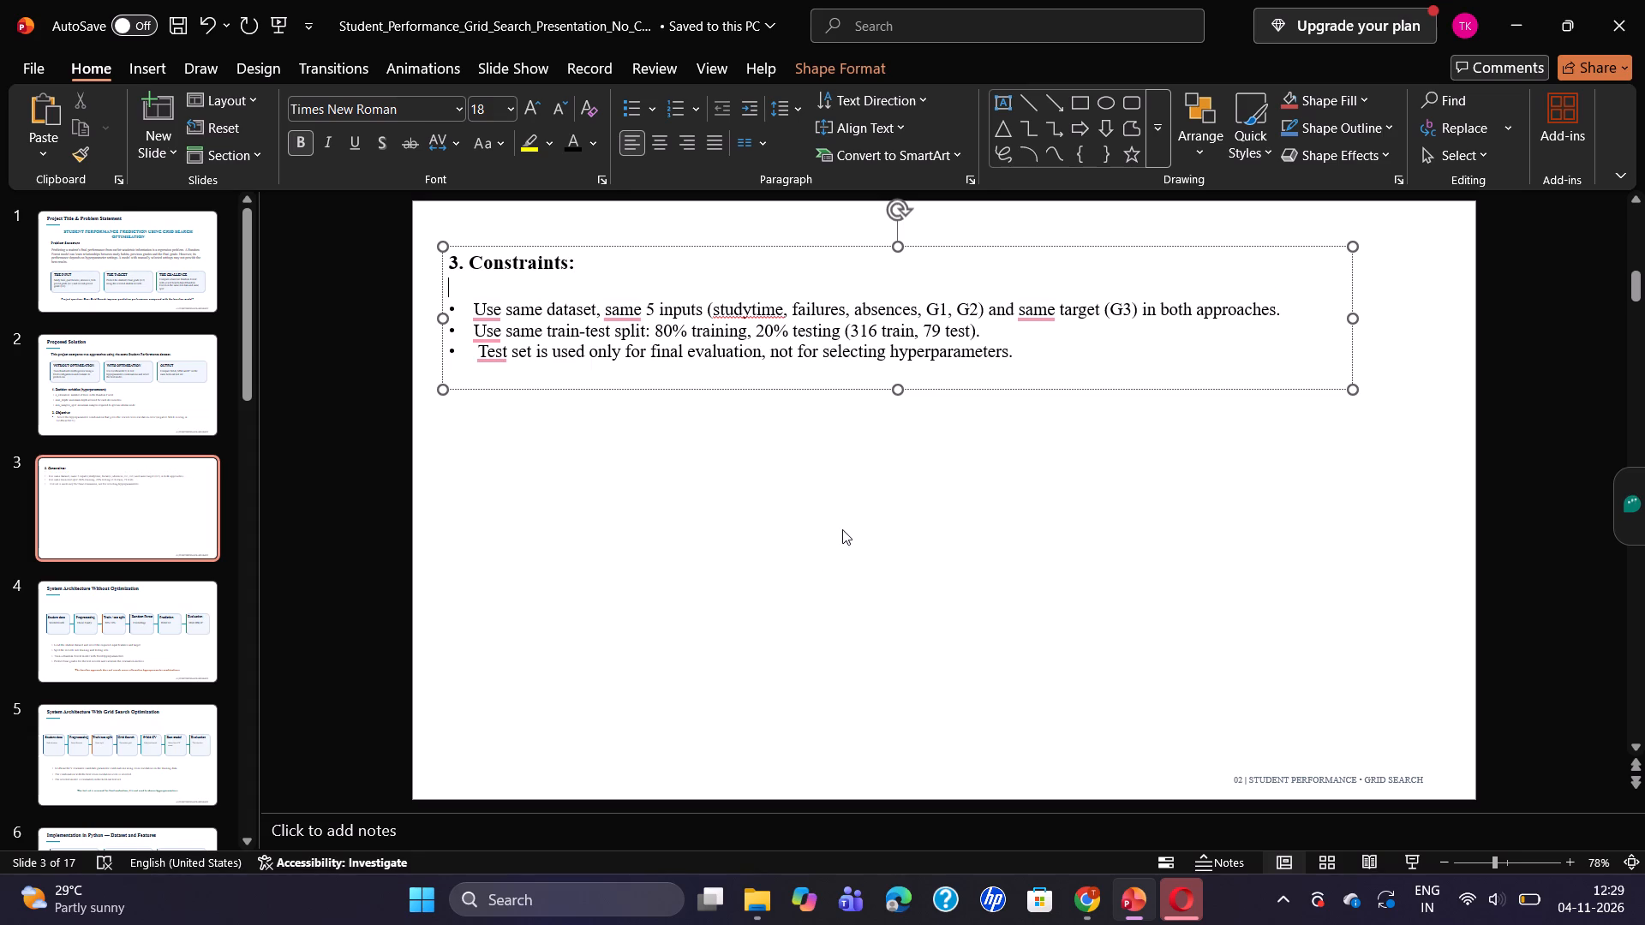
{"action": "left_click", "coordinate": [842, 529]}
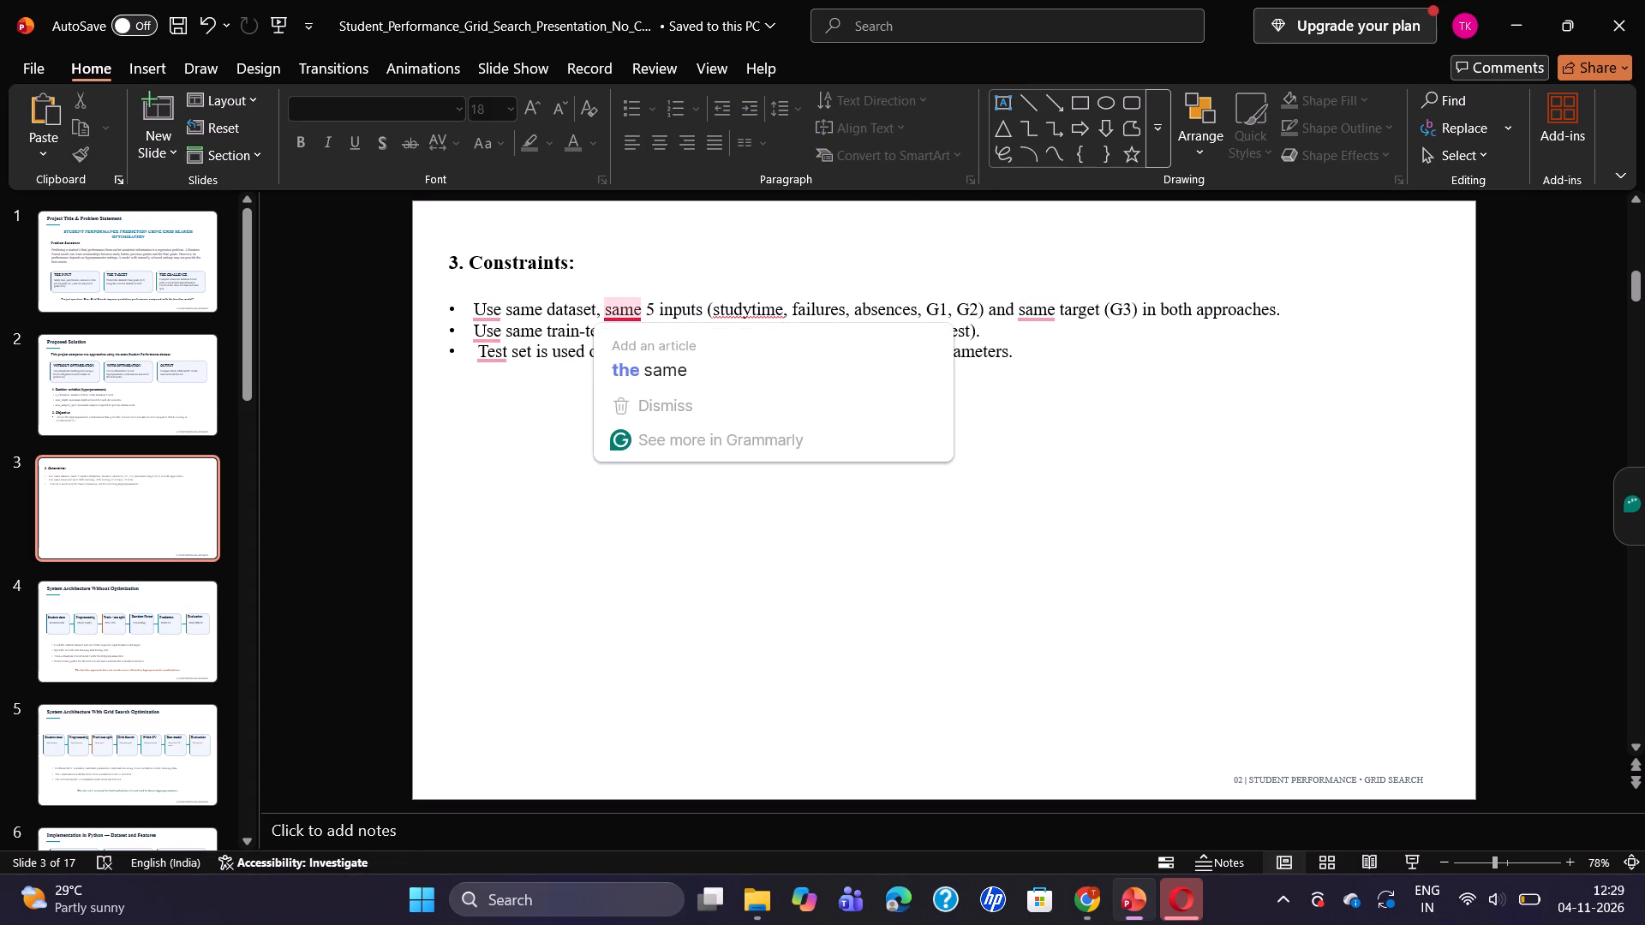
Apply the Grammarly article corrections in the first constraint: "Use the same dataset", "the same 5 inputs" and "the same target".
{"action": "left_click", "coordinate": [646, 361]}
{"action": "key", "text": "t"}
{"action": "key", "text": "h"}
{"action": "key", "text": "e"}
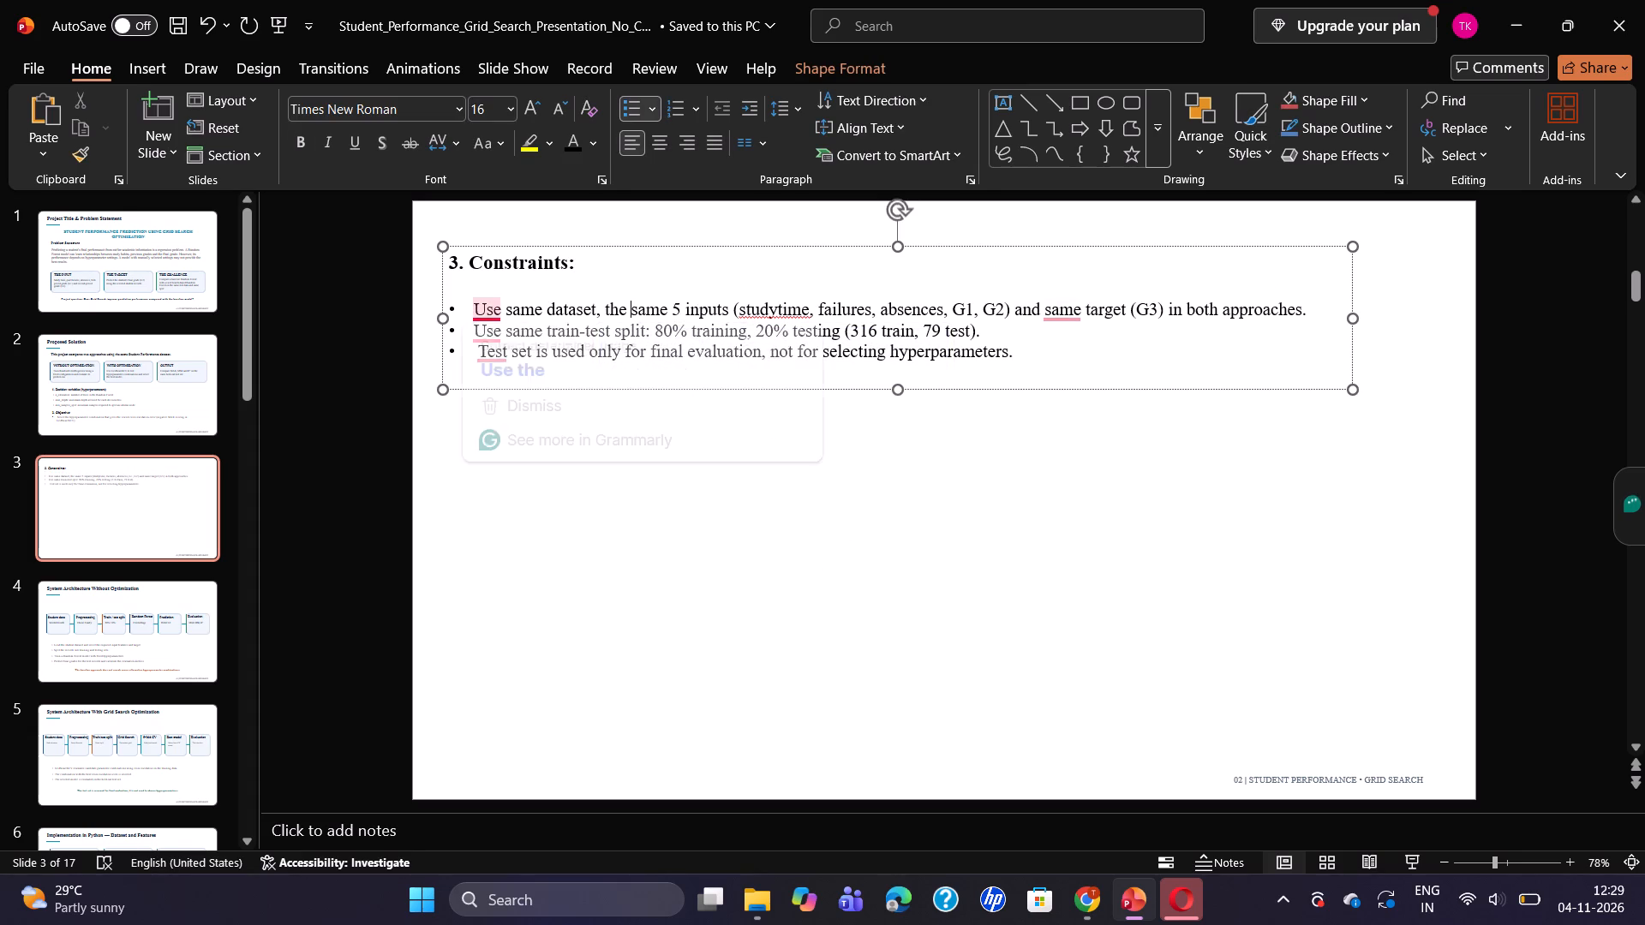
{"action": "left_click", "coordinate": [490, 361]}
{"action": "key", "text": "shift+Right"}
{"action": "key", "text": "shift+Right"}
{"action": "key", "text": "shift+Right"}
{"action": "key", "text": "u"}
{"action": "key", "text": "s"}
{"action": "key", "text": "e"}
{"action": "key", "text": "space"}
{"action": "type", "text": "t"}
{"action": "key", "text": "h"}
{"action": "key", "text": "e"}
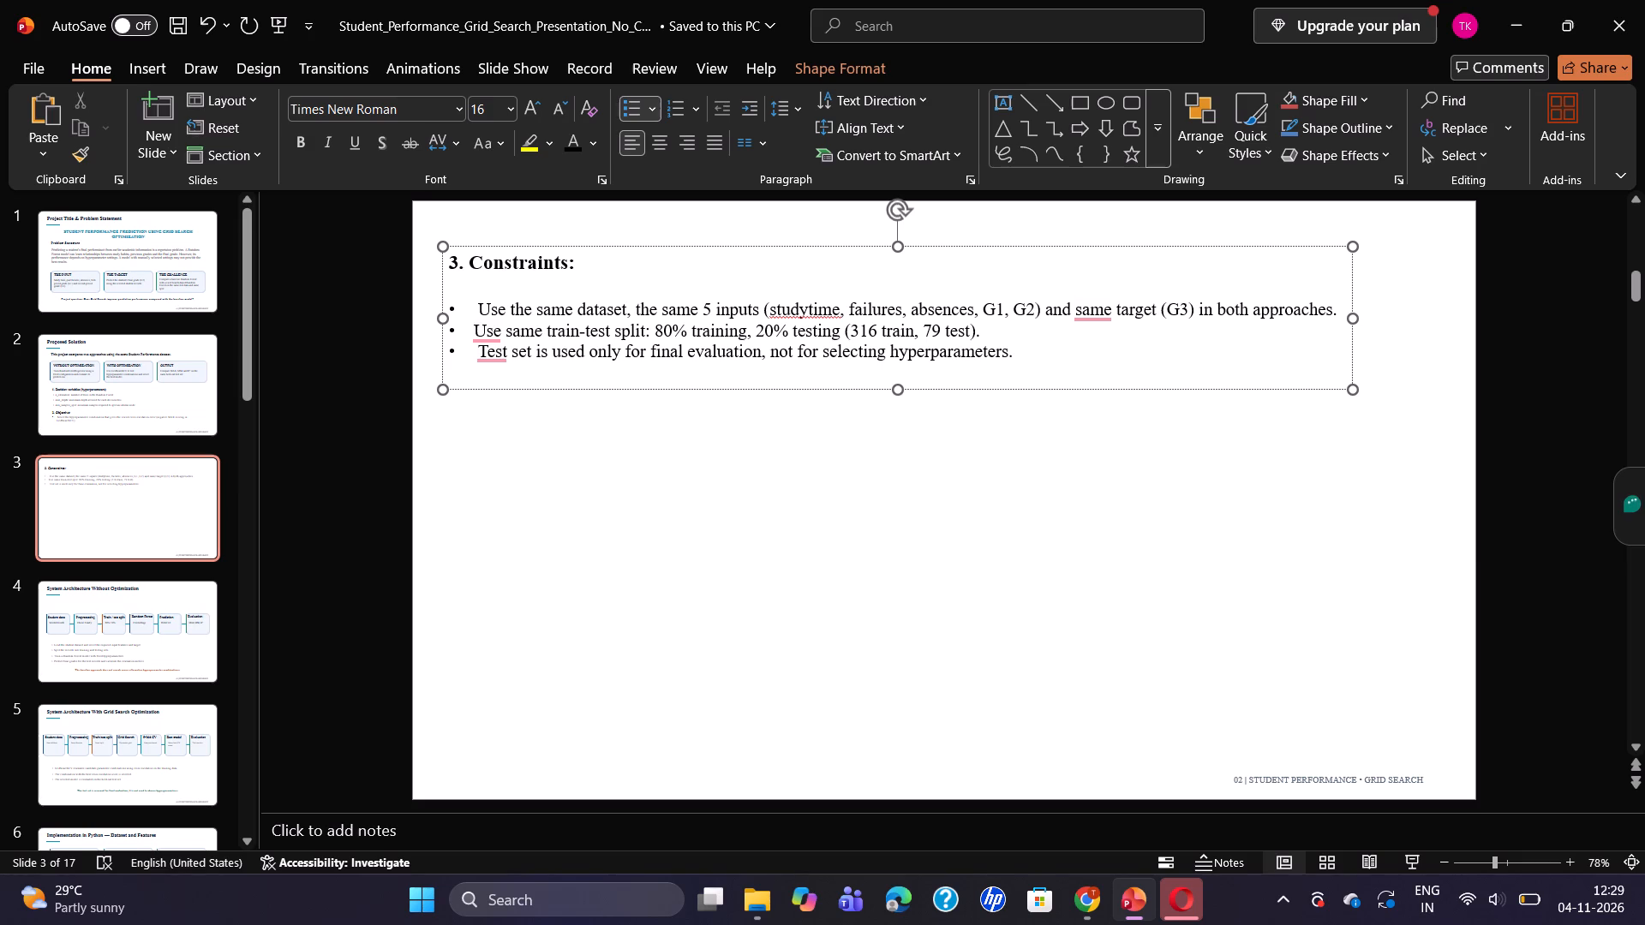
{"action": "left_click", "coordinate": [1111, 367]}
{"action": "key", "text": "t"}
{"action": "key", "text": "h"}
{"action": "key", "text": "e"}
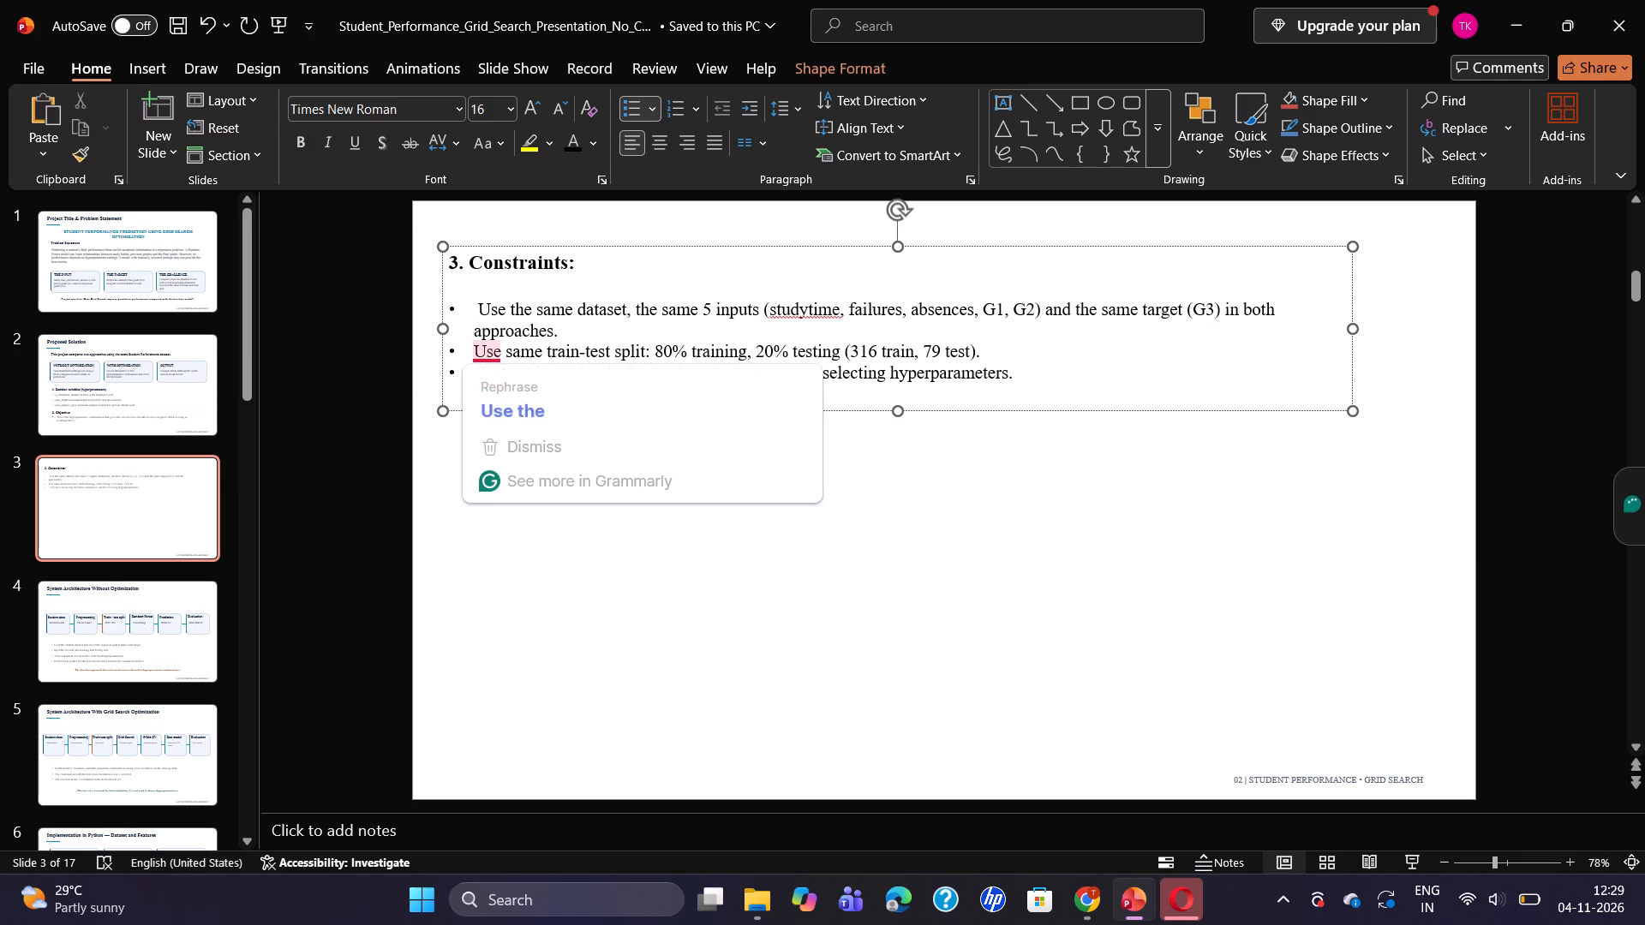
Apply the Grammarly correction to the second constraint so it begins "Use the same train-test split".
{"action": "left_click", "coordinate": [503, 412]}
{"action": "key", "text": "shift+Right"}
{"action": "key", "text": "shift+Right"}
{"action": "key", "text": "shift+Right"}
{"action": "key", "text": "space"}
{"action": "type", "text": "Us"}
{"action": "type", "text": "e the"}
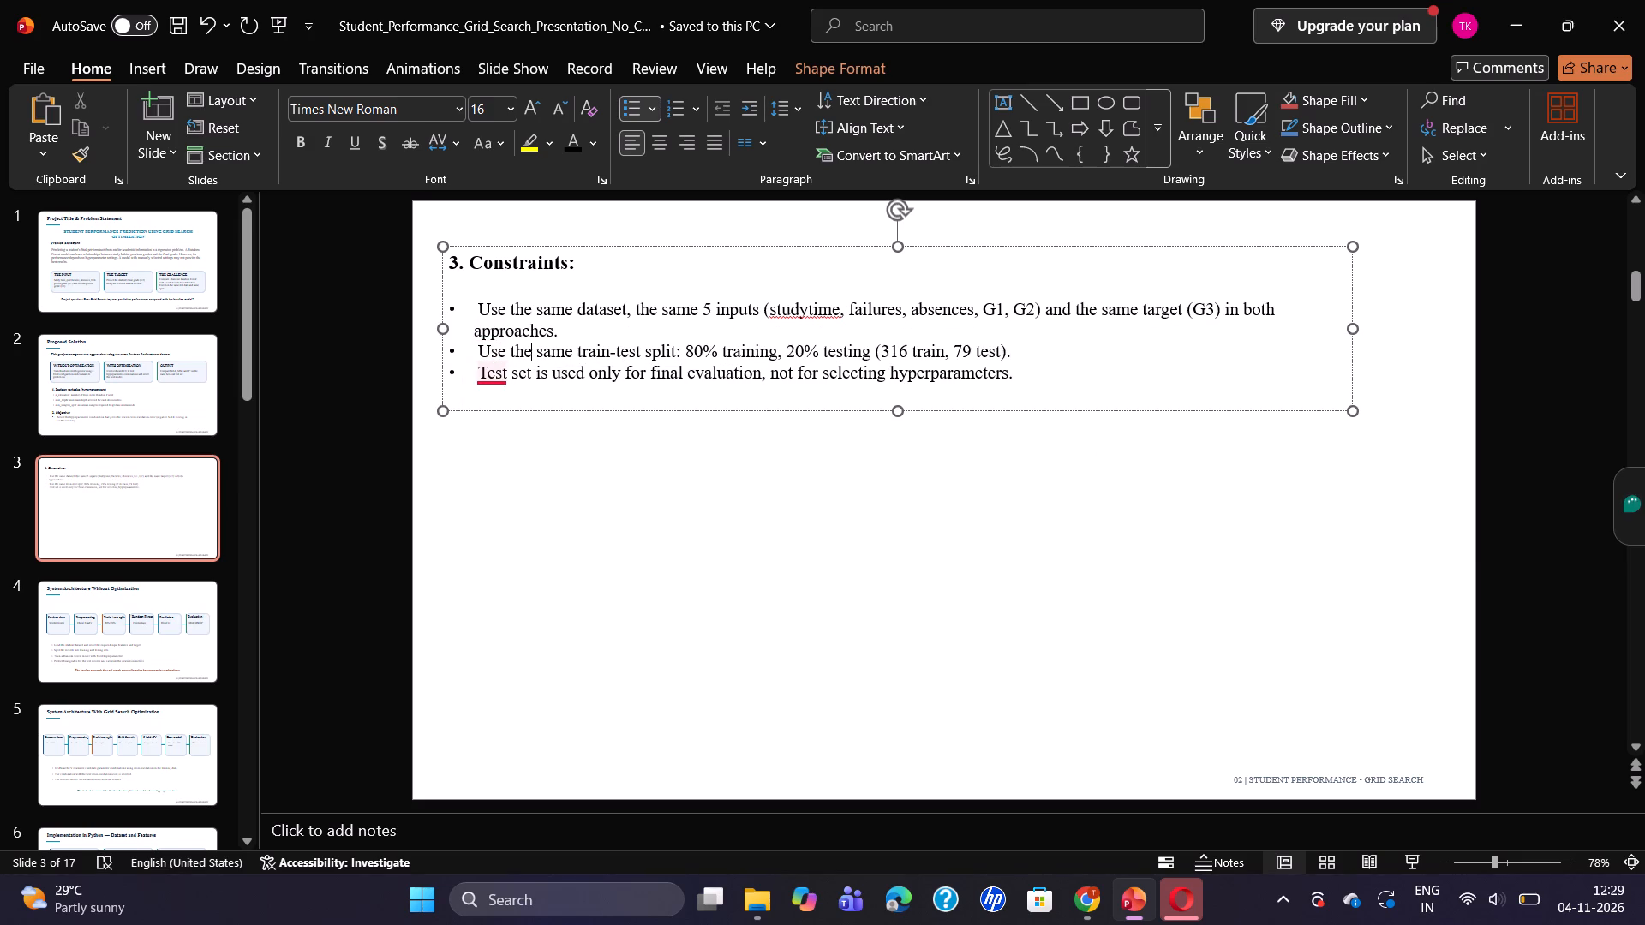
Apply the Grammarly correction to the third constraint so it begins "The test set".
{"action": "left_click", "coordinate": [506, 430]}
{"action": "key", "text": "shift+Right"}
{"action": "key", "text": "shift+Right"}
{"action": "key", "text": "shift+Right"}
{"action": "key", "text": "shift+Right"}
{"action": "type", "text": "The test"}
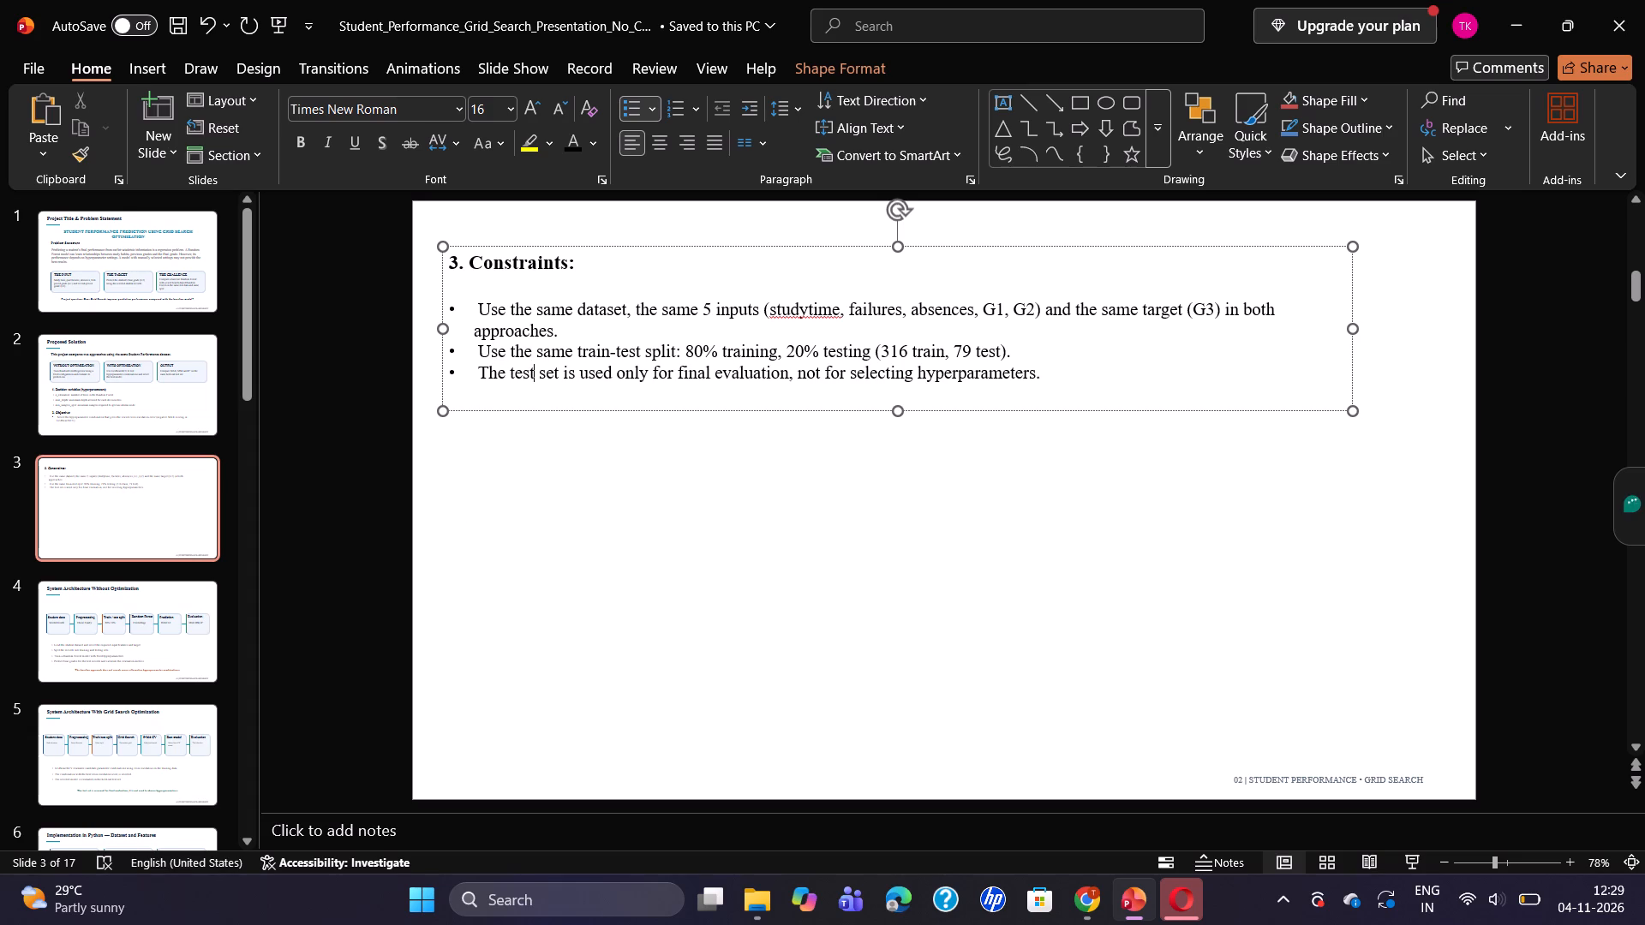
Split "studytime" into "study time" in the first constraint bullet.
{"action": "left_click", "coordinate": [805, 308]}
{"action": "key", "text": "n"}
{"action": "key", "text": "BackSpace"}
{"action": "key", "text": "space"}
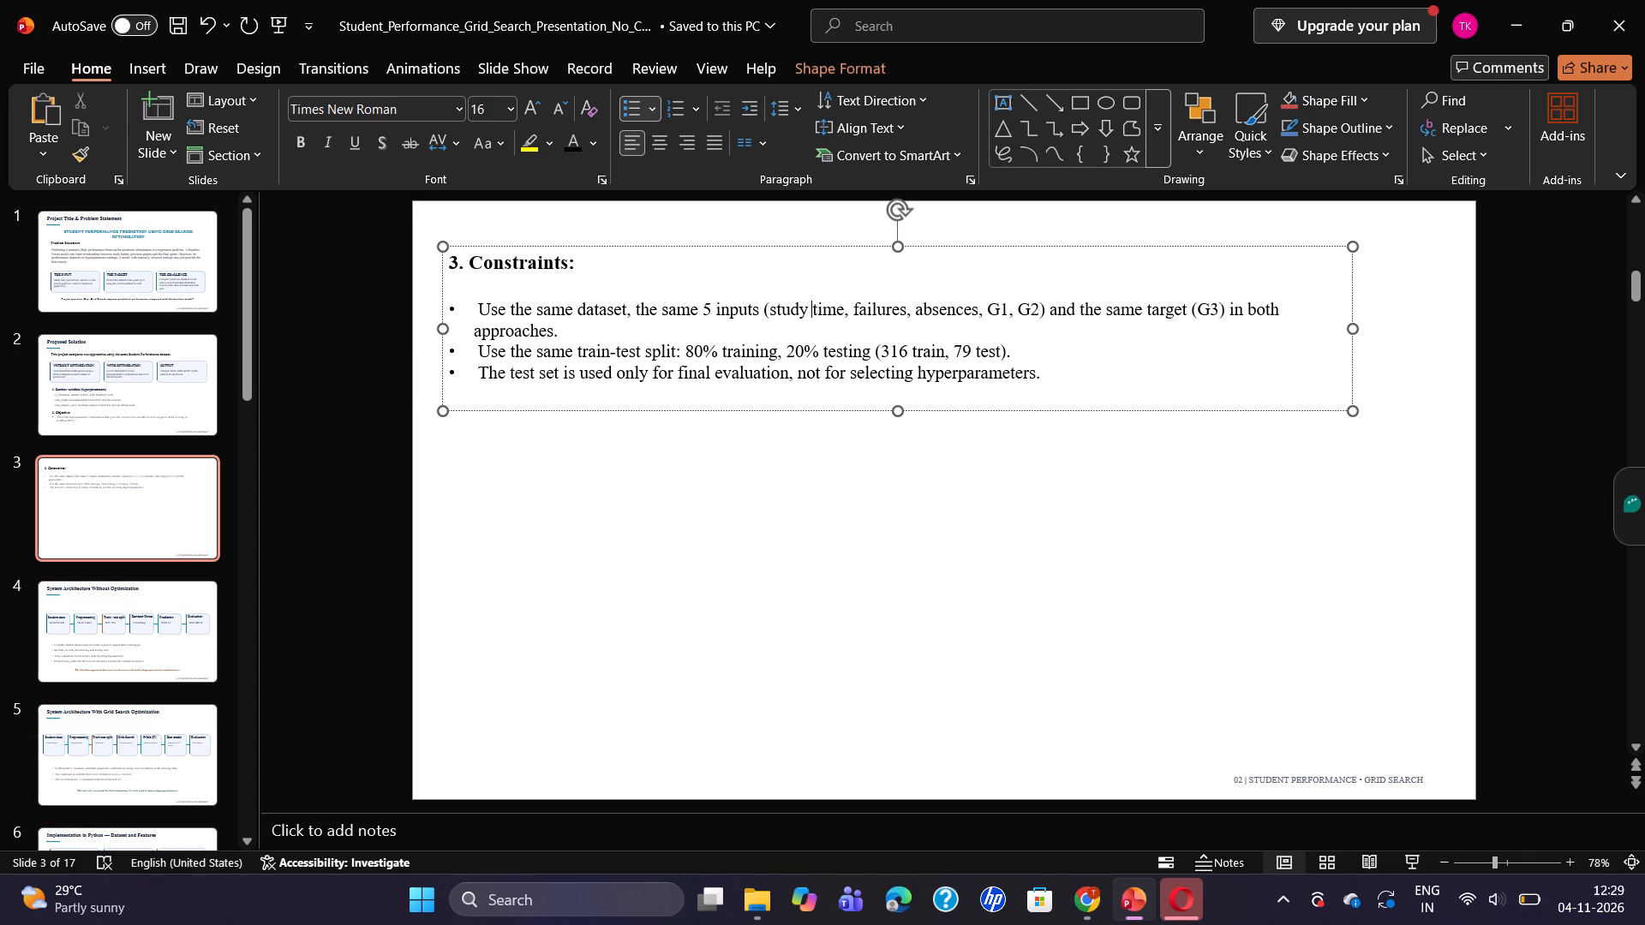
{"action": "left_click", "coordinate": [1049, 369]}
On slide 4, add the line "395 records" below "Selected records" in the Student data card.
{"action": "left_click", "coordinate": [148, 607]}
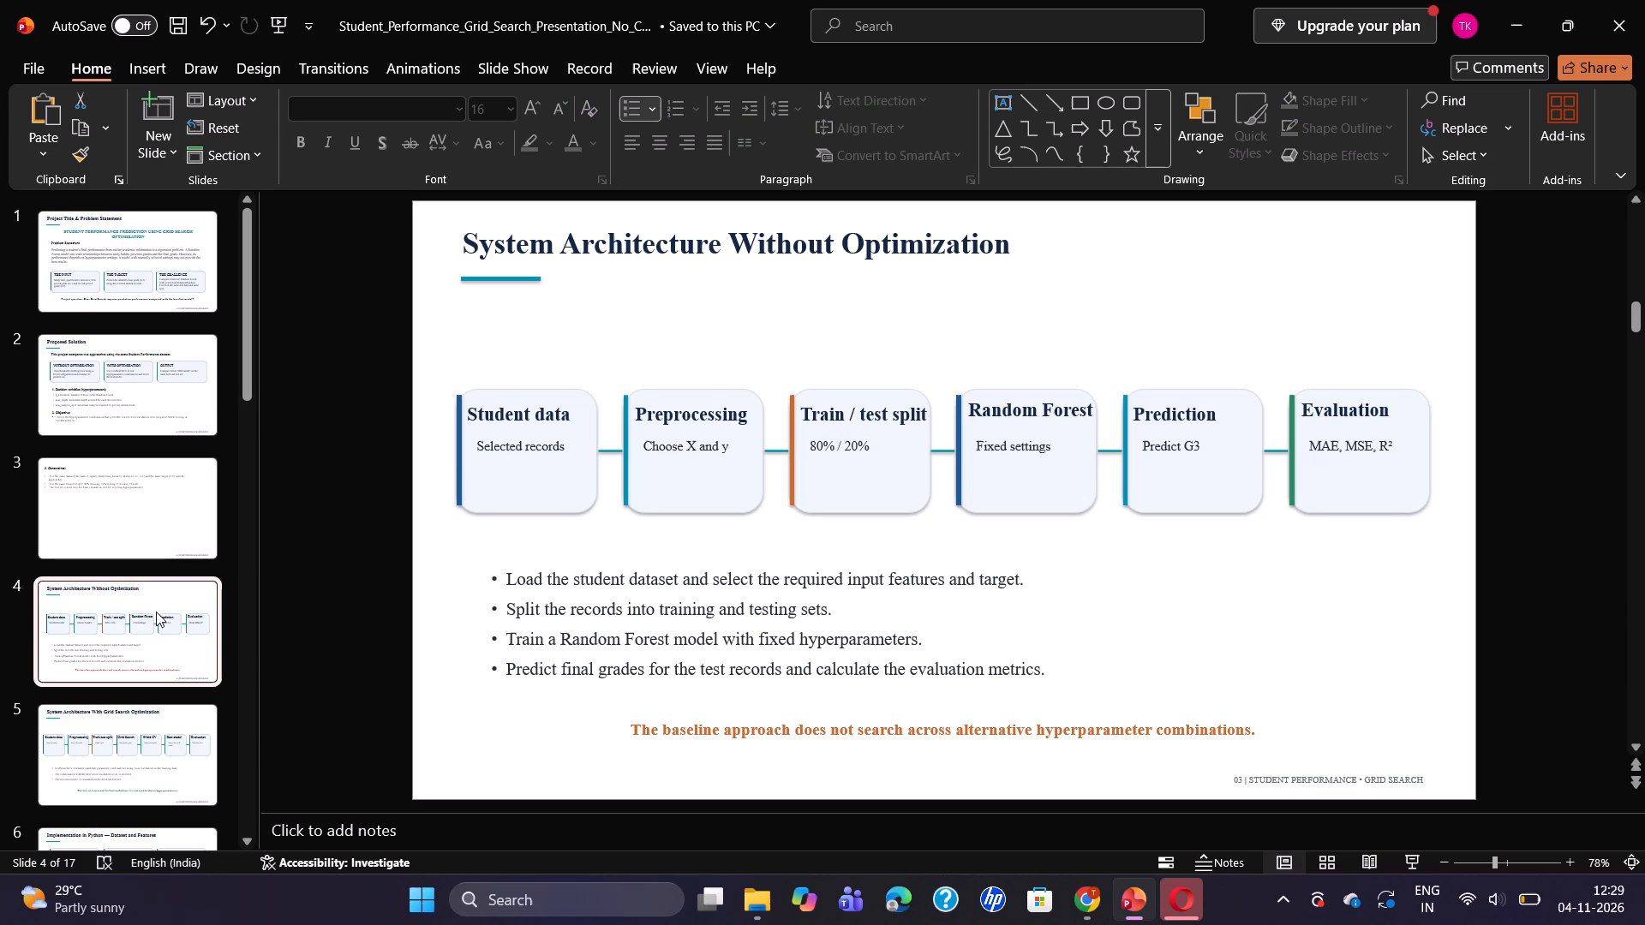
{"action": "left_click", "coordinate": [156, 612]}
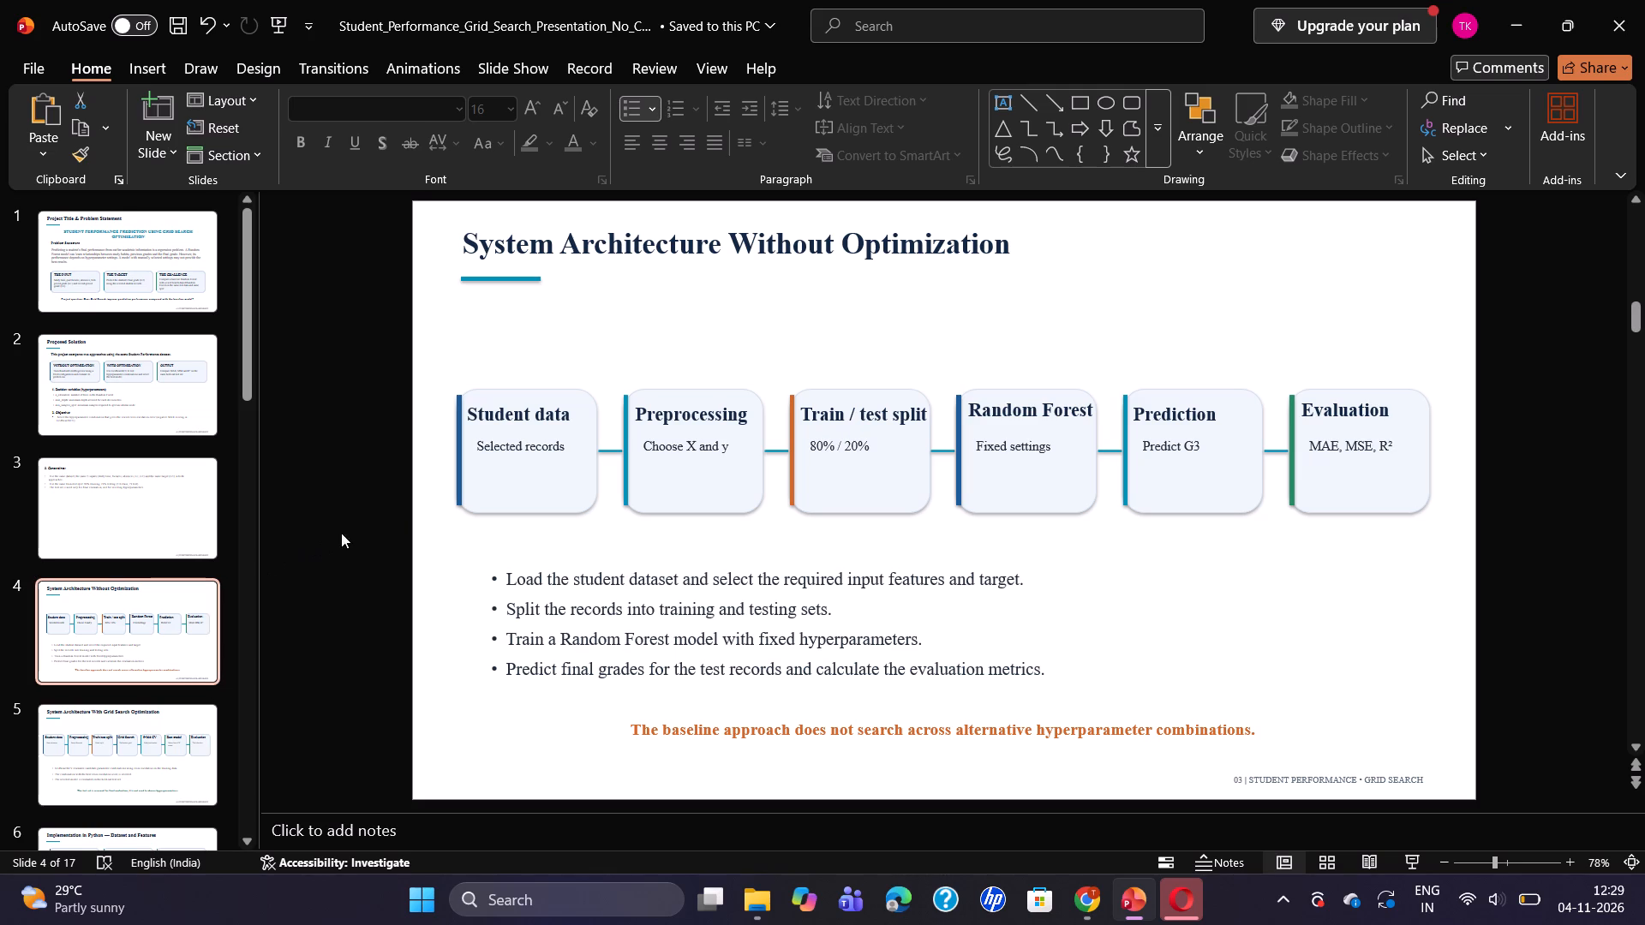
{"action": "left_click", "coordinate": [541, 449]}
{"action": "left_click", "coordinate": [569, 448]}
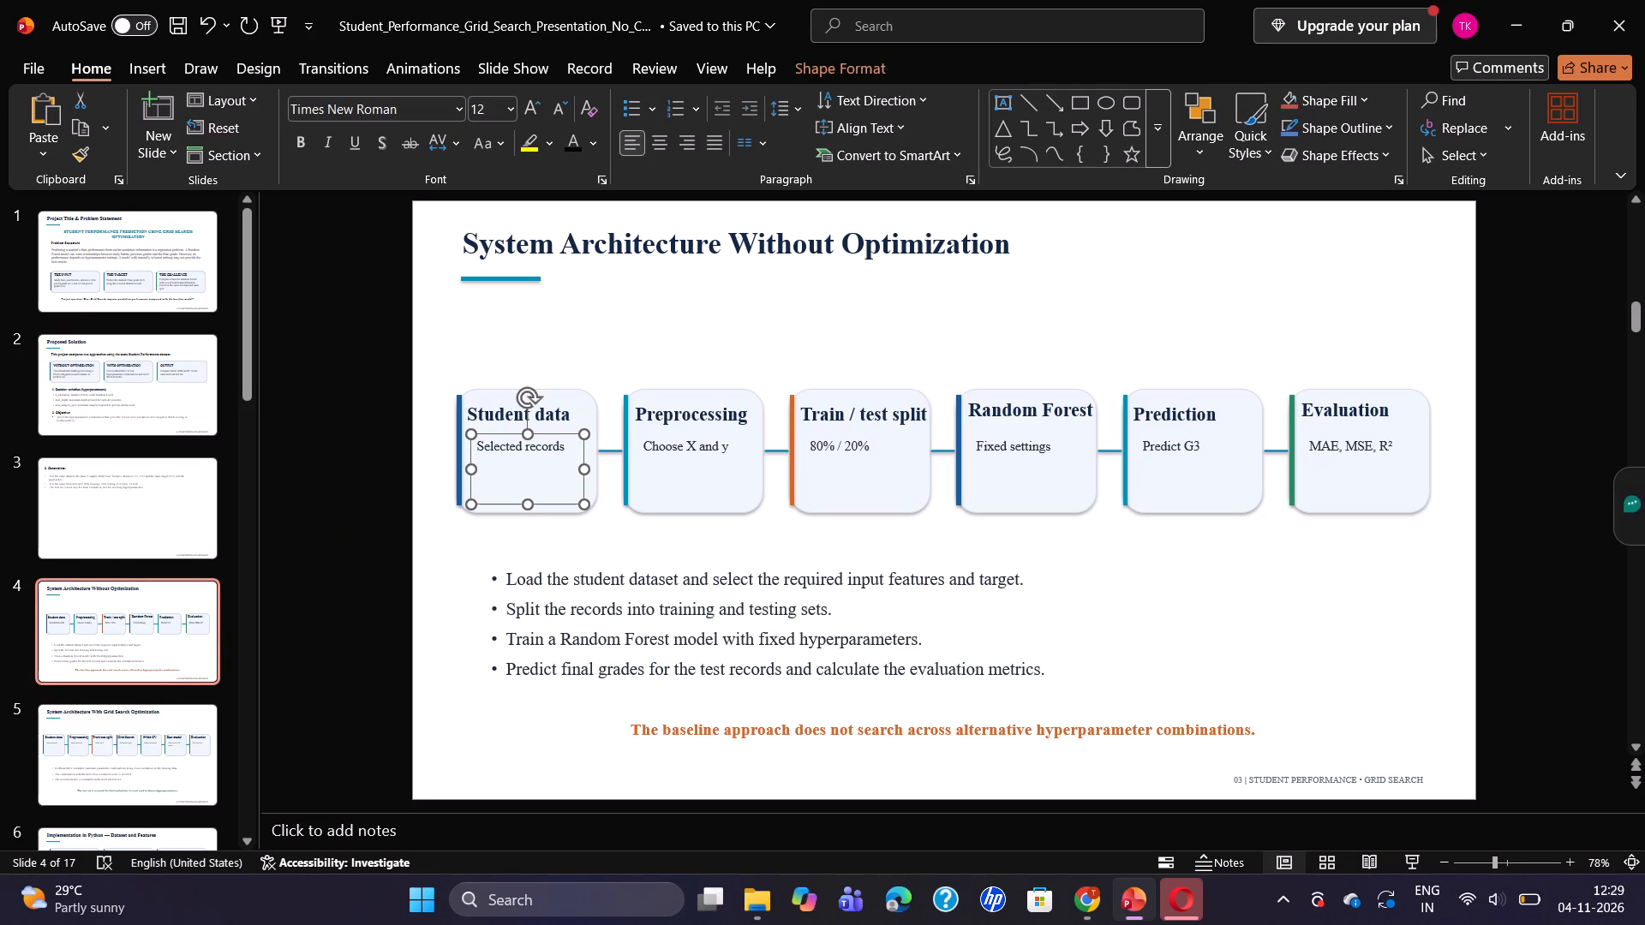
{"action": "left_click", "coordinate": [571, 447]}
{"action": "double_click", "coordinate": [571, 447]}
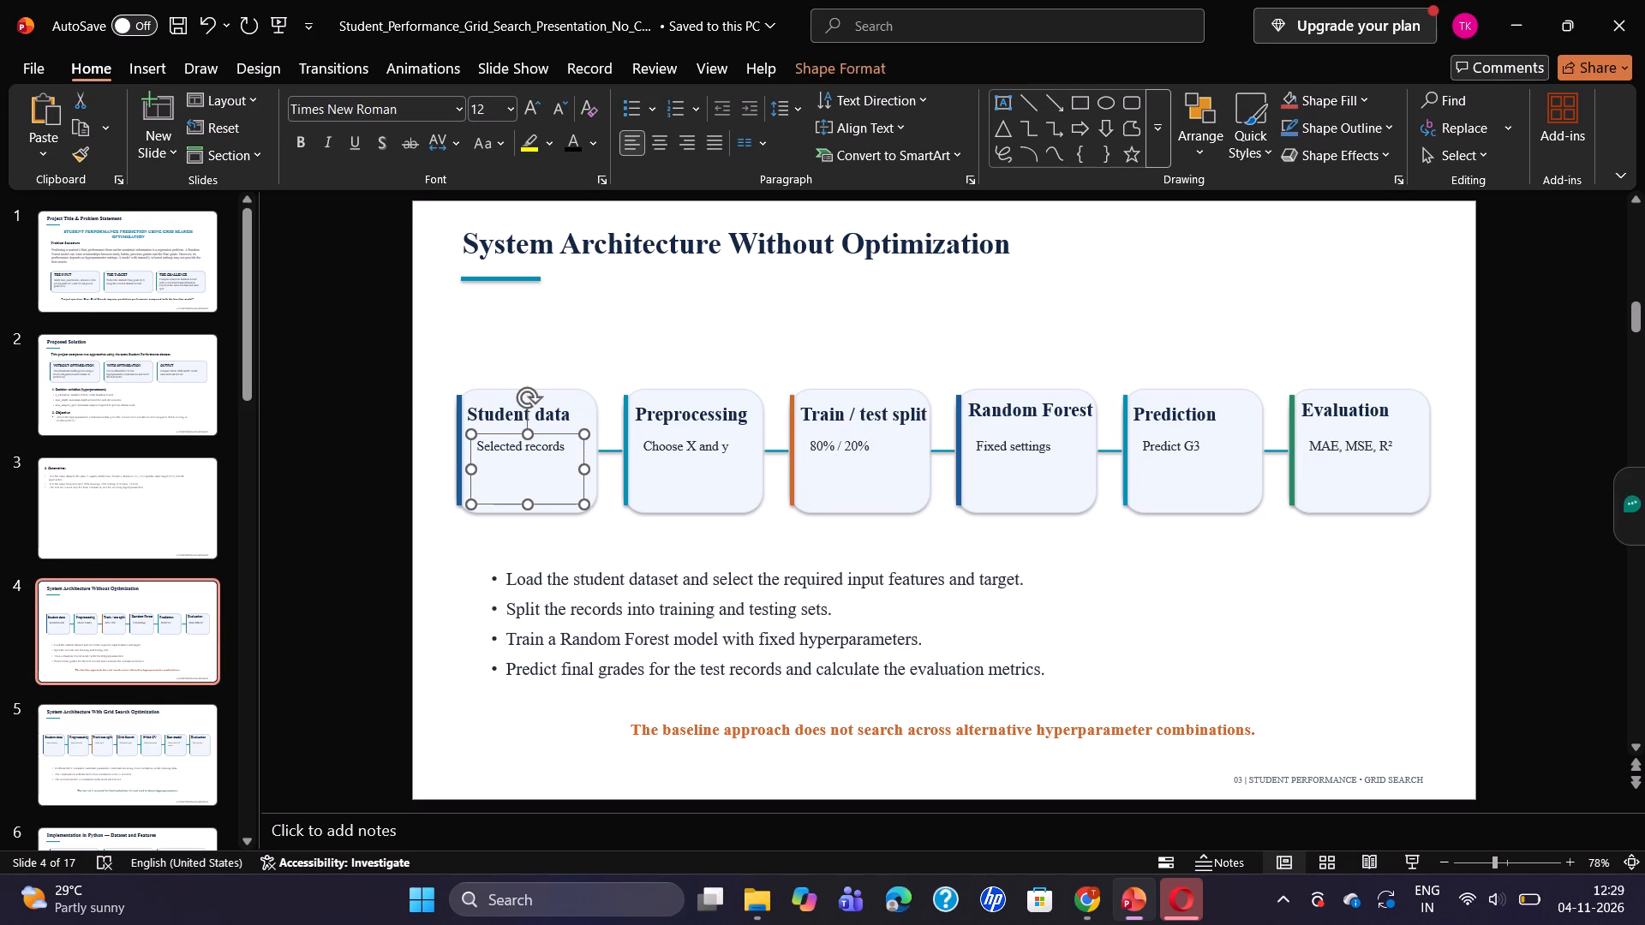
{"action": "left_click", "coordinate": [571, 447]}
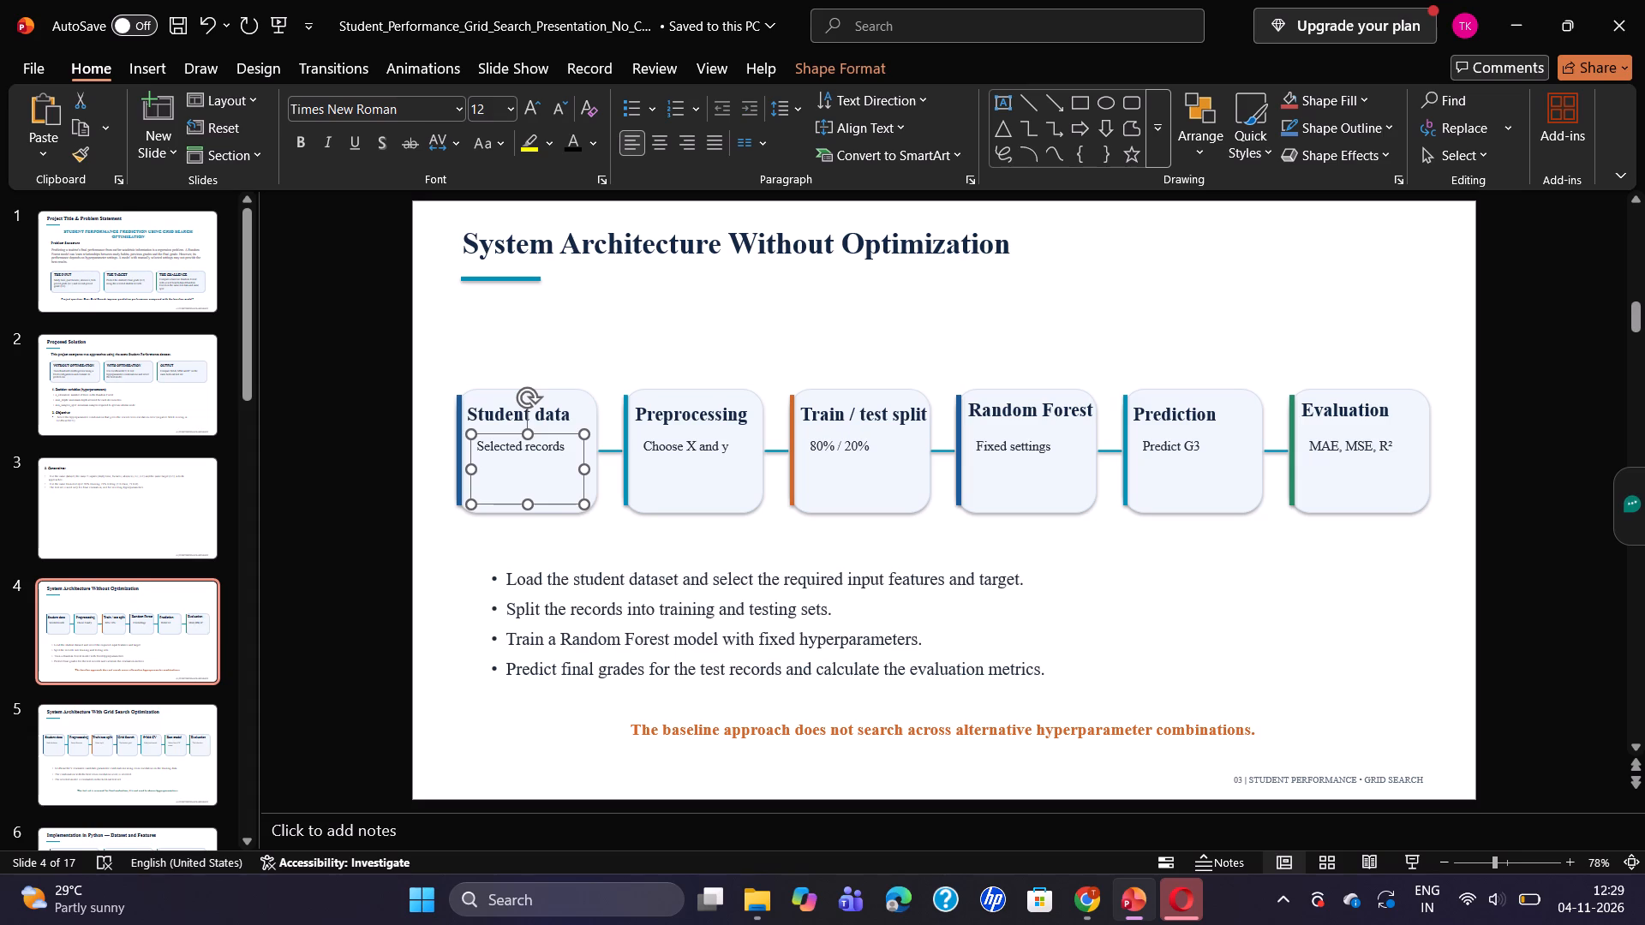
{"action": "left_click", "coordinate": [567, 445]}
{"action": "double_click", "coordinate": [567, 445]}
{"action": "left_click", "coordinate": [567, 445]}
{"action": "key", "text": "Return"}
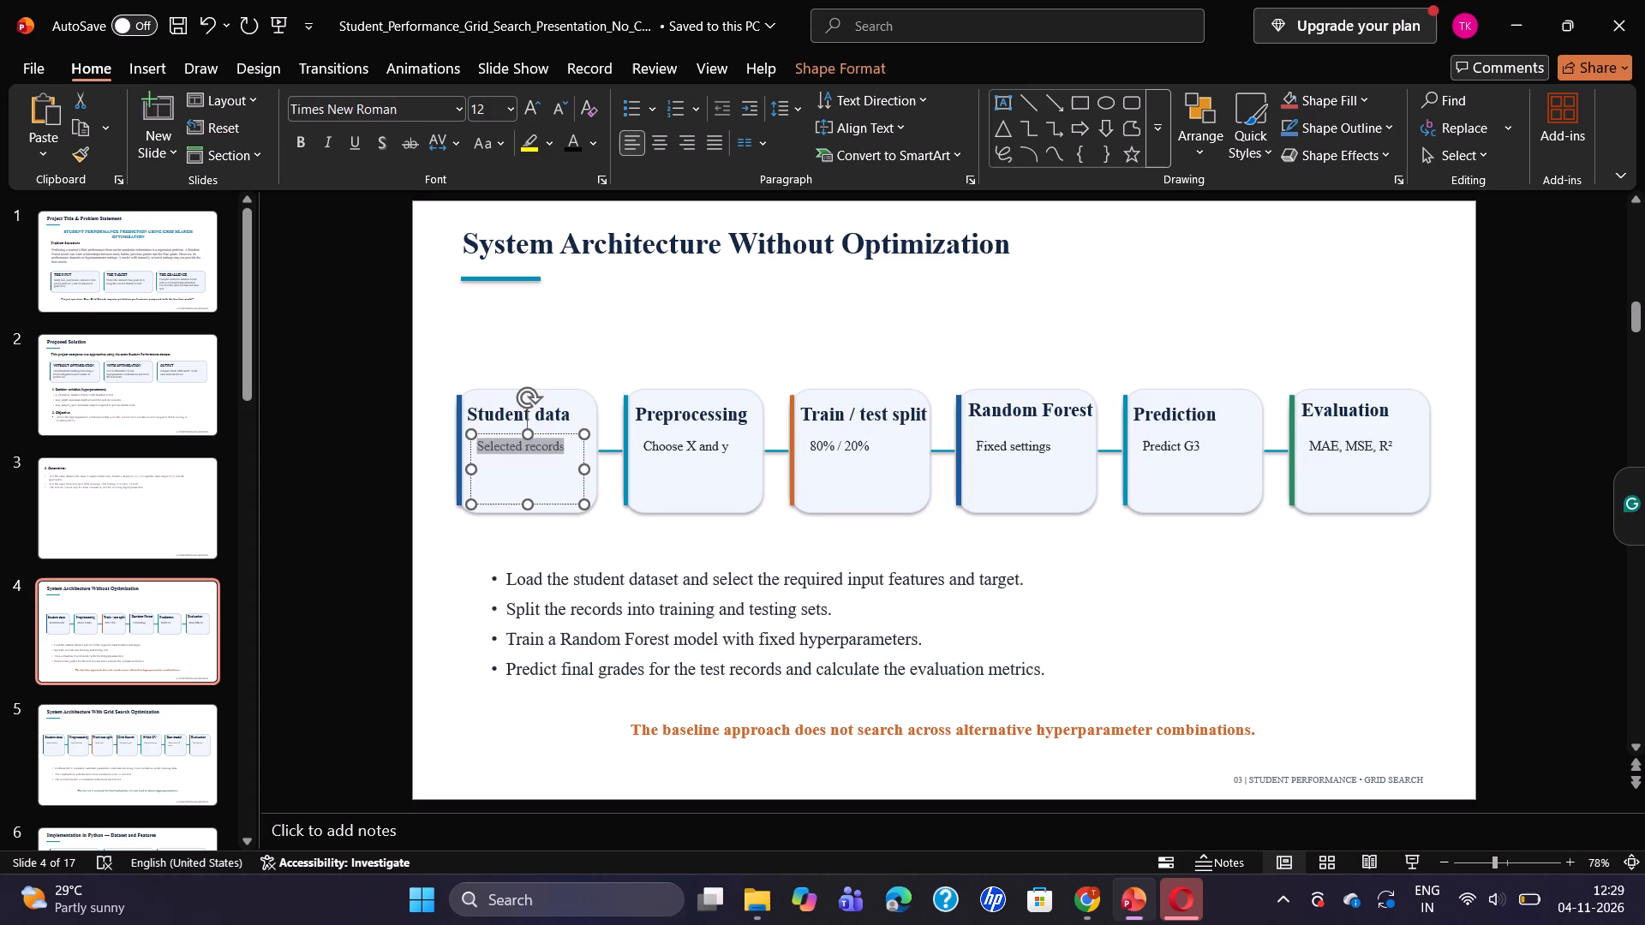
{"action": "left_click", "coordinate": [535, 471]}
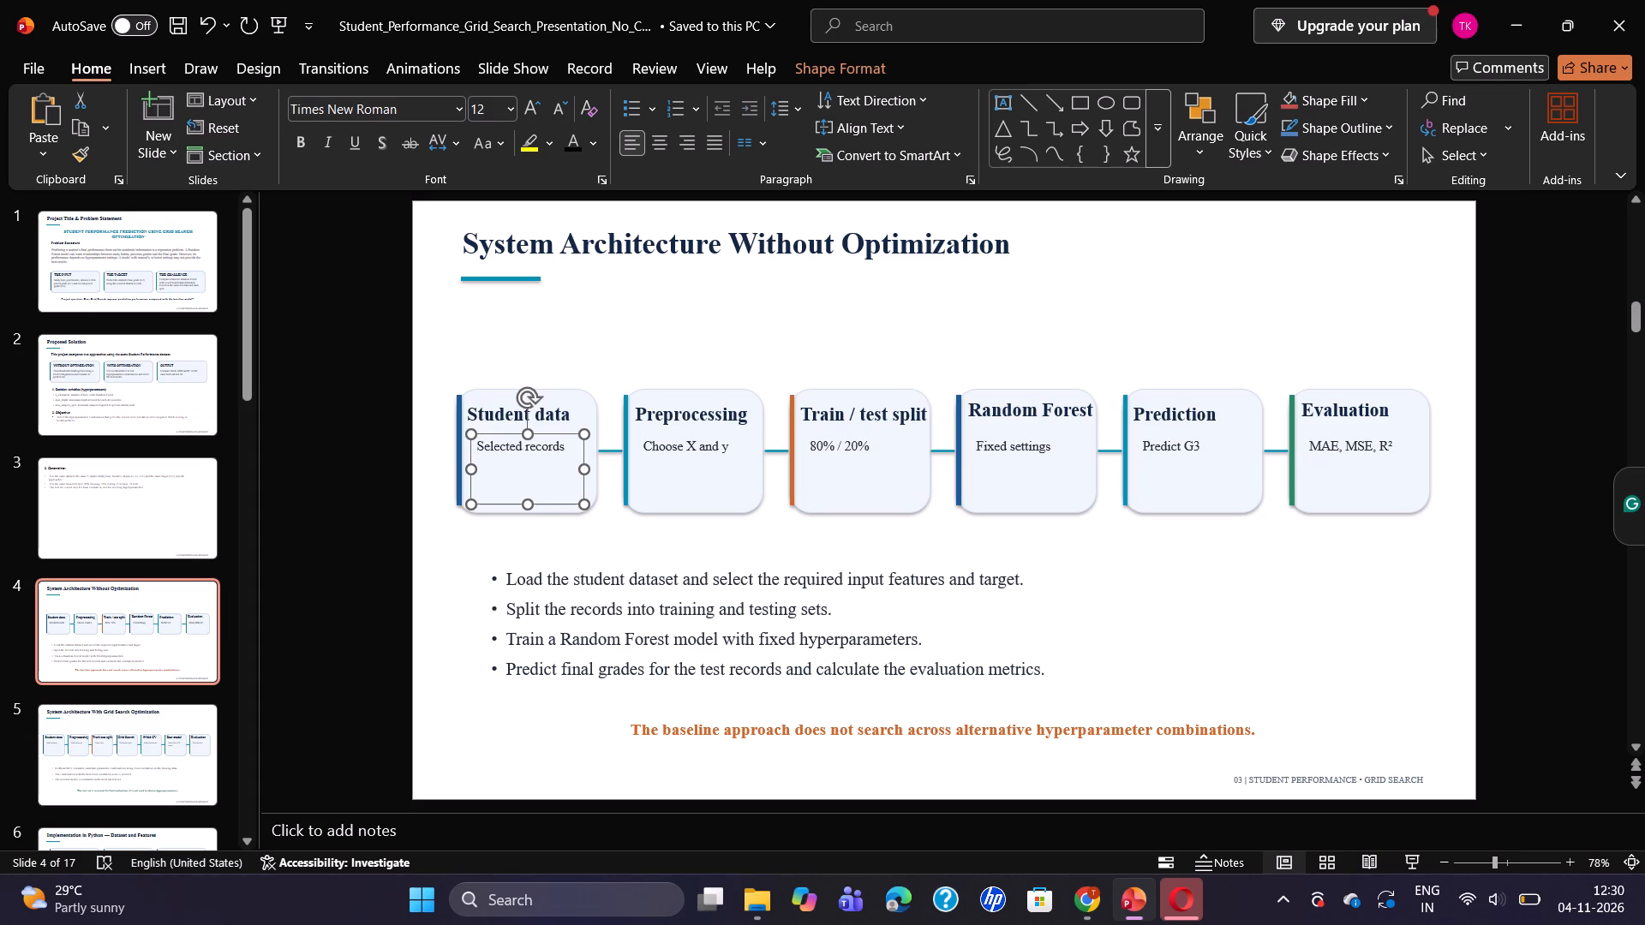
{"action": "left_click", "coordinate": [555, 442]}
{"action": "key", "text": "Right"}
{"action": "key", "text": "Right"}
{"action": "key", "text": "Return"}
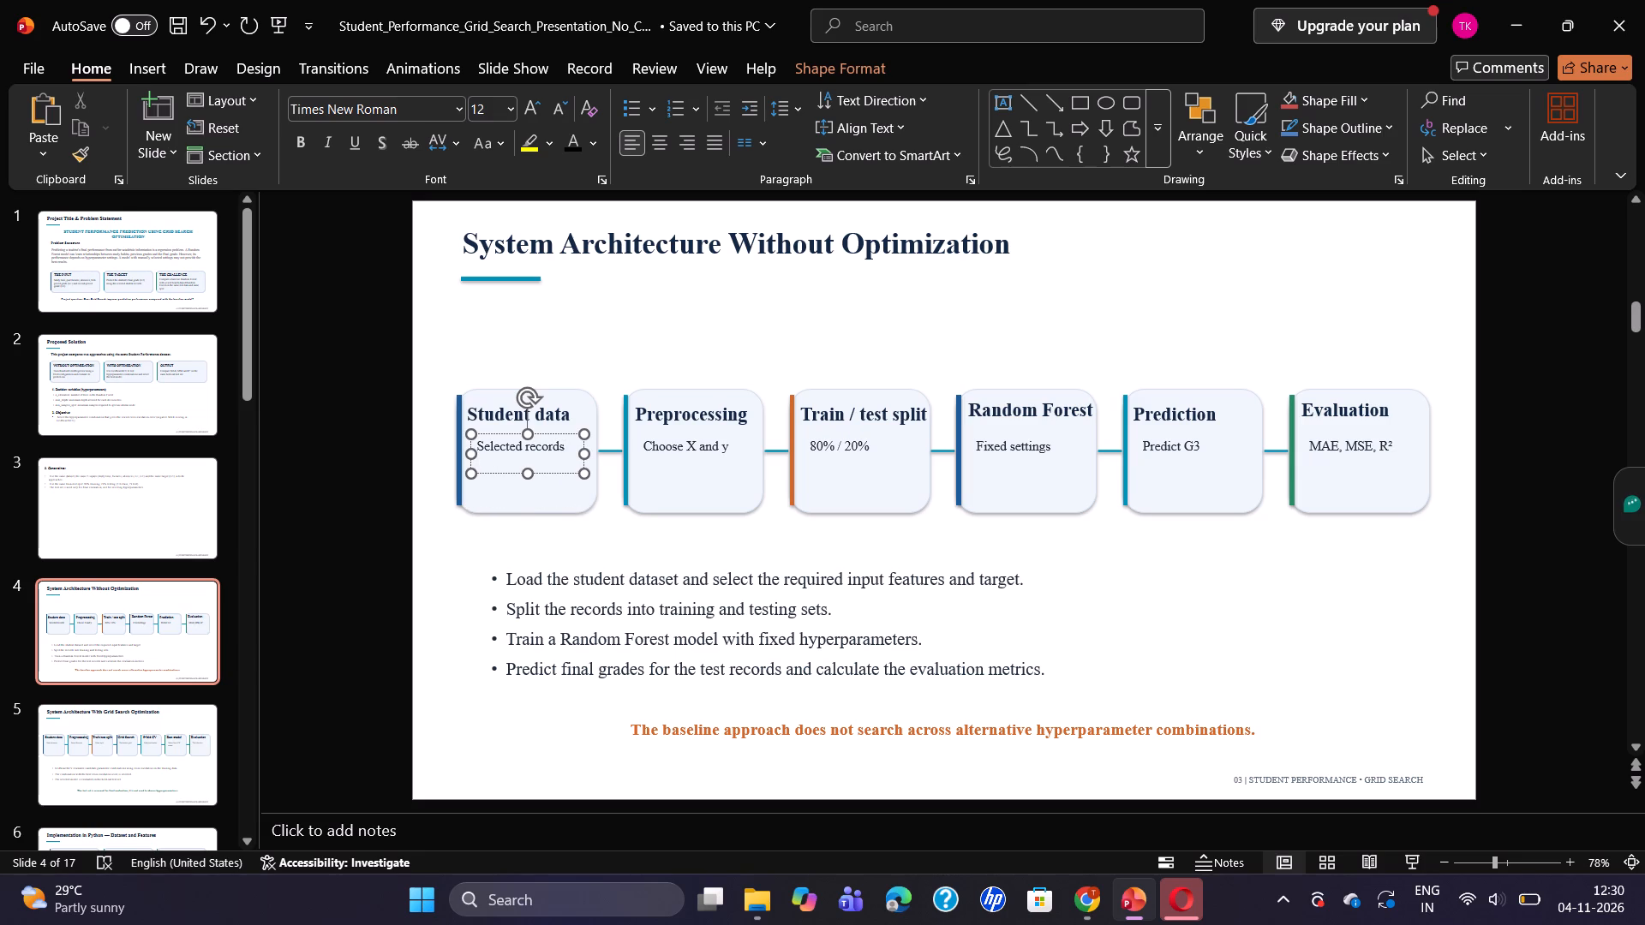
{"action": "type", "text": "395 records"}
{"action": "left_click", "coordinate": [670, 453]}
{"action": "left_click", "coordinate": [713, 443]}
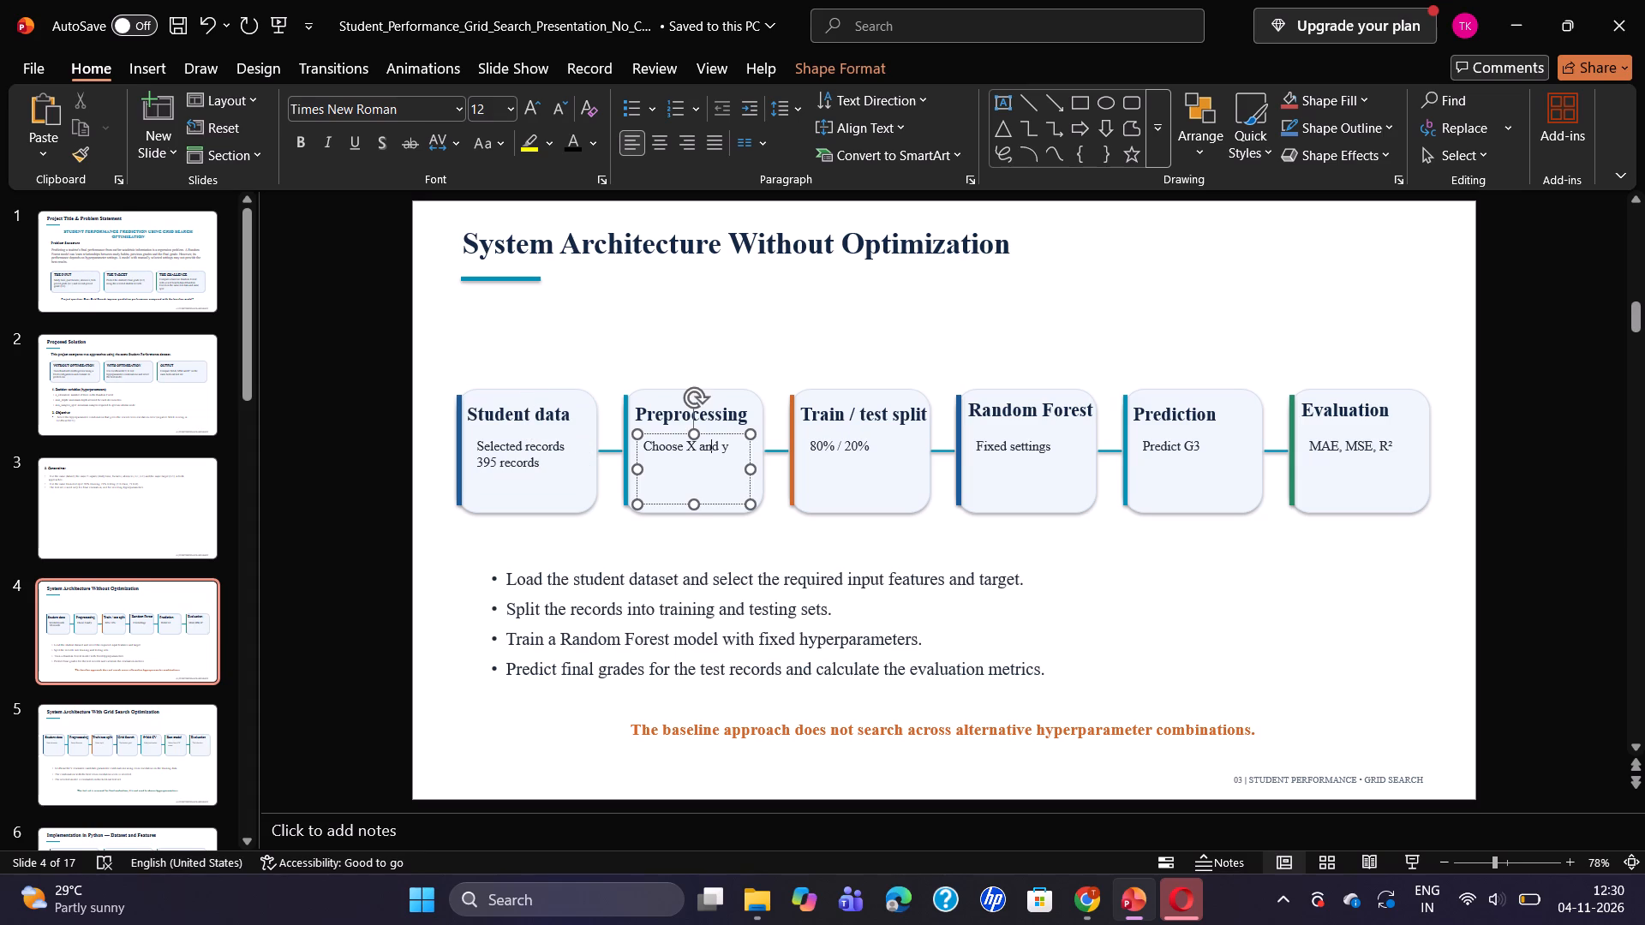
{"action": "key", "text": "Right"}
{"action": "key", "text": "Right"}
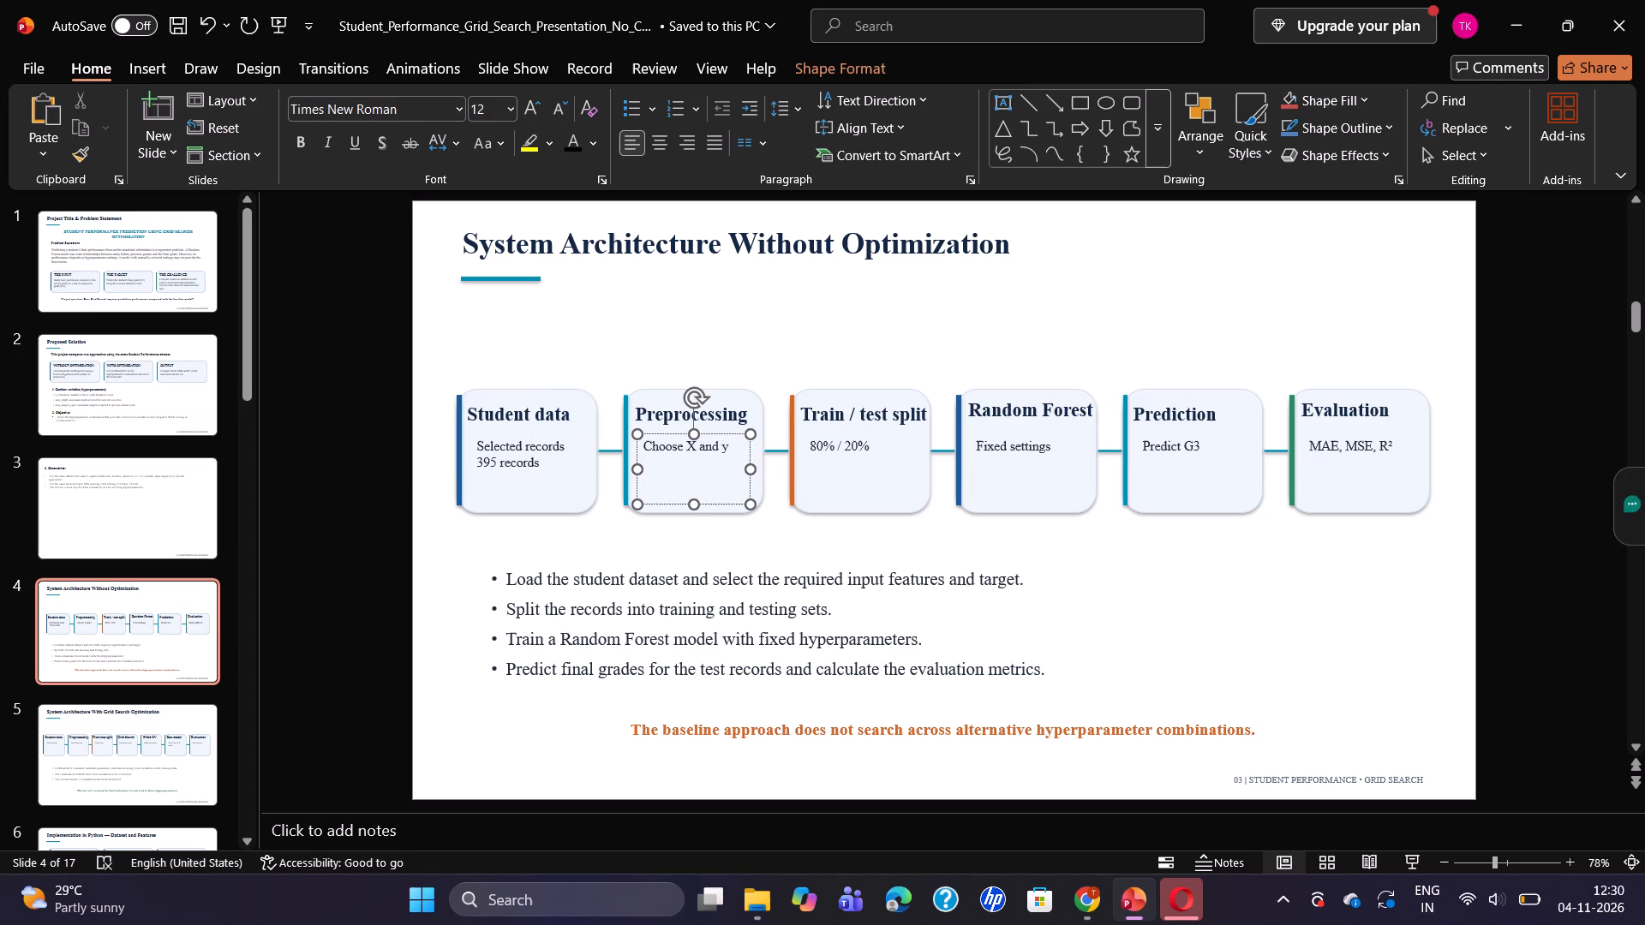
Add the line "316 train,79 test" below "80% / 20%" in the Train / test split card.
{"action": "left_click", "coordinate": [831, 445]}
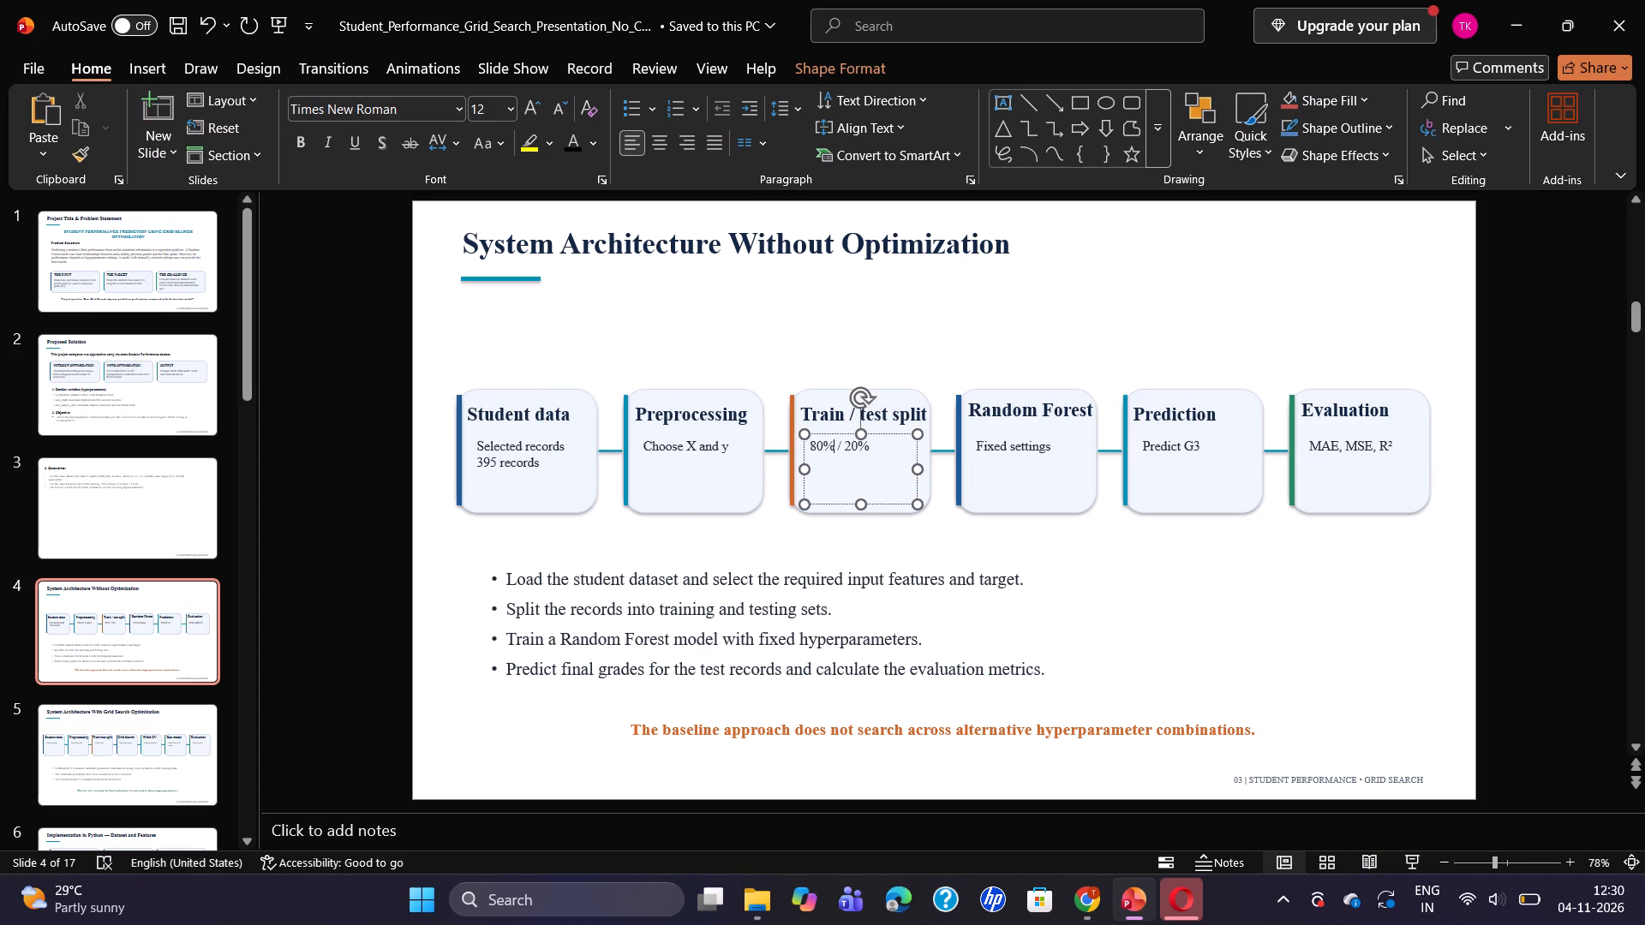
{"action": "key", "text": "Right"}
{"action": "key", "text": "Right"}
{"action": "key", "text": "Right"}
{"action": "key", "text": "Right"}
{"action": "key", "text": "Right"}
{"action": "key", "text": "Right"}
{"action": "key", "text": "Return"}
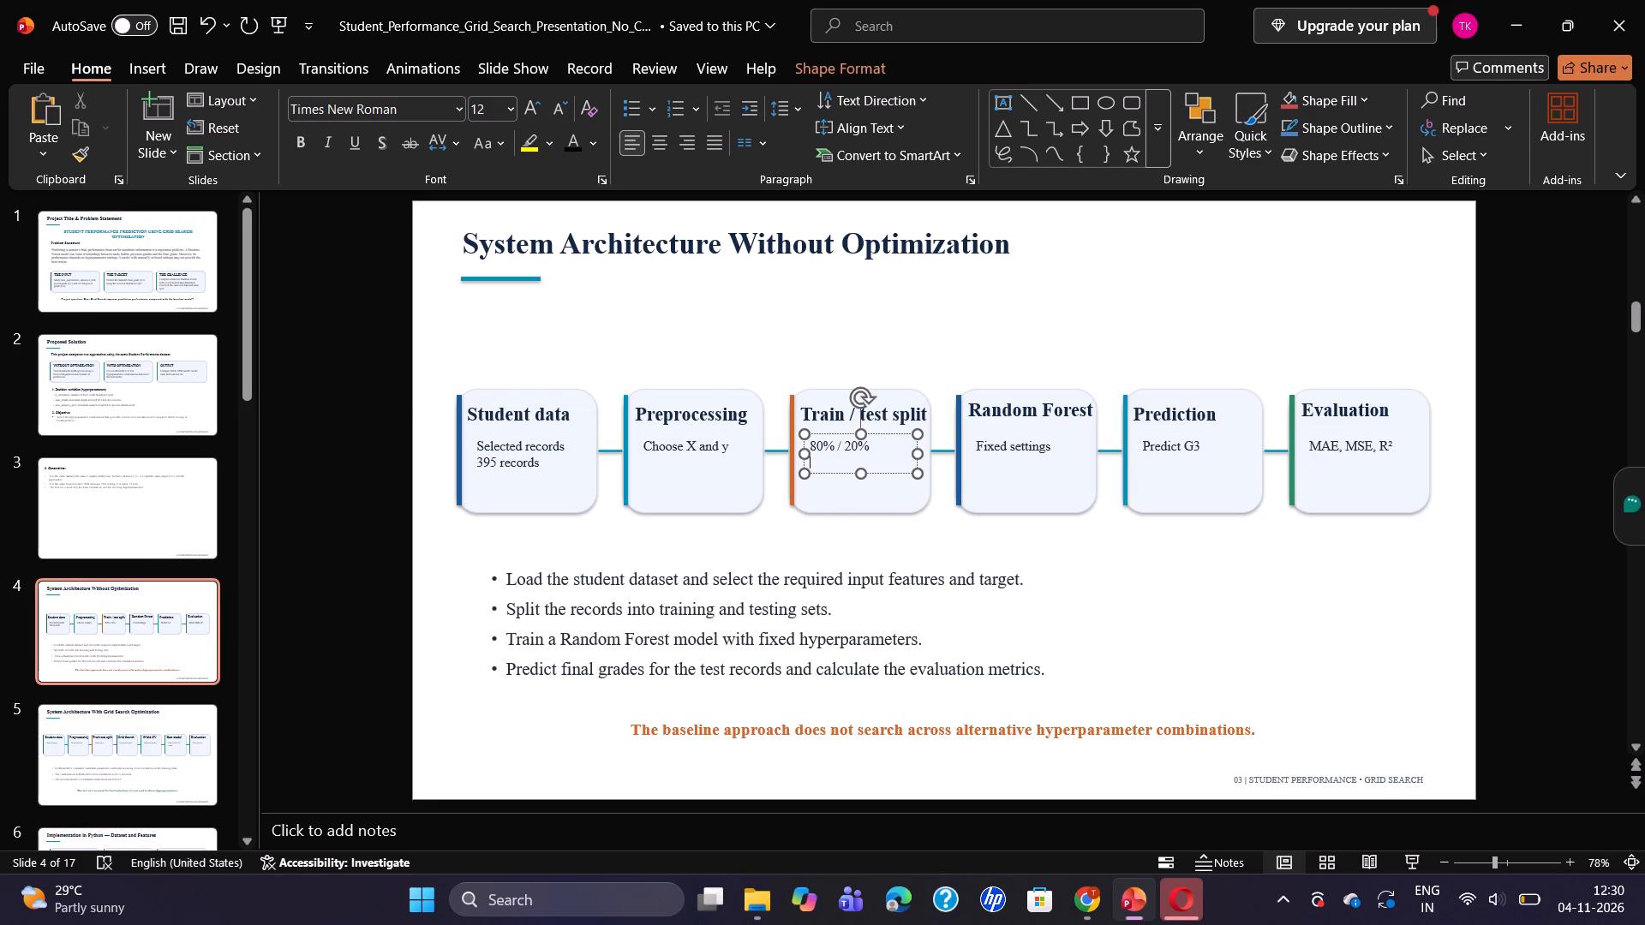
{"action": "key", "text": "3"}
{"action": "type", "text": "16"}
{"action": "key", "text": "space"}
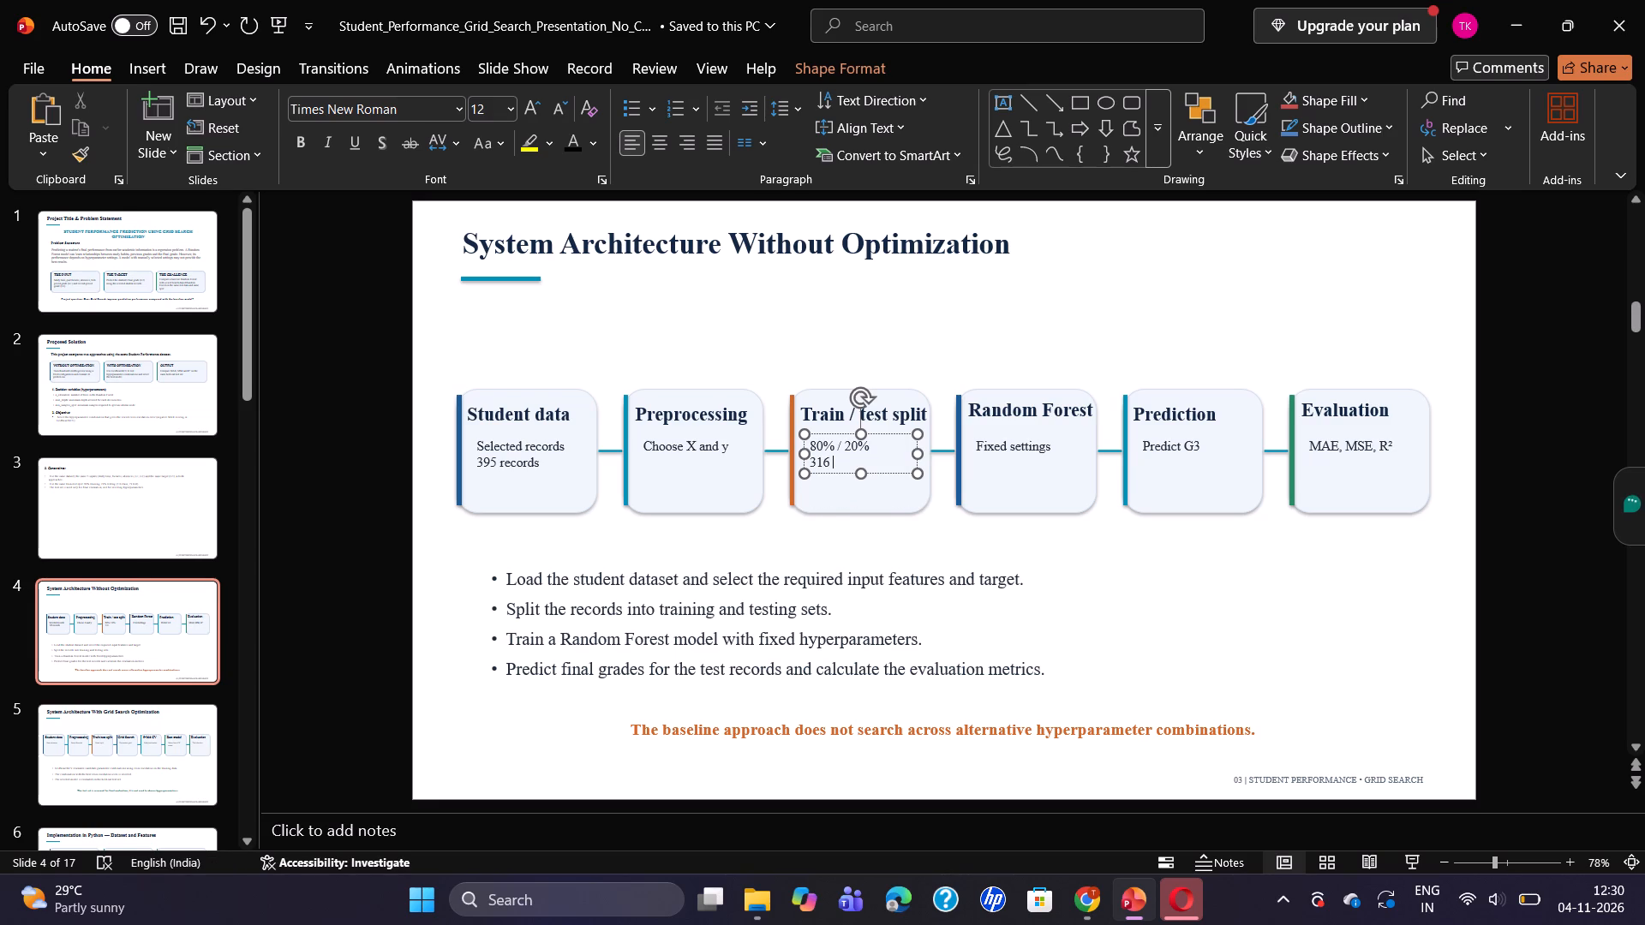
{"action": "type", "text": "train"}
{"action": "key", "text": "comma"}
{"action": "type", "text": "79 test"}
Add the line "N_estimators=100" below "Fixed settings" in the Random Forest card.
{"action": "left_click", "coordinate": [1044, 445]}
{"action": "key", "text": "Right"}
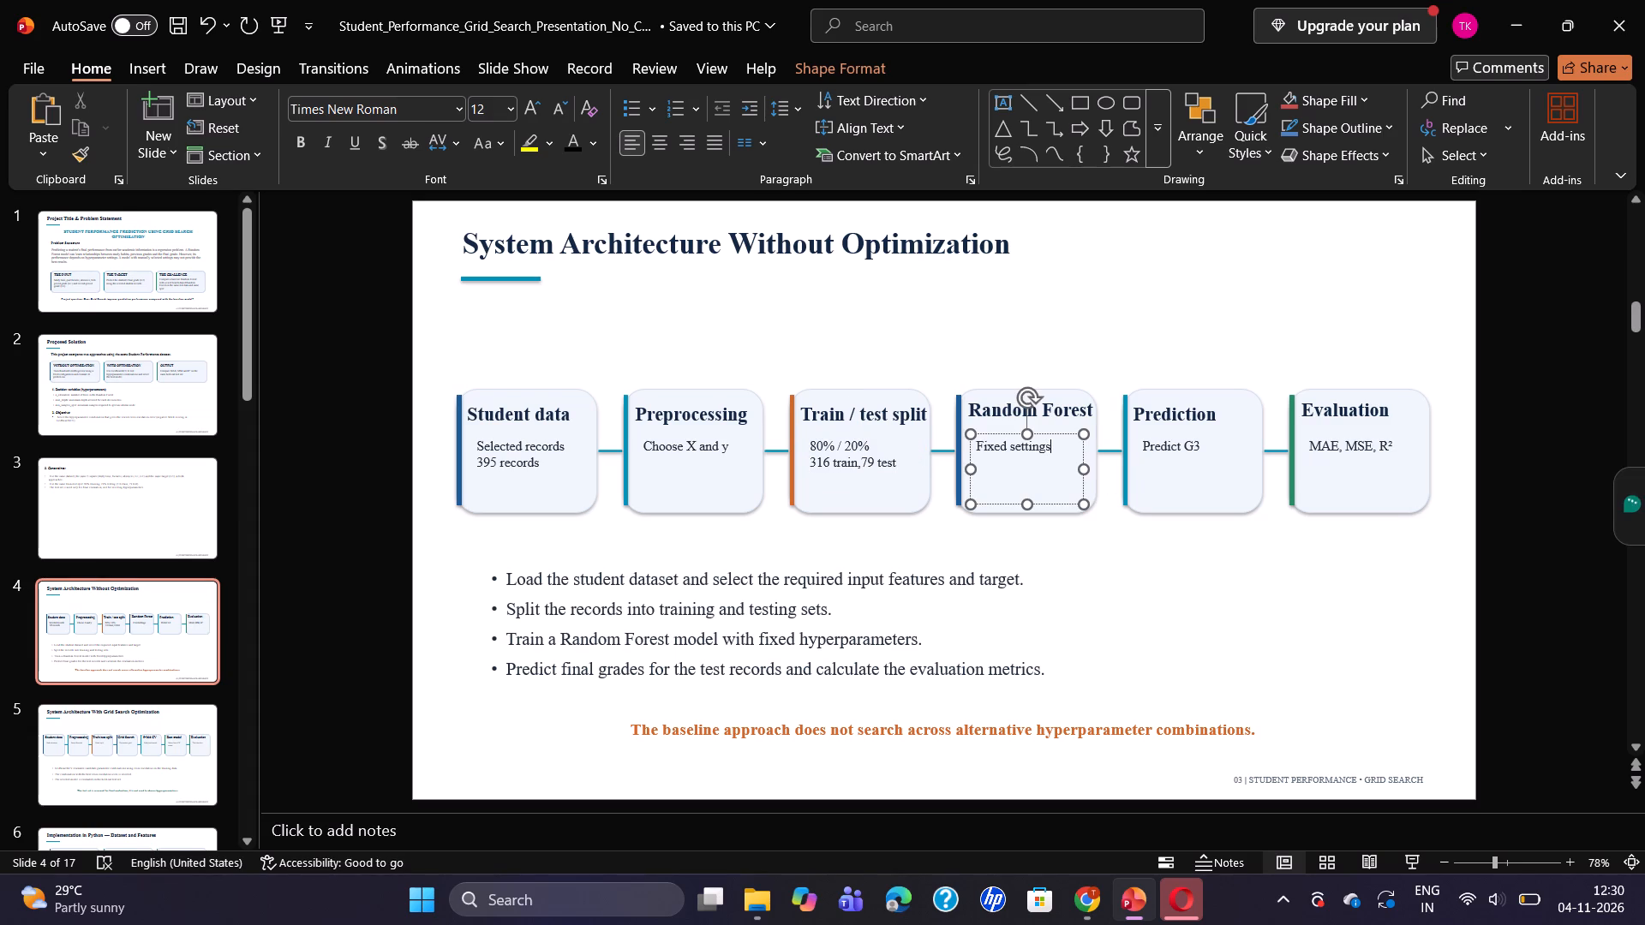
{"action": "key", "text": "Return"}
{"action": "type", "text": "n"}
{"action": "key", "text": "space"}
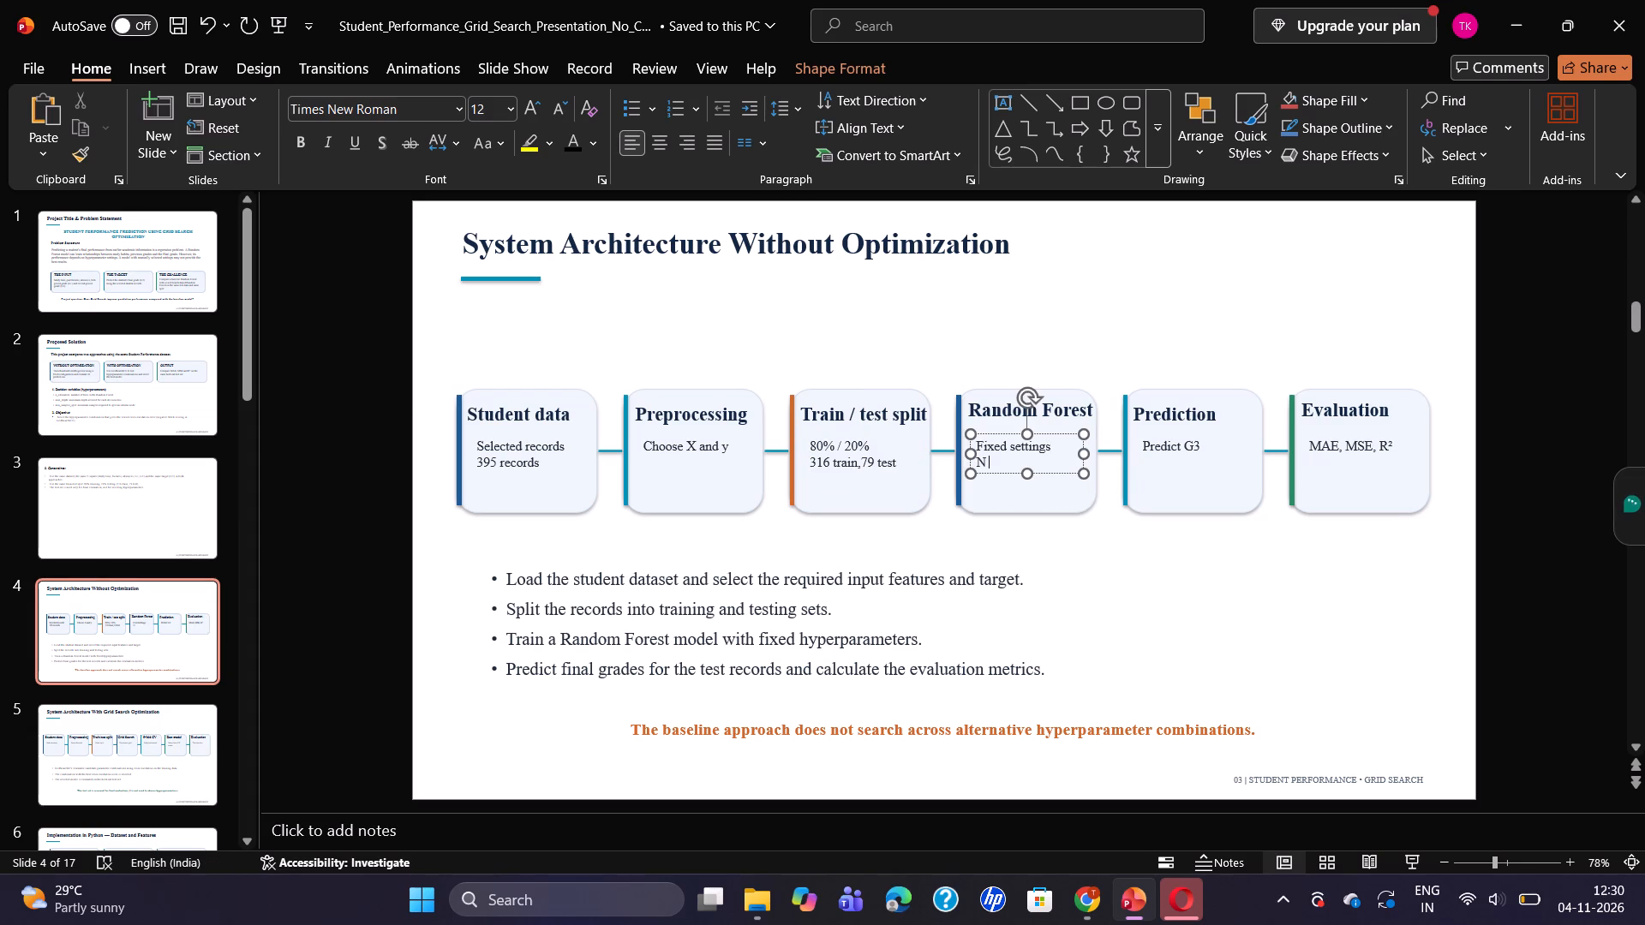
{"action": "key", "text": "BackSpace"}
{"action": "type", "text": "_esta"}
{"action": "key", "text": "BackSpace"}
{"action": "type", "text": "imate"}
{"action": "key", "text": "BackSpace"}
{"action": "type", "text": "ors"}
{"action": "key", "text": "equal"}
{"action": "type", "text": "100"}
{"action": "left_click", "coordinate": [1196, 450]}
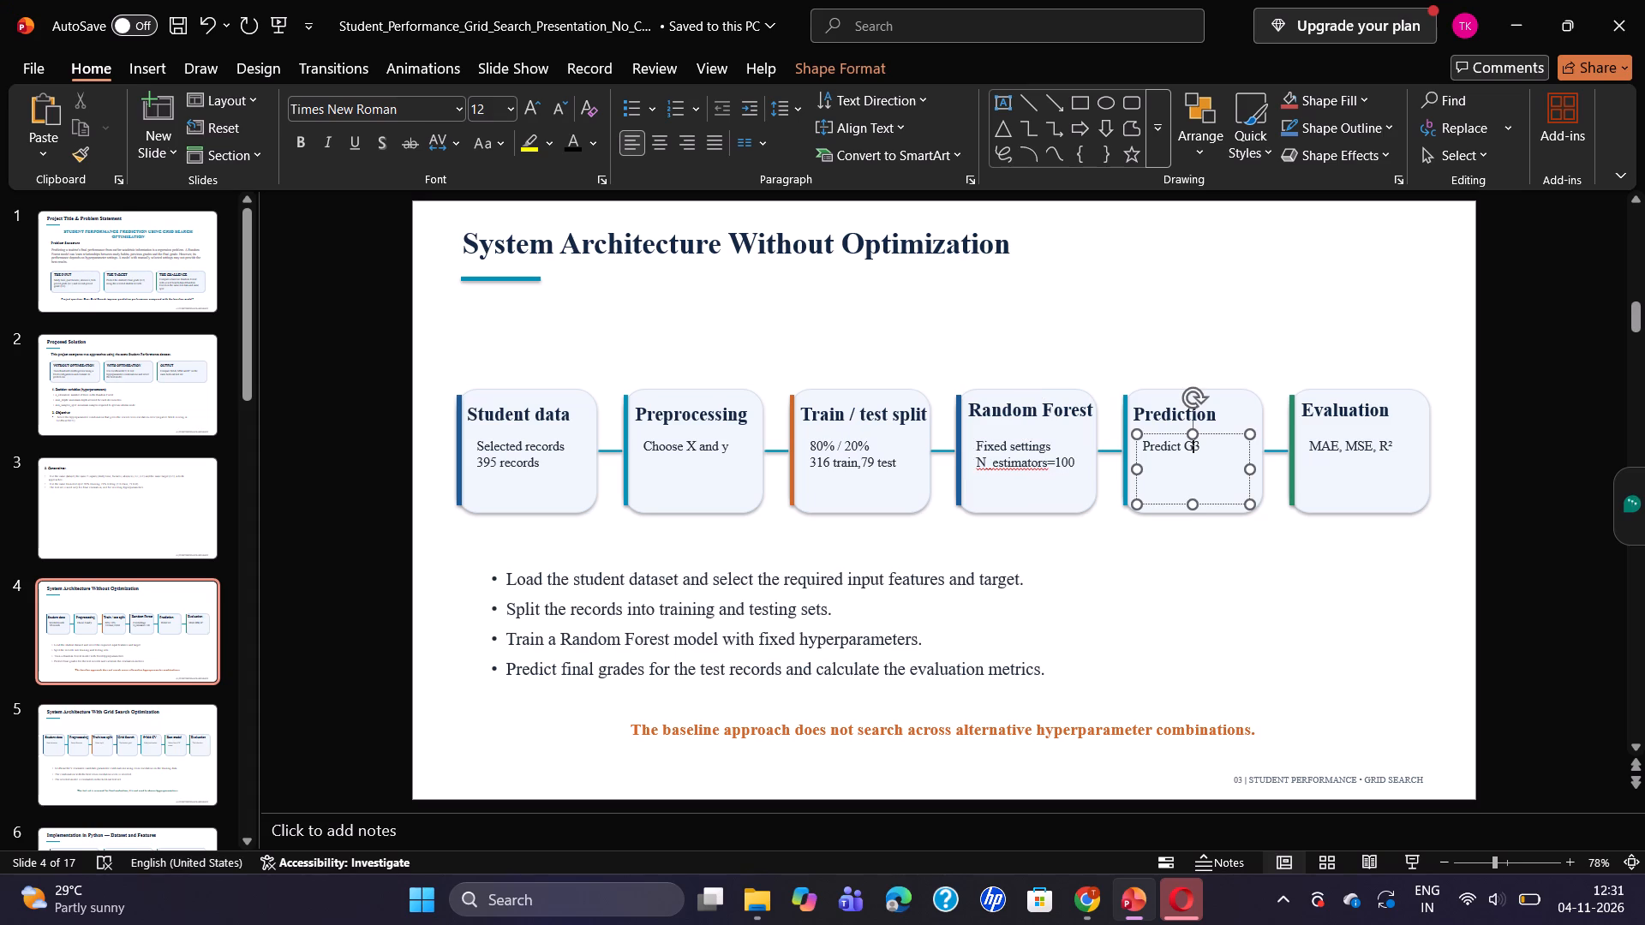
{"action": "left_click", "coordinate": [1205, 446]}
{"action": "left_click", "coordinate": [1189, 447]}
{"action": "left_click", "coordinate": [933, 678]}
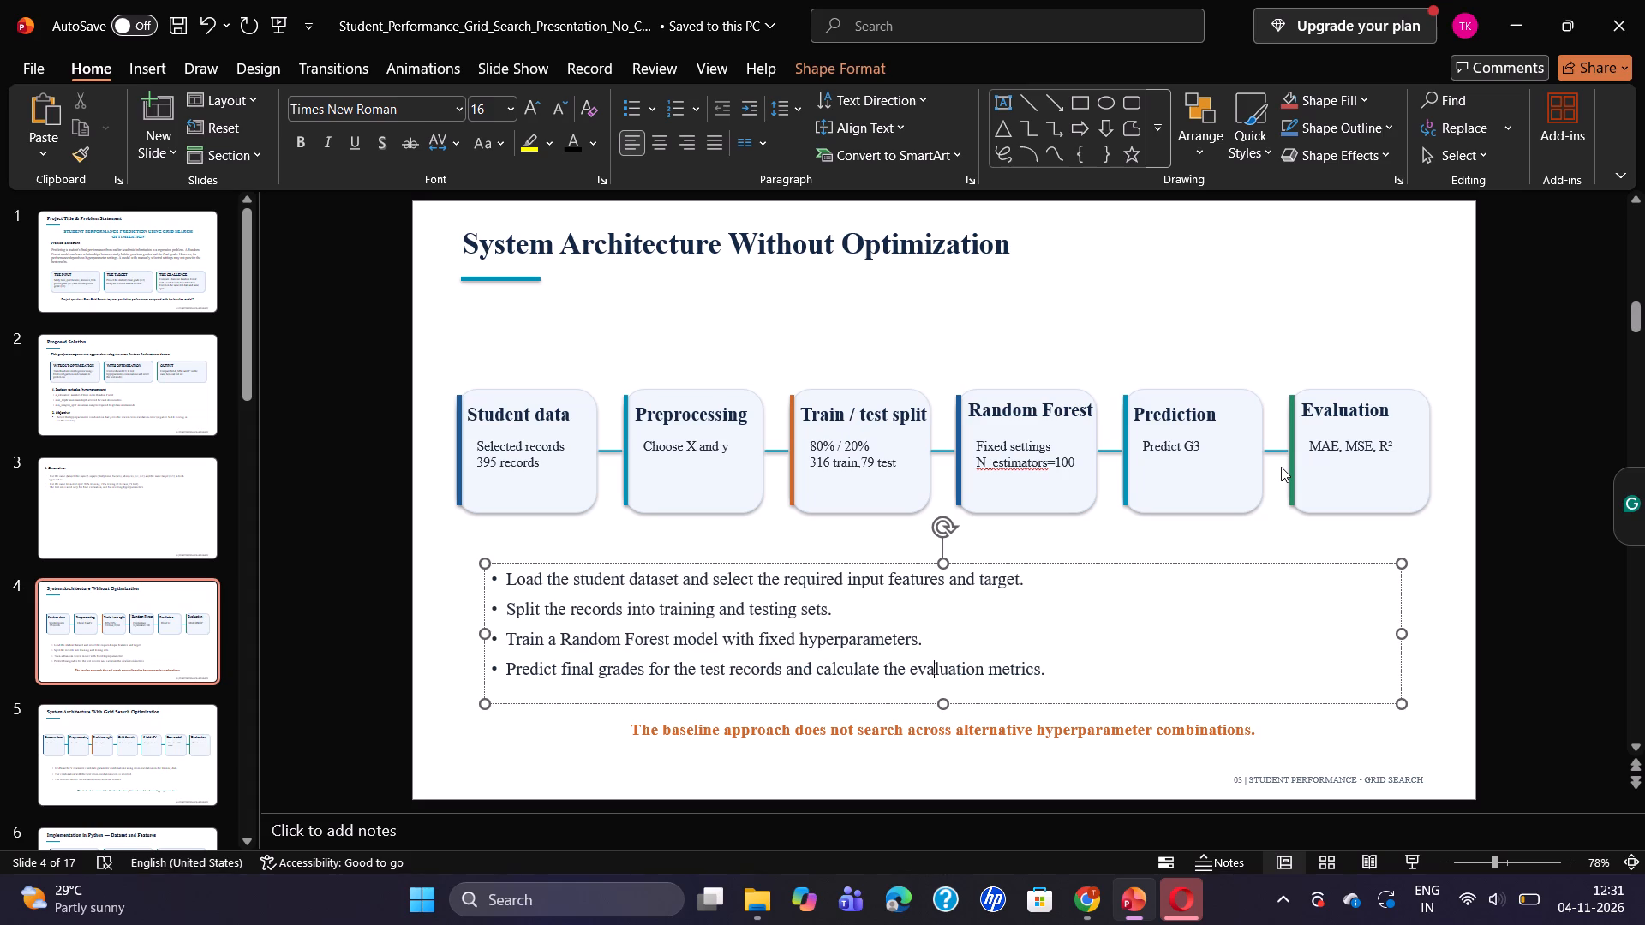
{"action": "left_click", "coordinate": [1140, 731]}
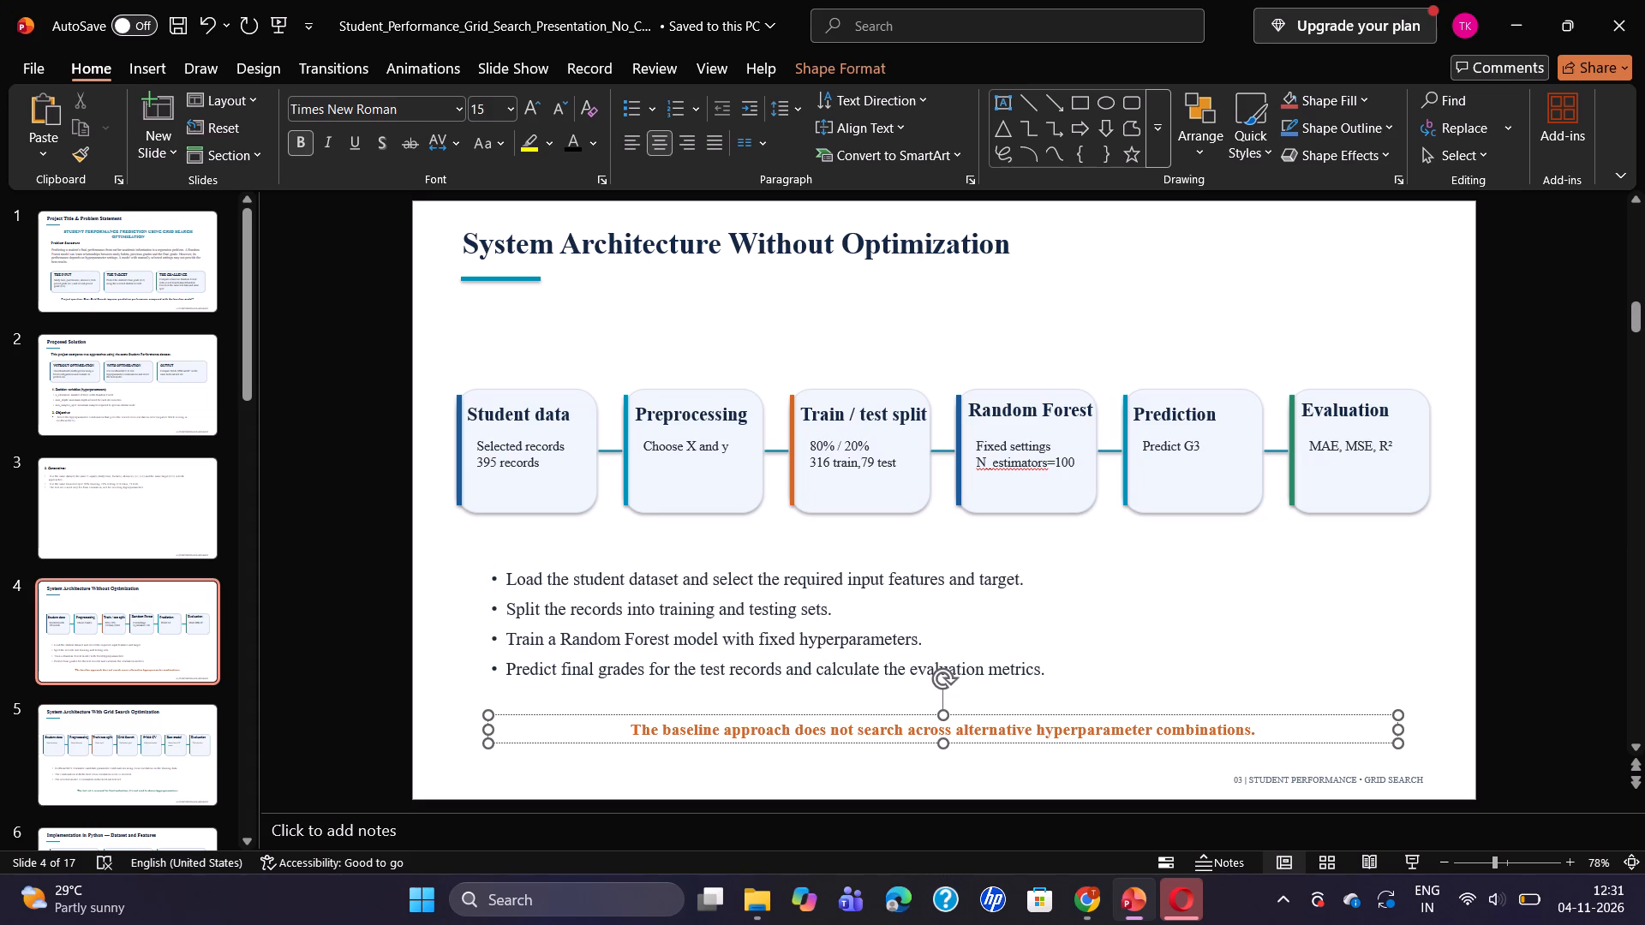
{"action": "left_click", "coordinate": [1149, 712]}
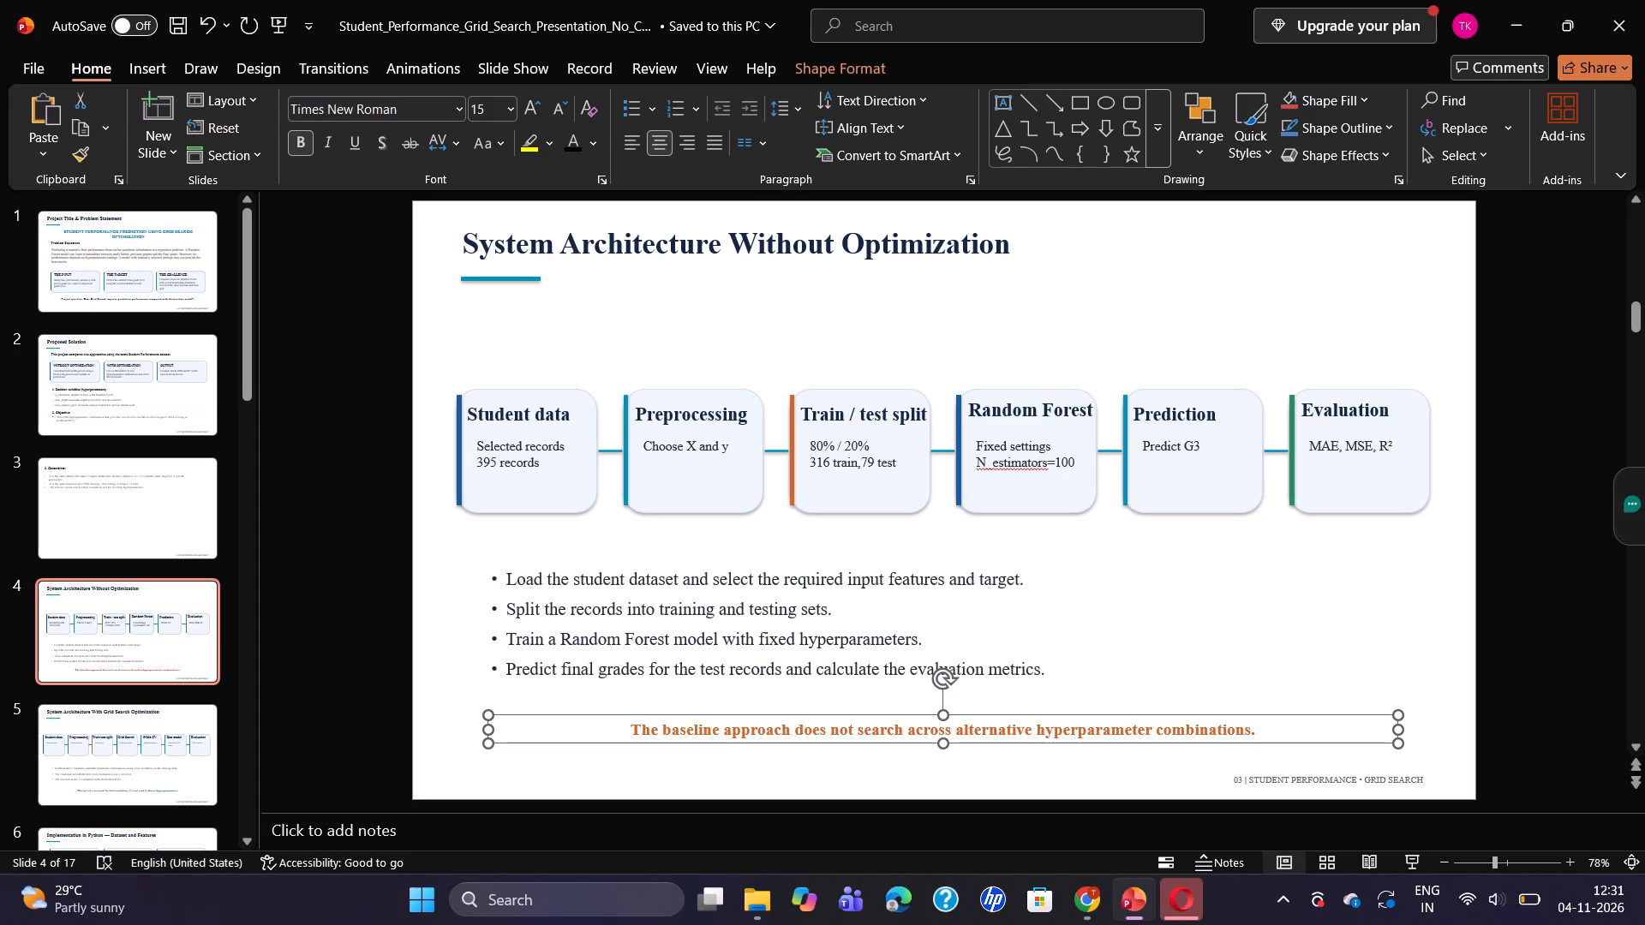
Delete the orange note about the baseline approach at the bottom of slide 4.
{"action": "key", "text": "Delete"}
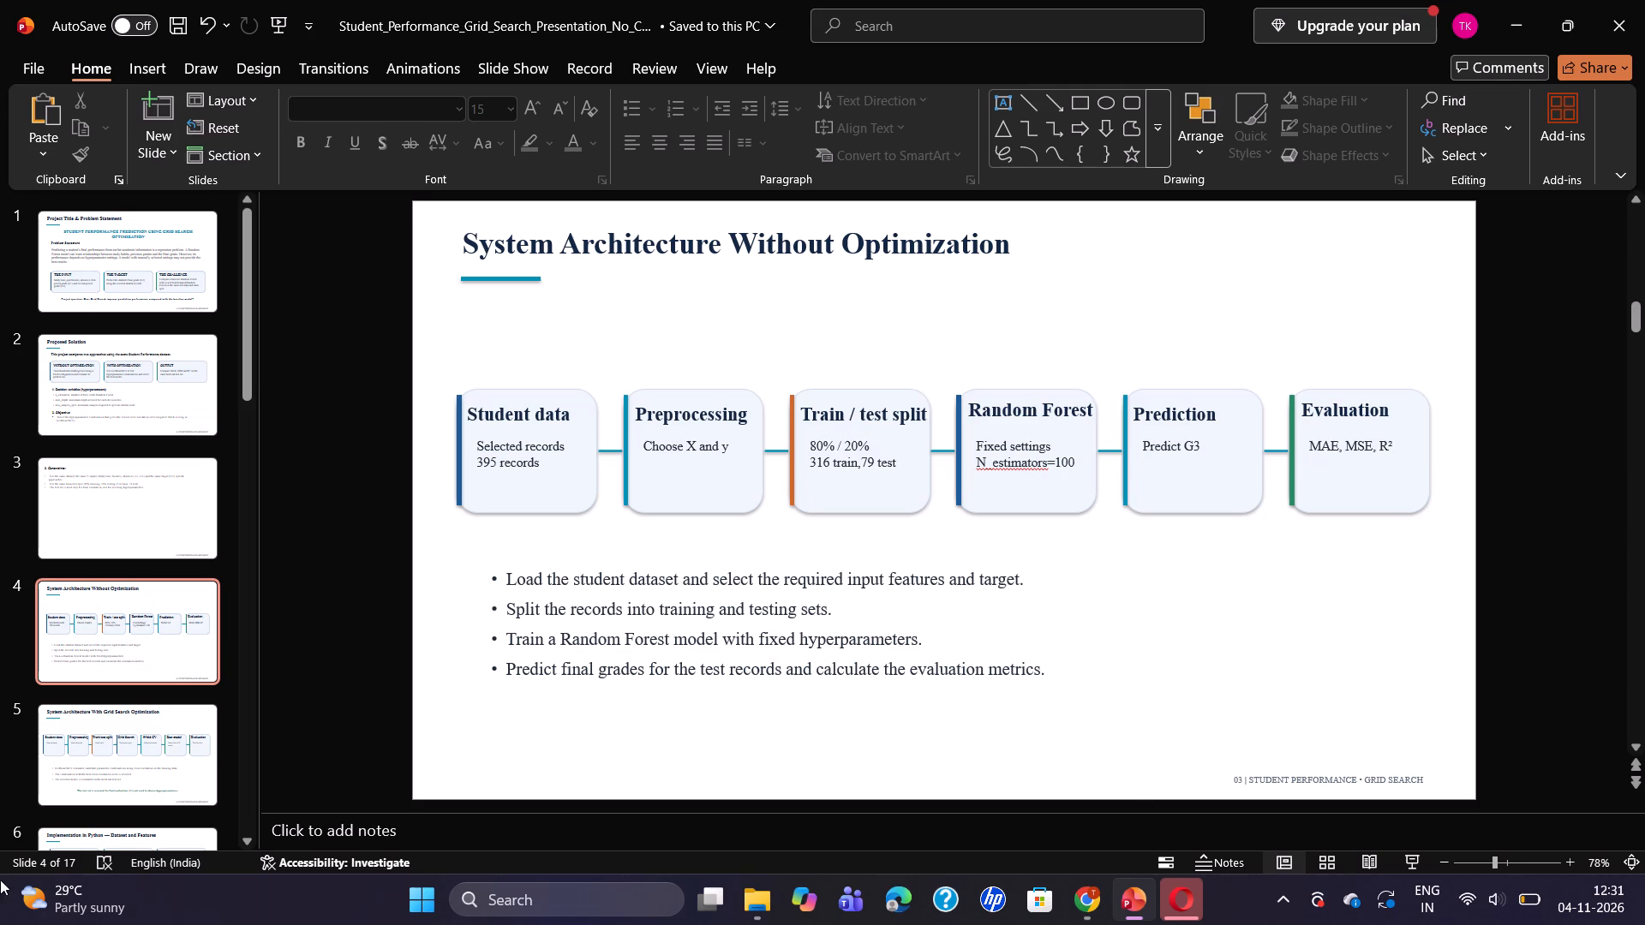
On slide 5, add the line "395 records" below "Same dataset" in the Student data card.
{"action": "left_click", "coordinate": [129, 766]}
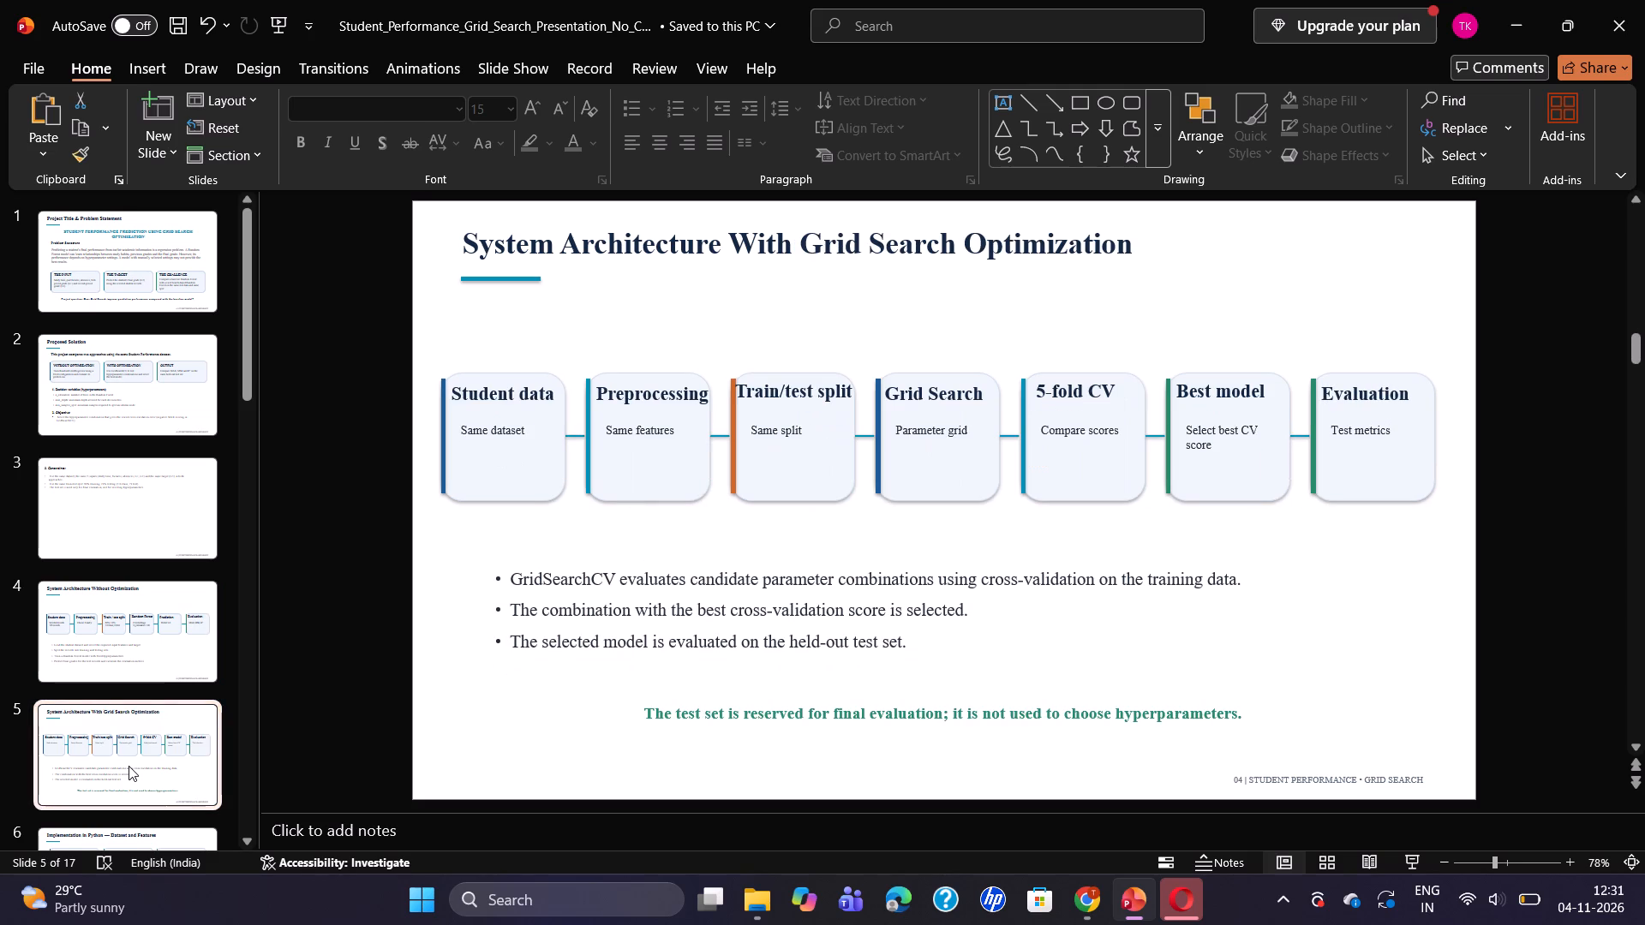
{"action": "scroll", "coordinate": [137, 765], "scroll_direction": "down", "scroll_amount": 4}
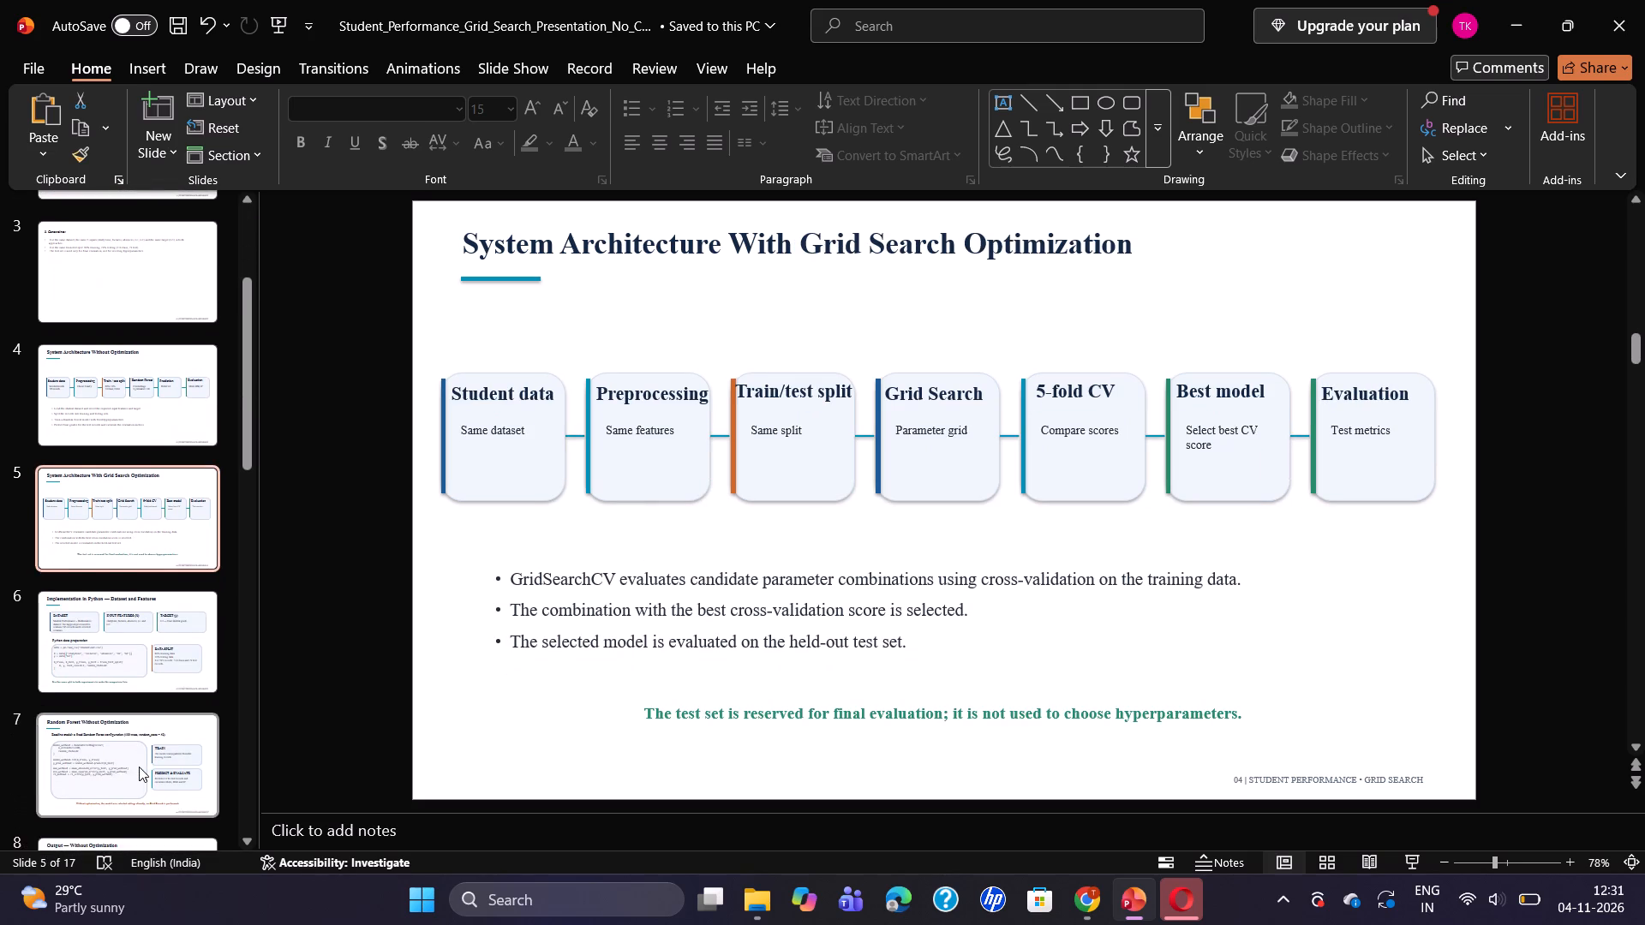
{"action": "scroll", "coordinate": [139, 767], "scroll_direction": "down", "scroll_amount": 4}
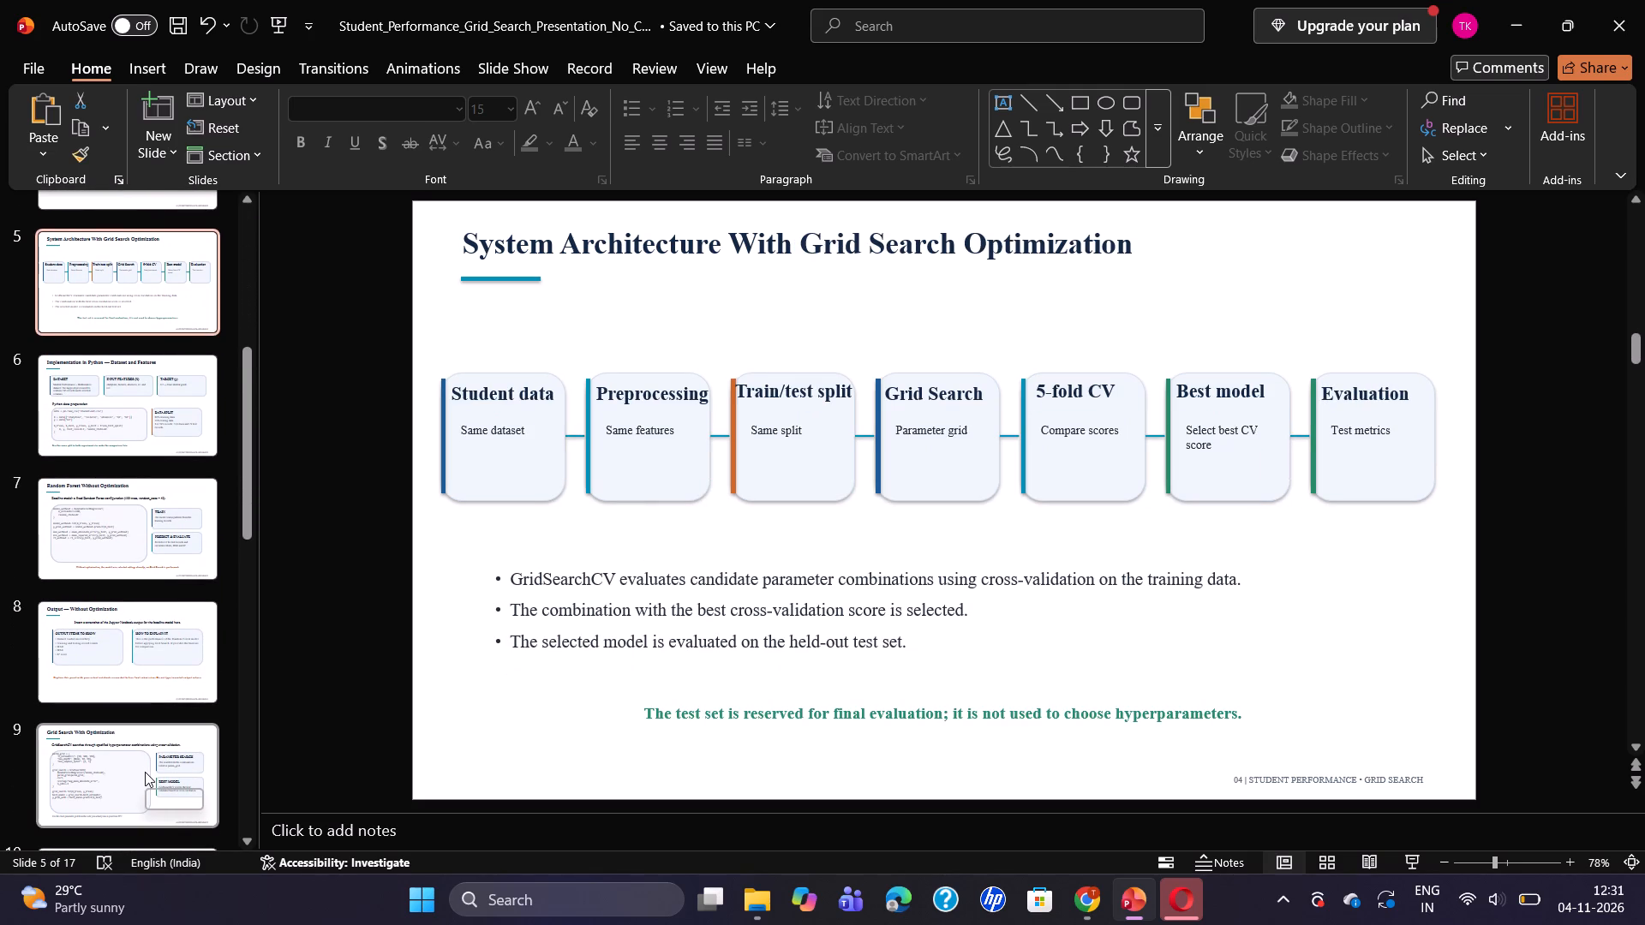
{"action": "scroll", "coordinate": [147, 774], "scroll_direction": "down", "scroll_amount": 1}
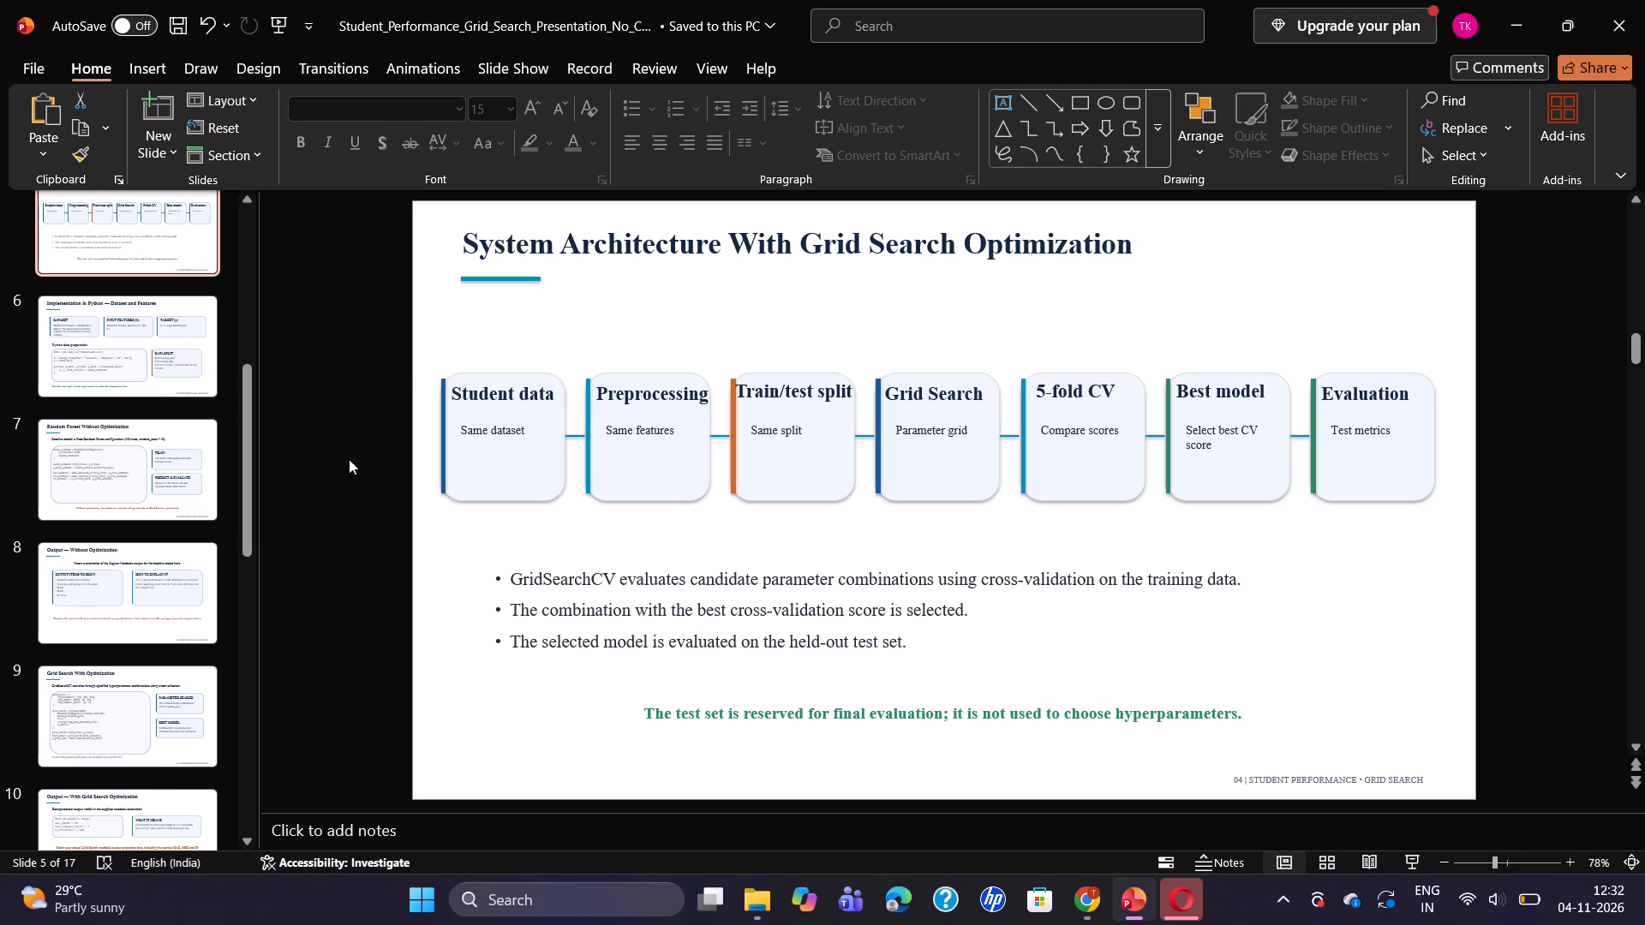
{"action": "left_click", "coordinate": [525, 429]}
{"action": "left_click", "coordinate": [511, 435]}
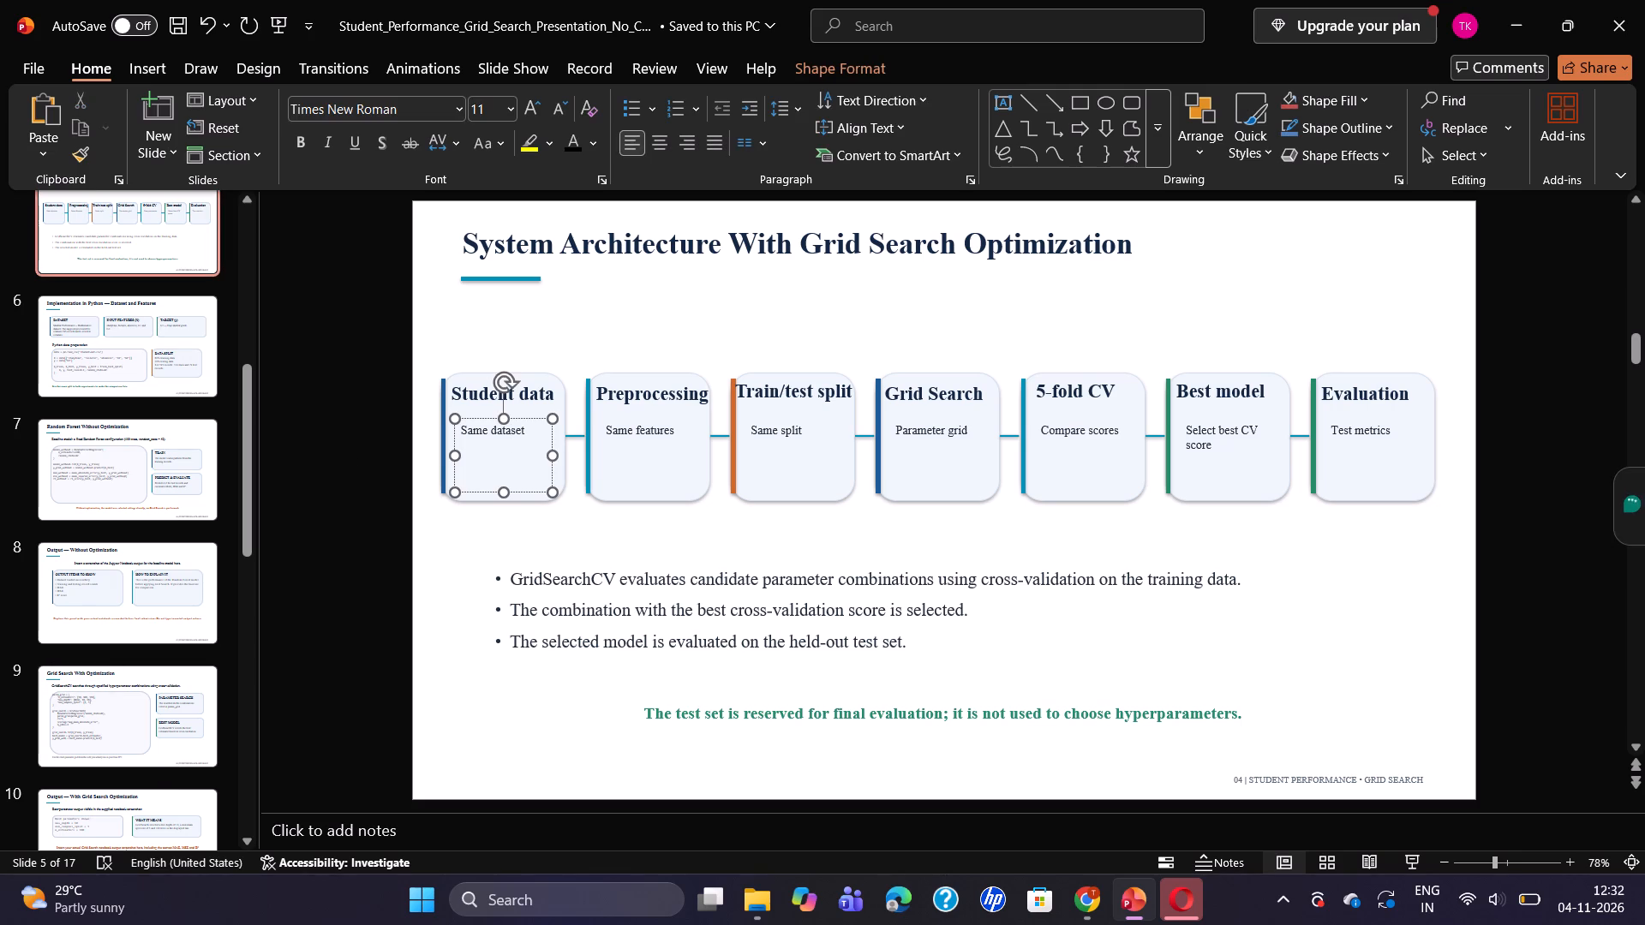
{"action": "key", "text": "Right"}
{"action": "key", "text": "Right"}
{"action": "key", "text": "Right"}
{"action": "key", "text": "Return"}
{"action": "type", "text": "394"}
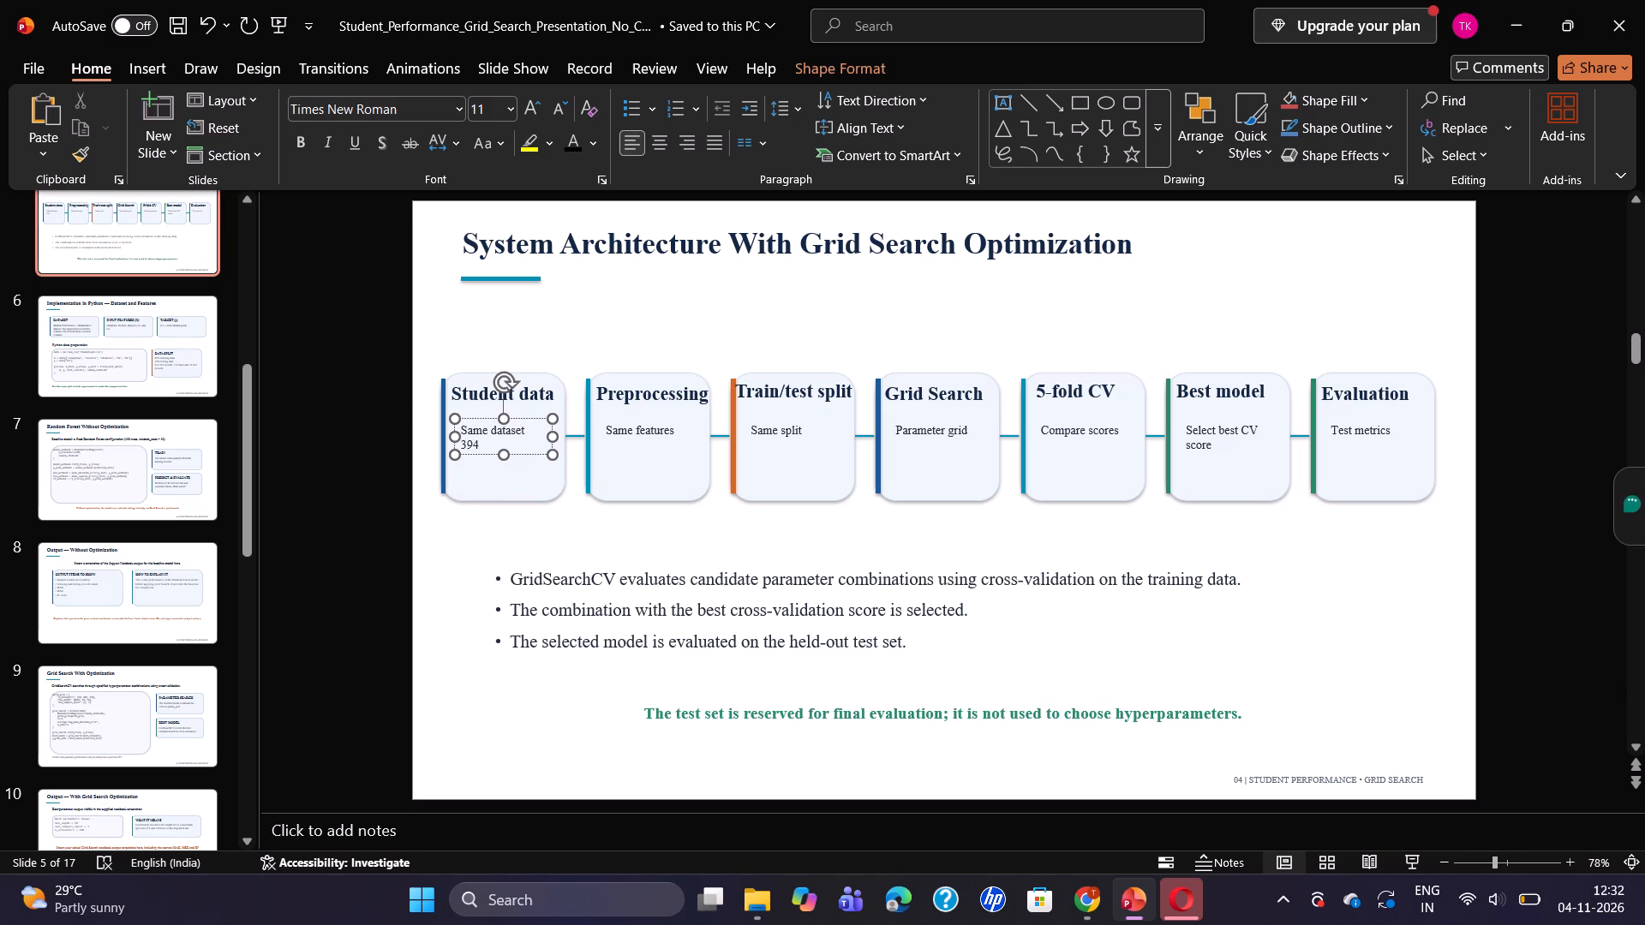
{"action": "key", "text": "BackSpace"}
{"action": "type", "text": "5 records"}
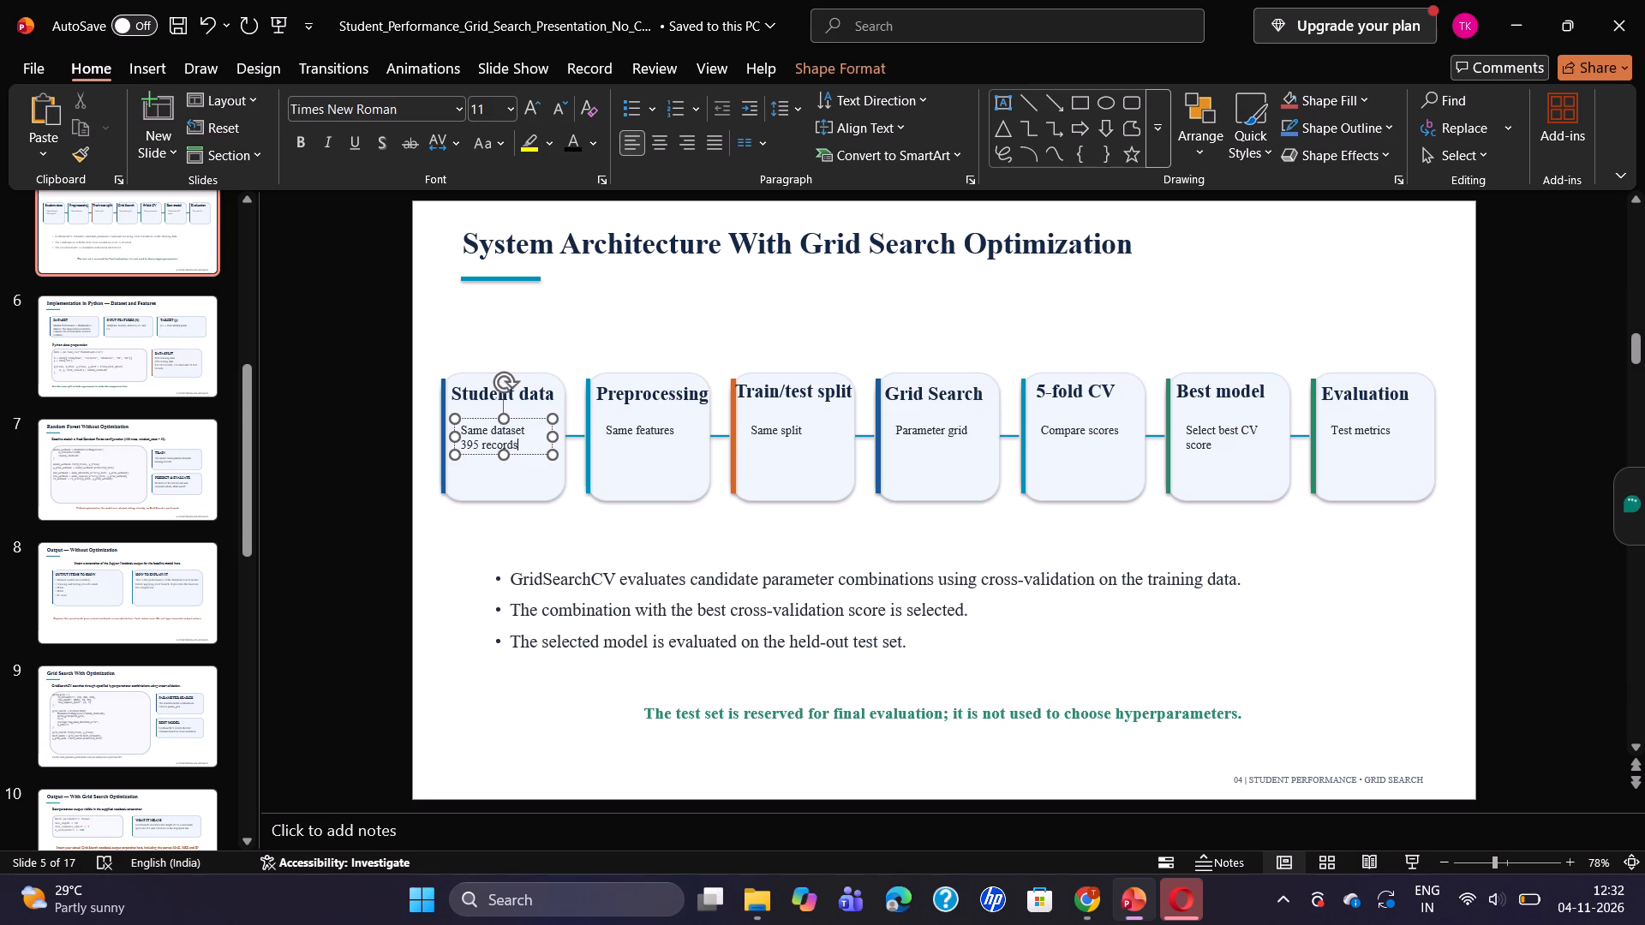
Add the line "X=5 inputs,y=G3" below "Same features" in the Preprocessing card.
{"action": "left_click", "coordinate": [622, 435]}
{"action": "left_click", "coordinate": [669, 430]}
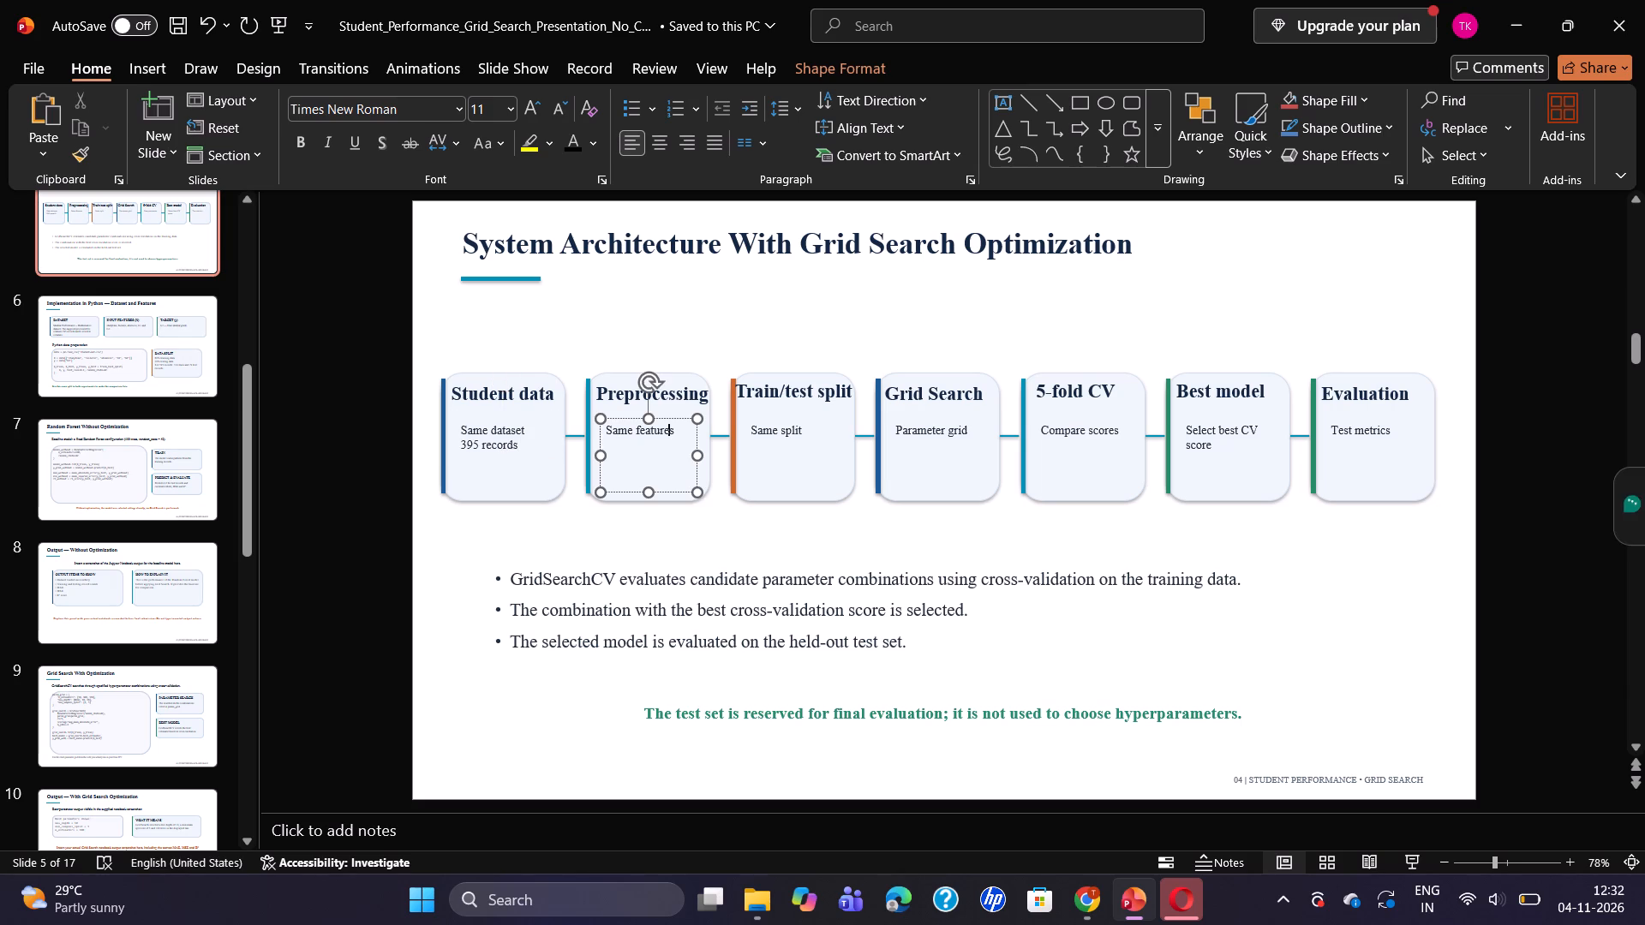
{"action": "key", "text": "Right"}
{"action": "key", "text": "Return"}
{"action": "type", "text": "x=5"}
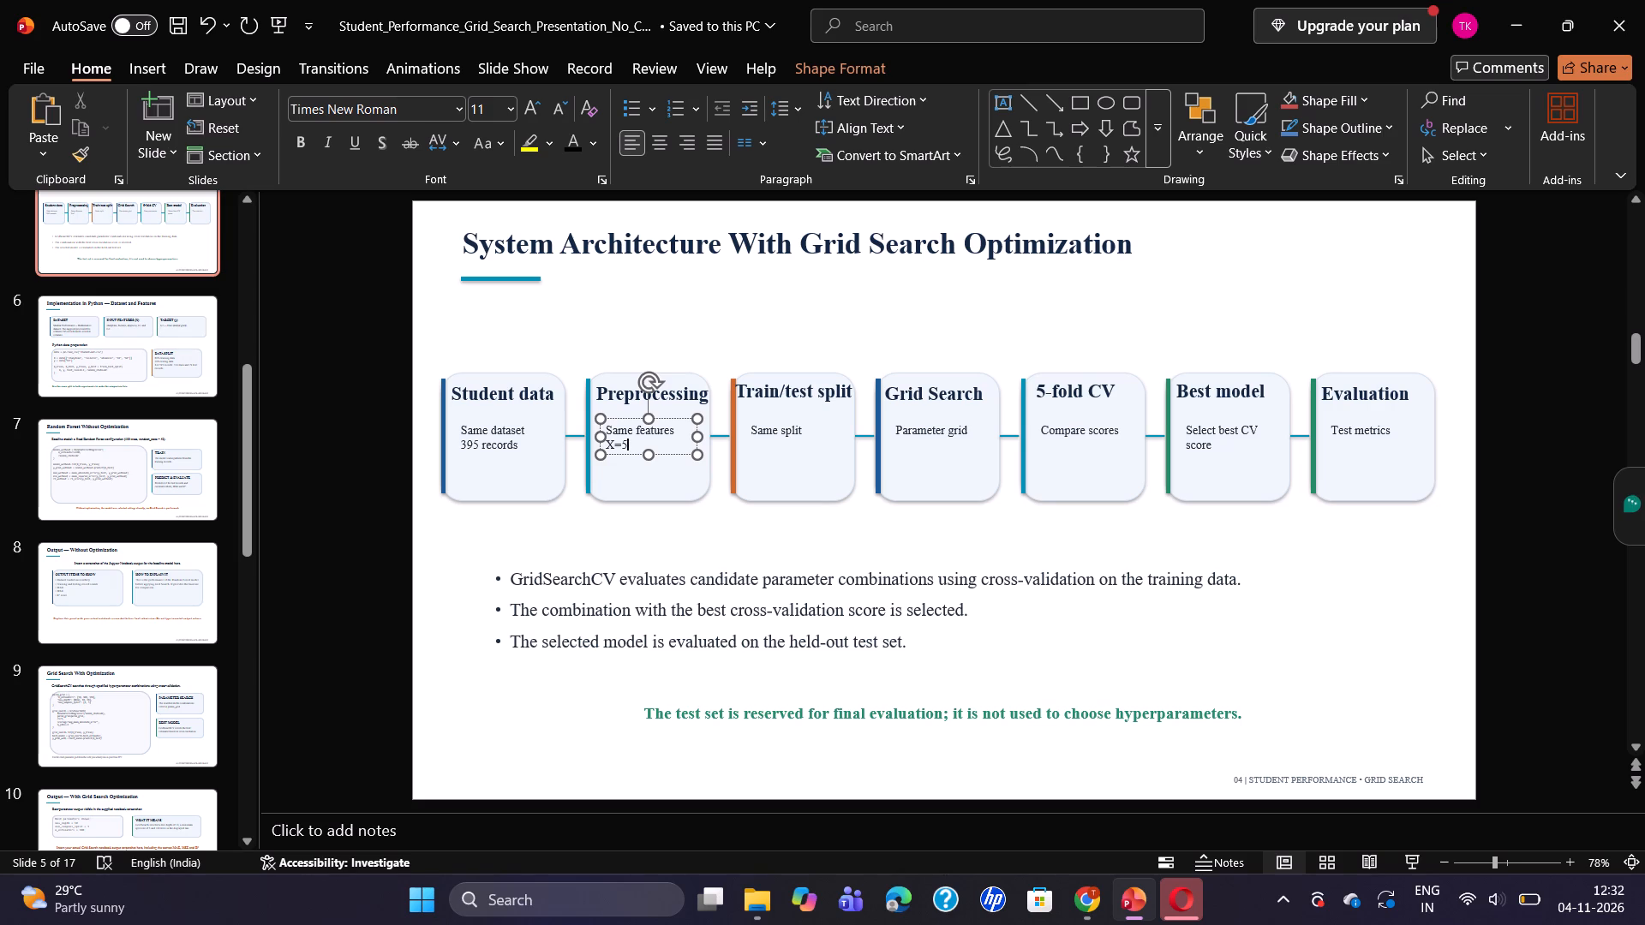
{"action": "left_click", "coordinate": [773, 431]}
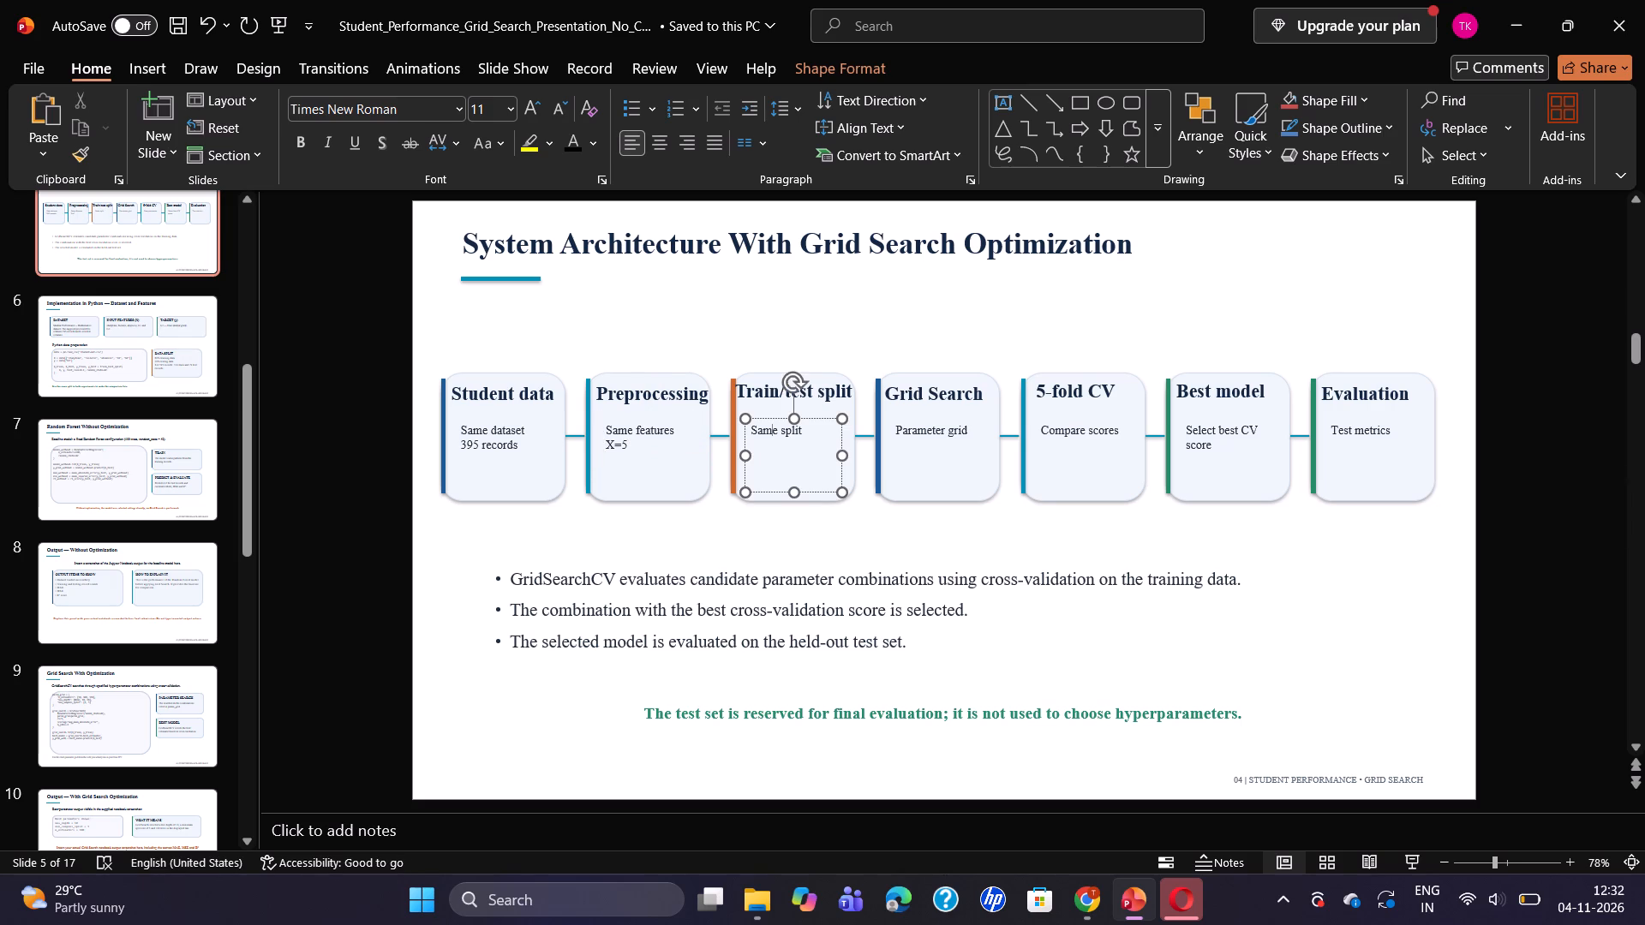
{"action": "left_click", "coordinate": [623, 444]}
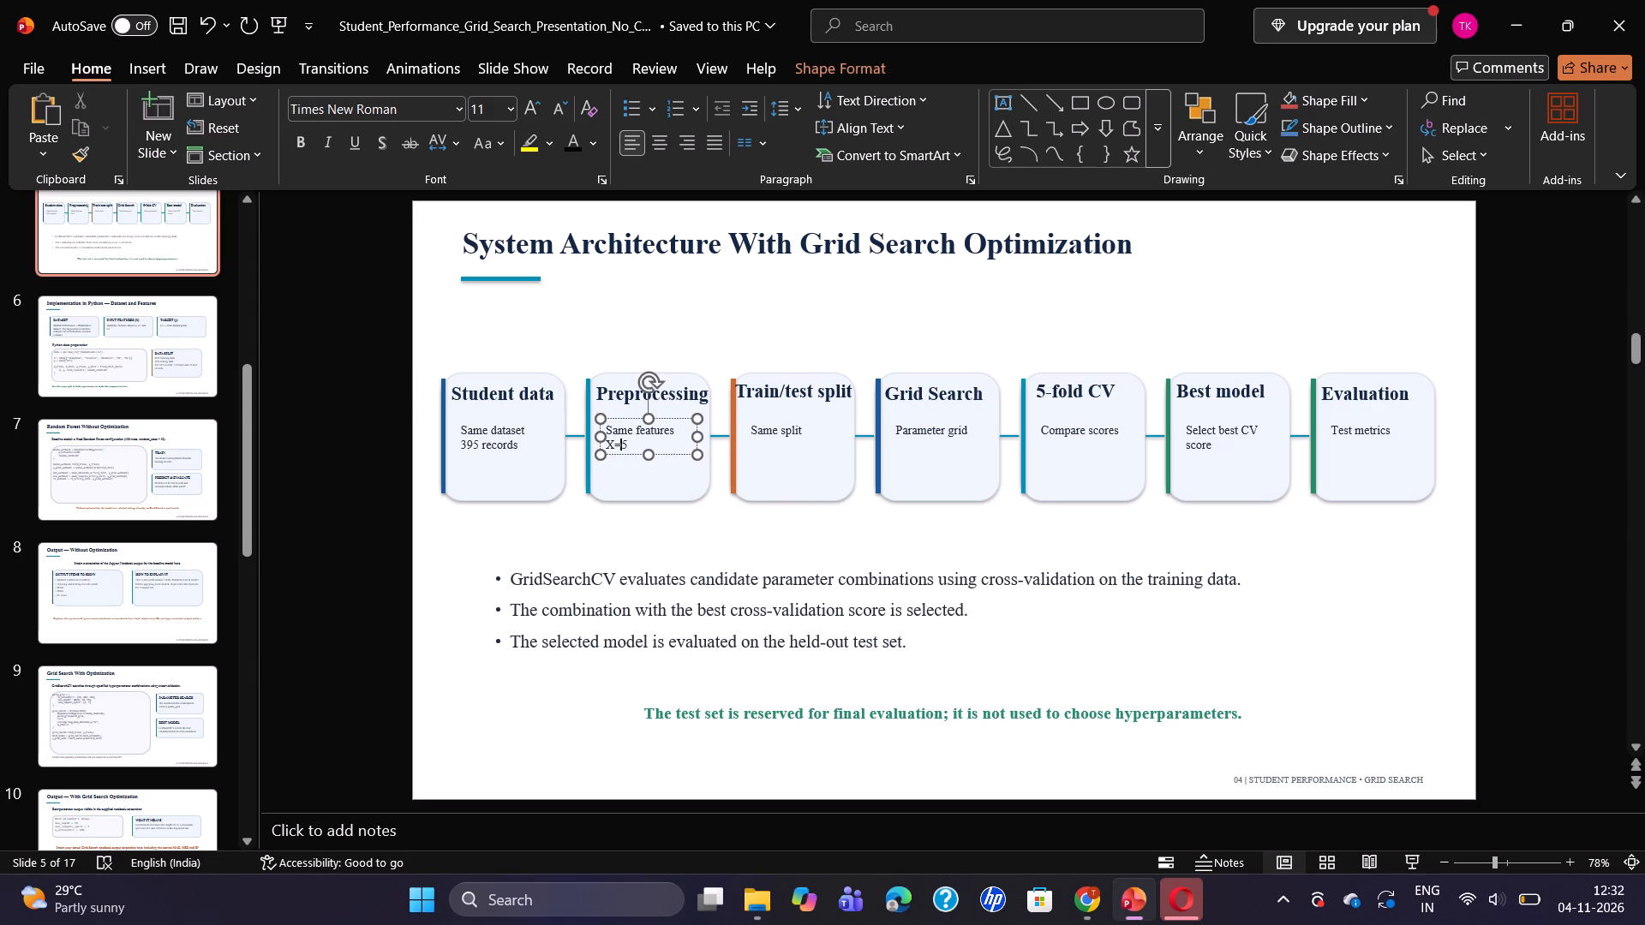
{"action": "key", "text": "Right"}
{"action": "key", "text": "space"}
{"action": "type", "text": "inpi"}
{"action": "key", "text": "BackSpace"}
{"action": "type", "text": "uts"}
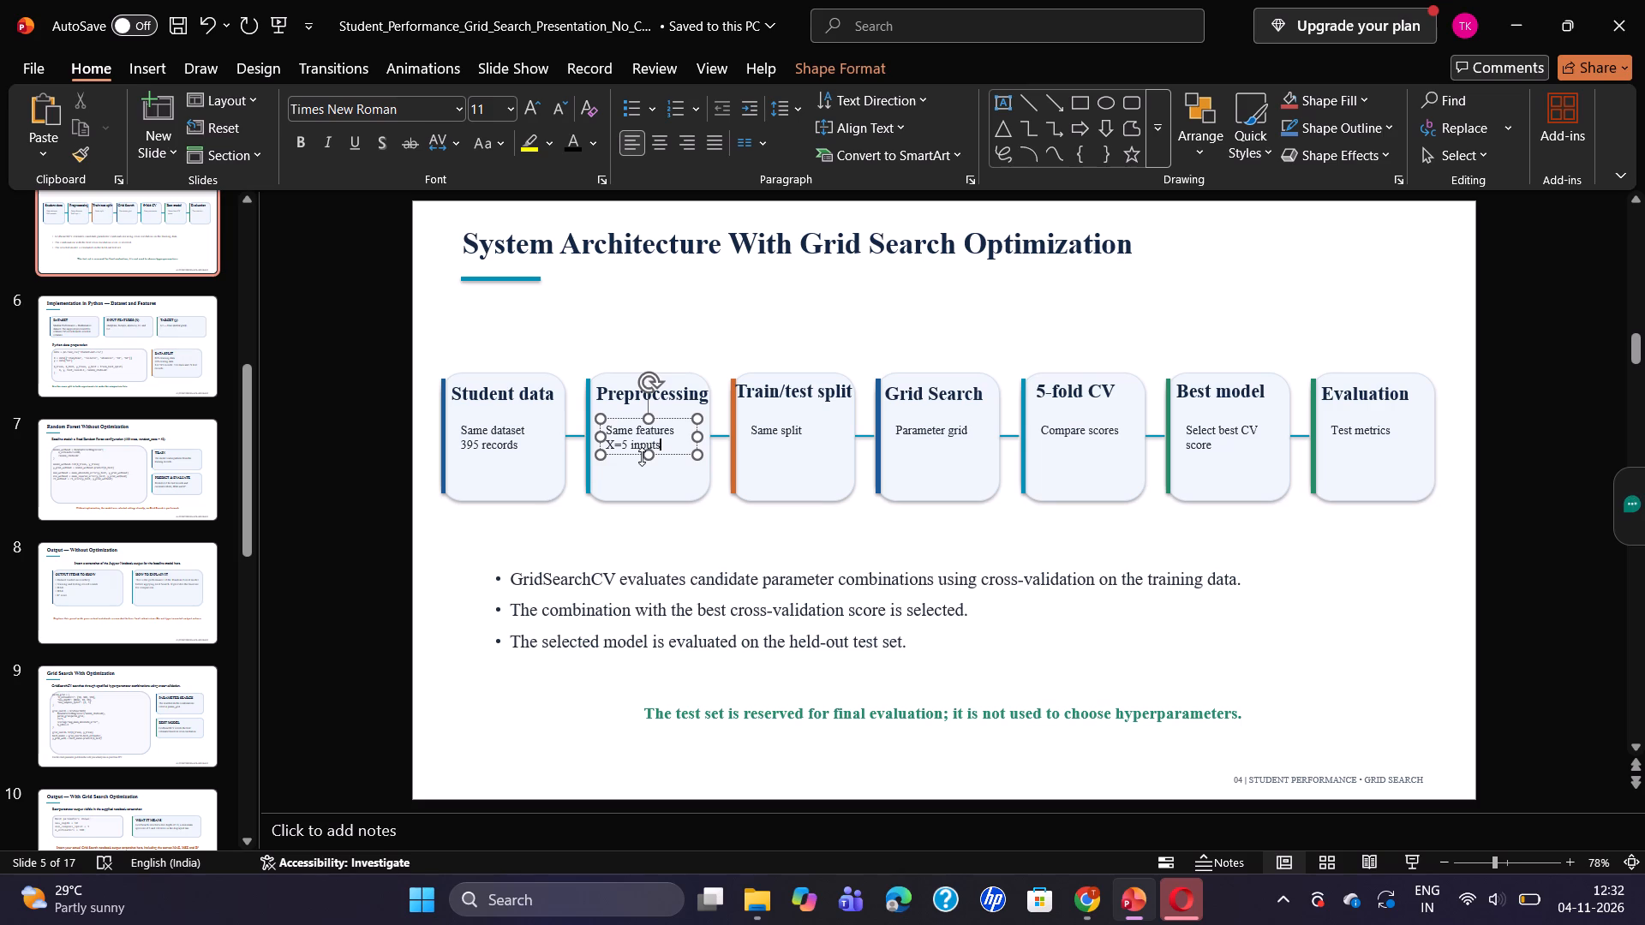
{"action": "key", "text": "comma"}
{"action": "type", "text": "y="}
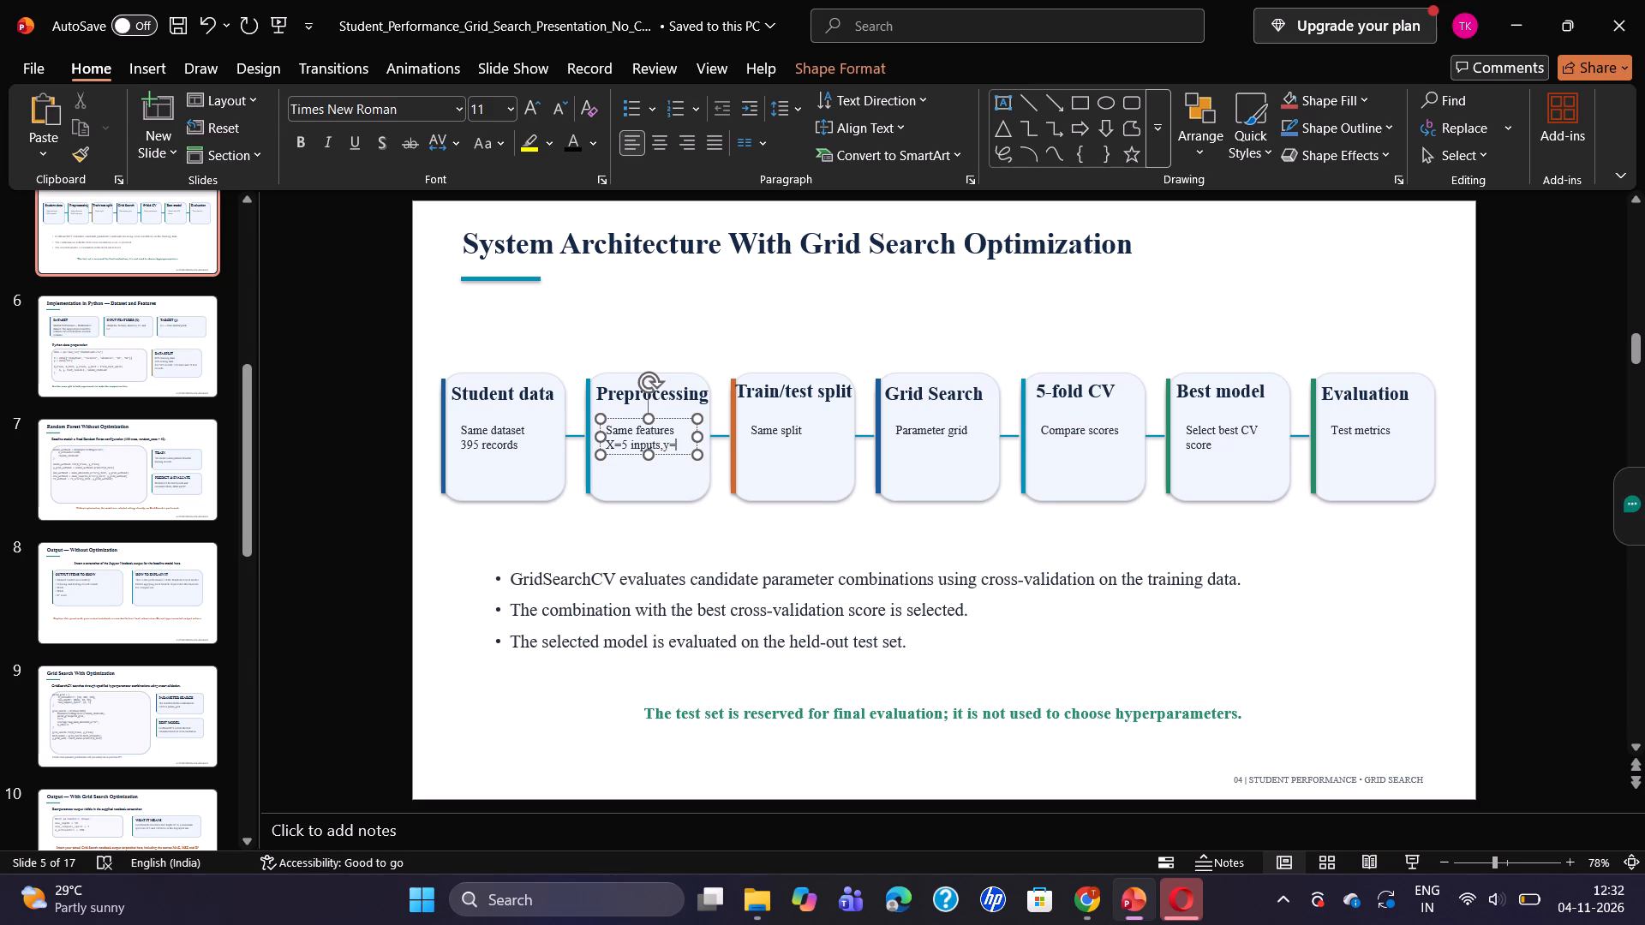
{"action": "type", "text": "G3"}
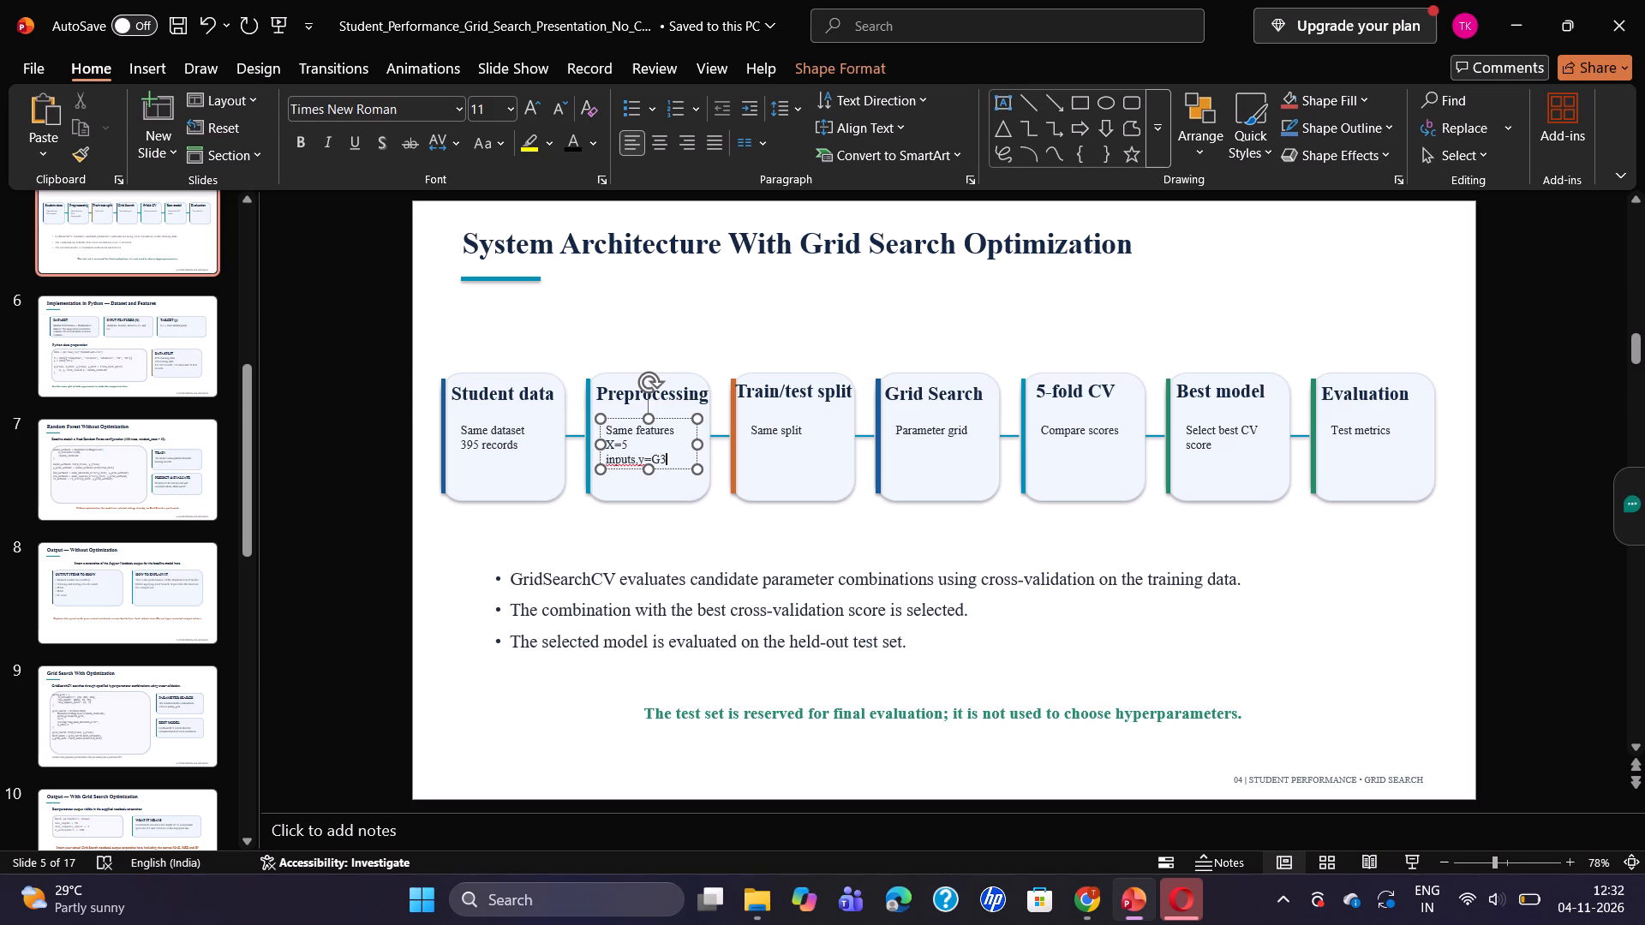
{"action": "left_click", "coordinate": [788, 428]}
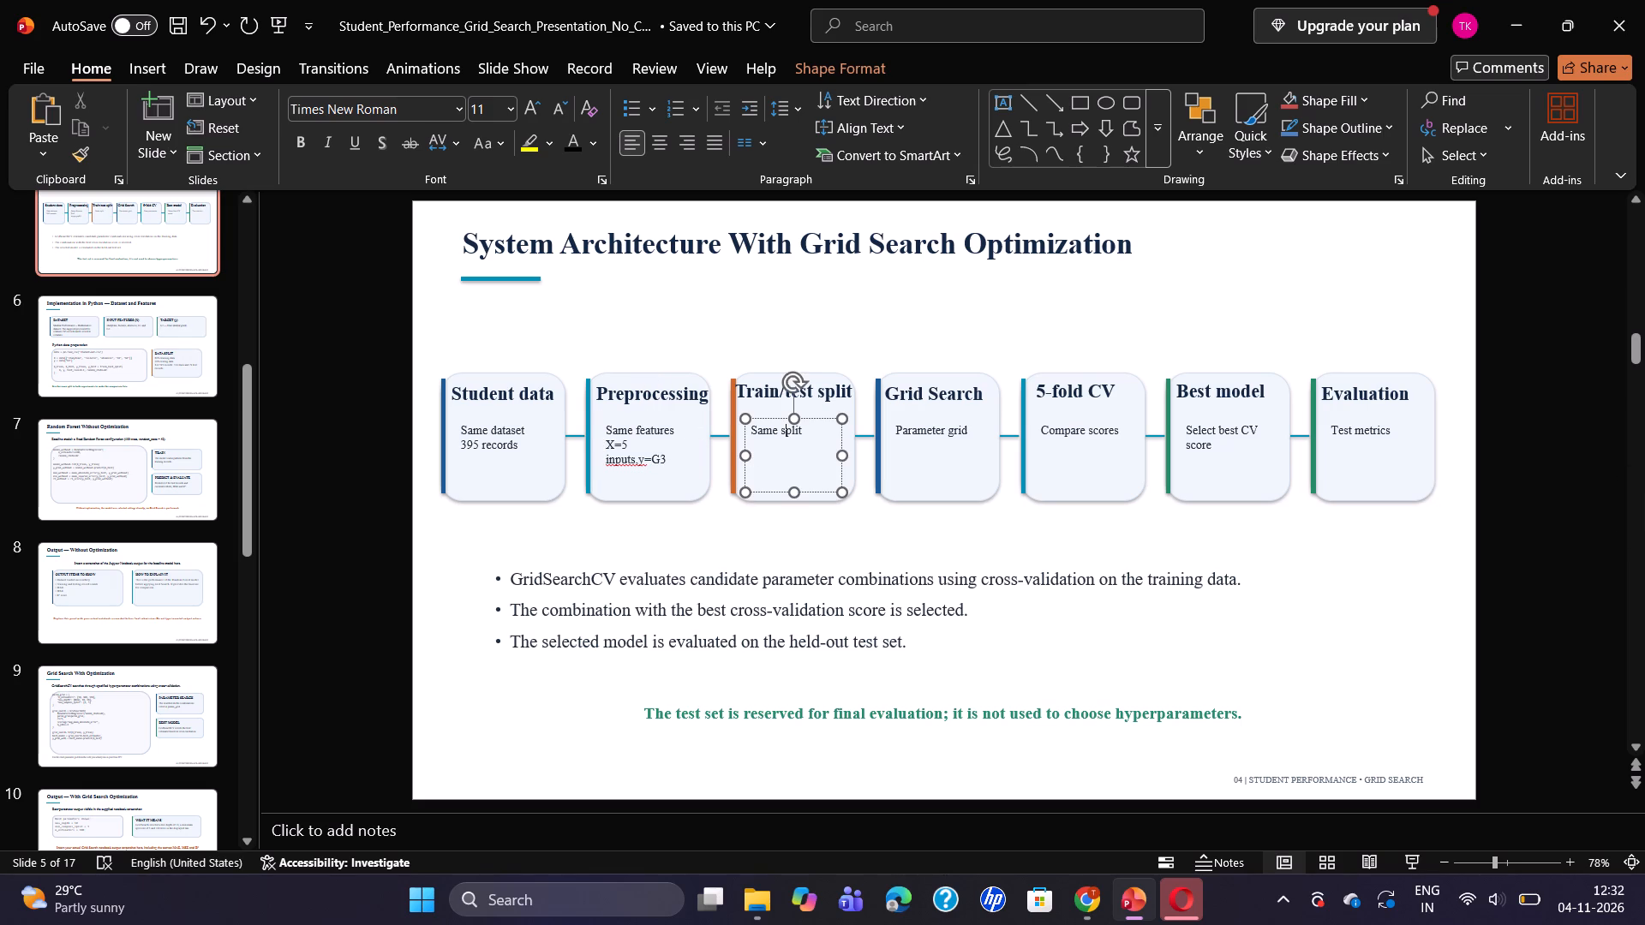
Widen the Preprocessing card's text box slightly and space the comma so its second line reads "X=5 inputs , y=G3".
{"action": "left_click", "coordinate": [661, 453]}
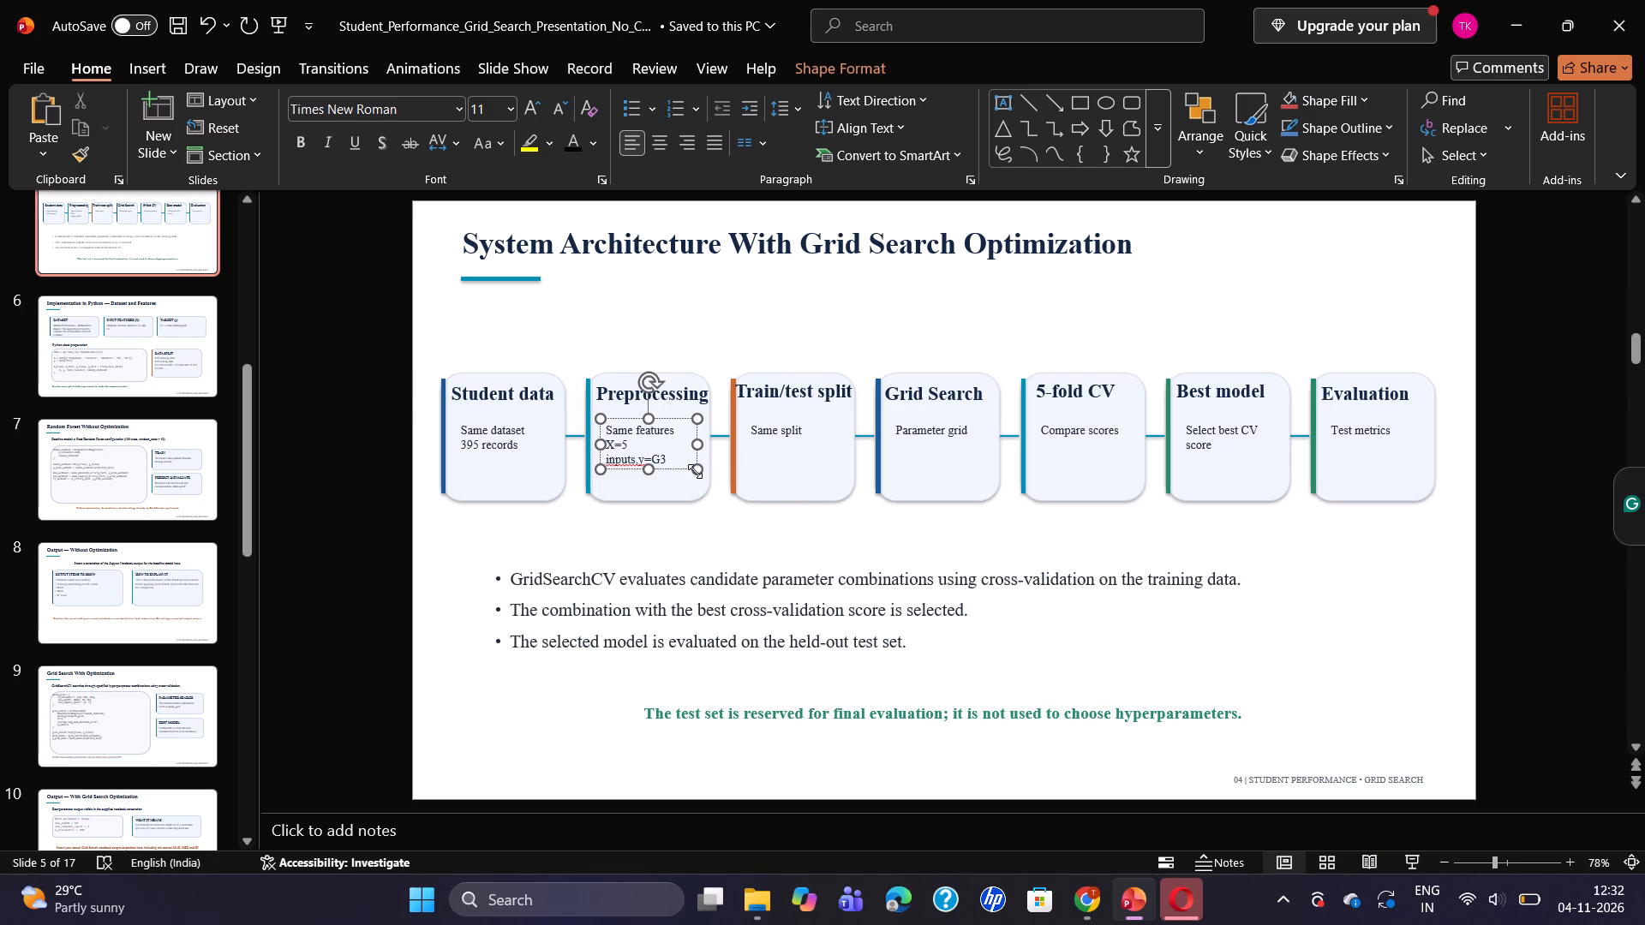
{"action": "left_click_drag", "start_coordinate": [695, 471], "coordinate": [703, 471]}
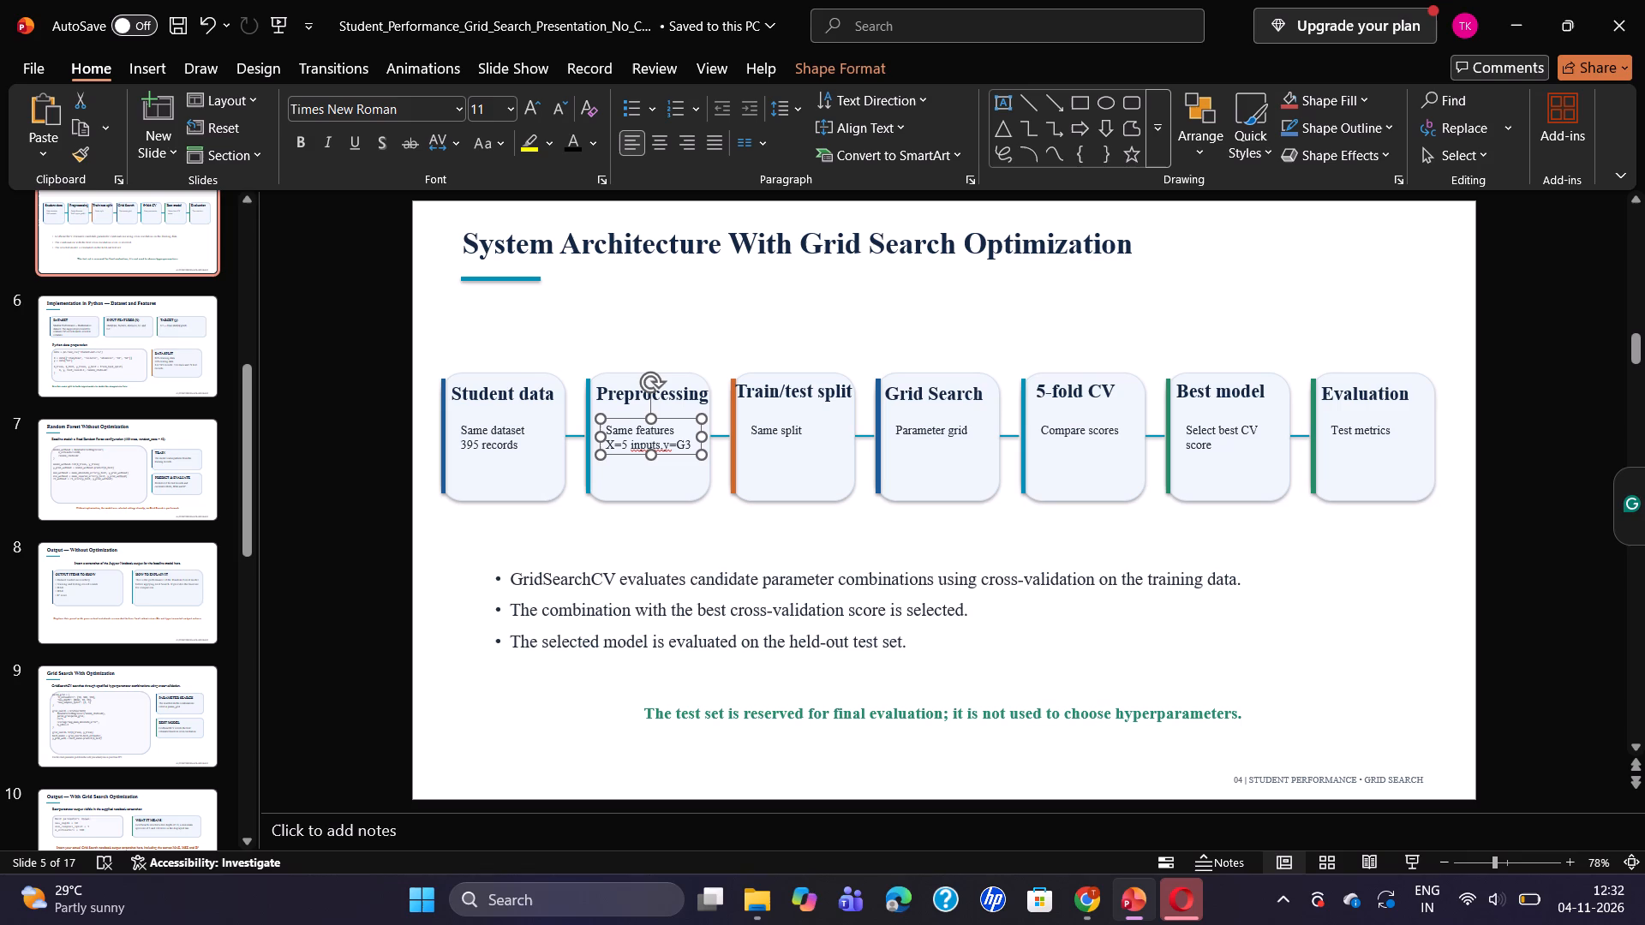
{"action": "left_click", "coordinate": [666, 445]}
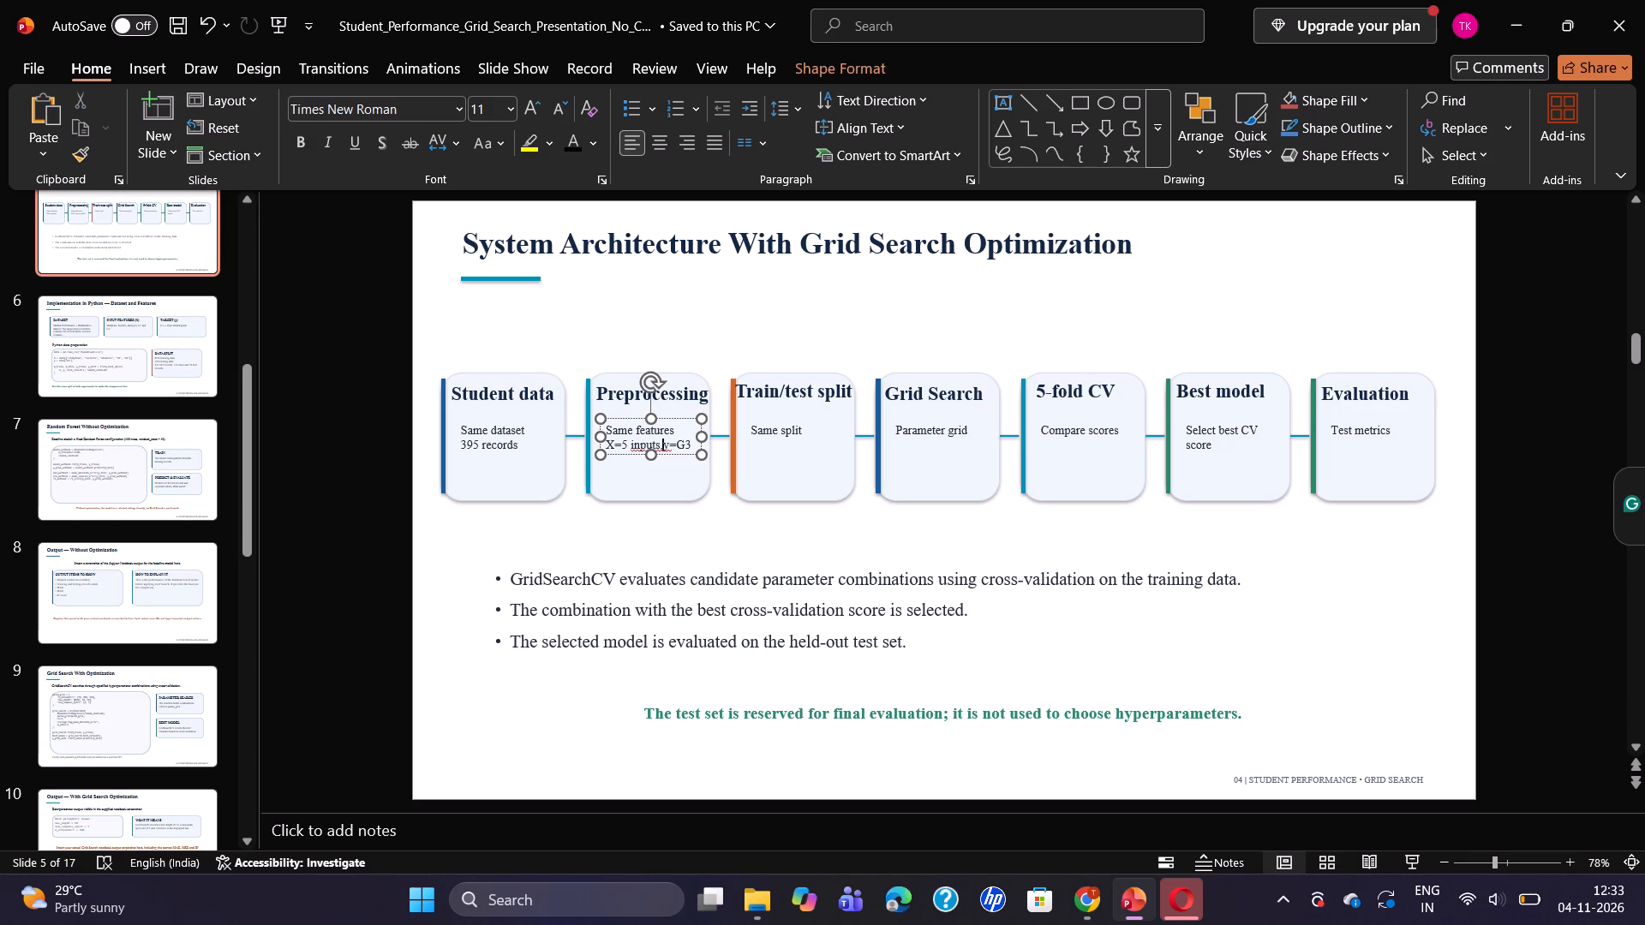
{"action": "key", "text": "Left"}
{"action": "key", "text": "space"}
{"action": "key", "text": "Right"}
{"action": "key", "text": "space"}
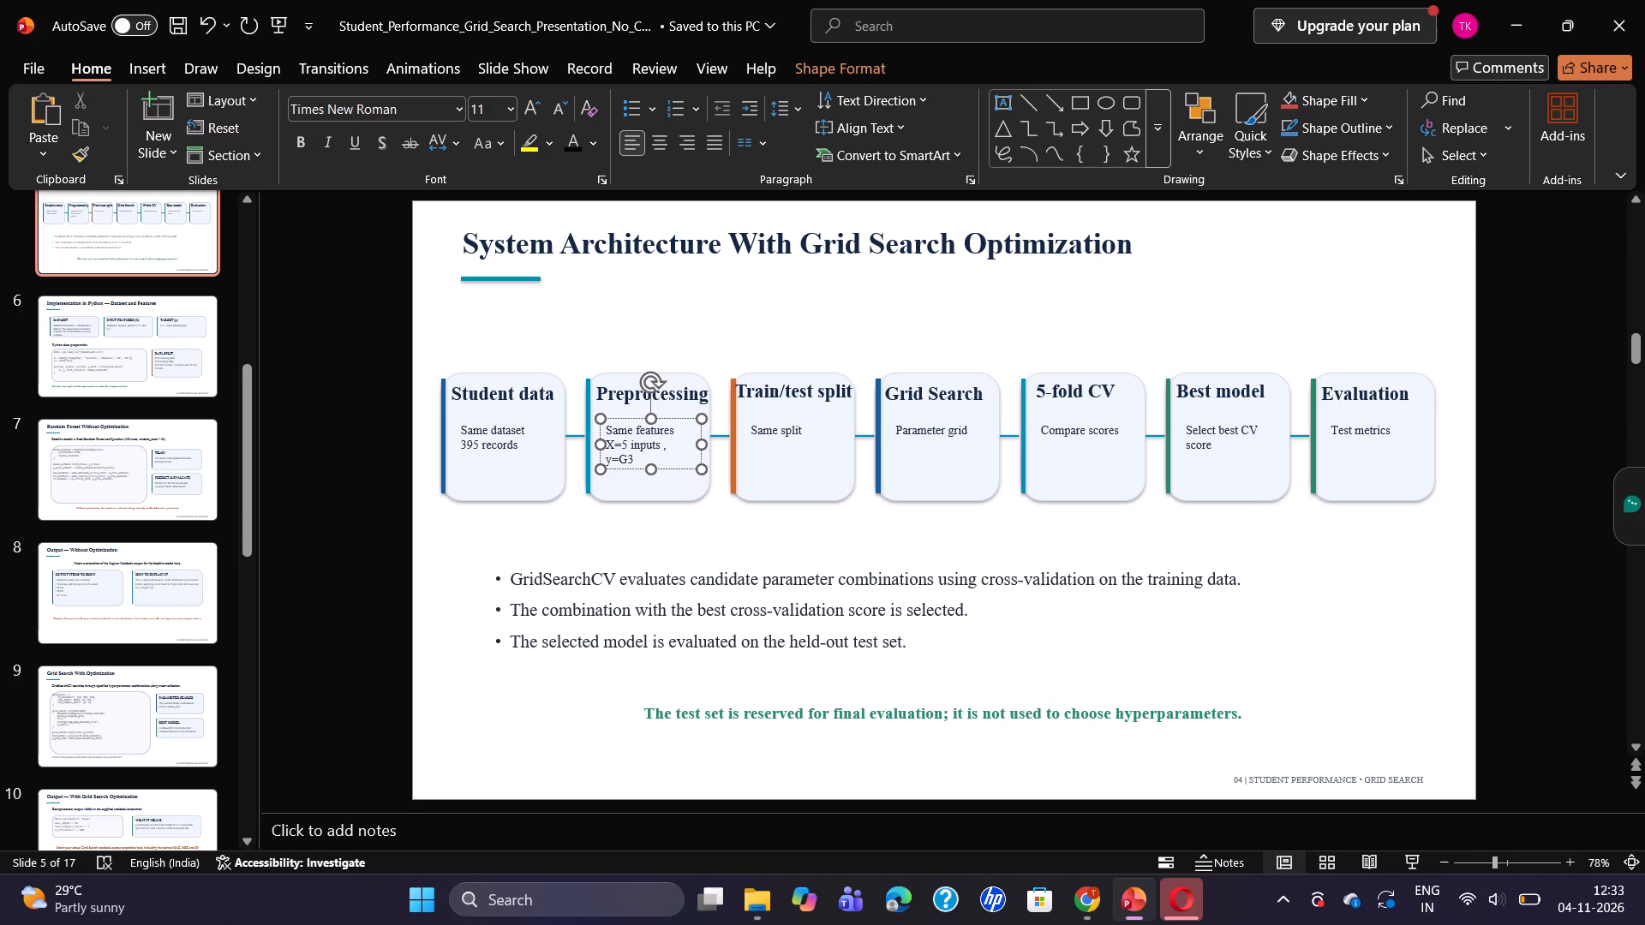
{"action": "left_click", "coordinate": [701, 471]}
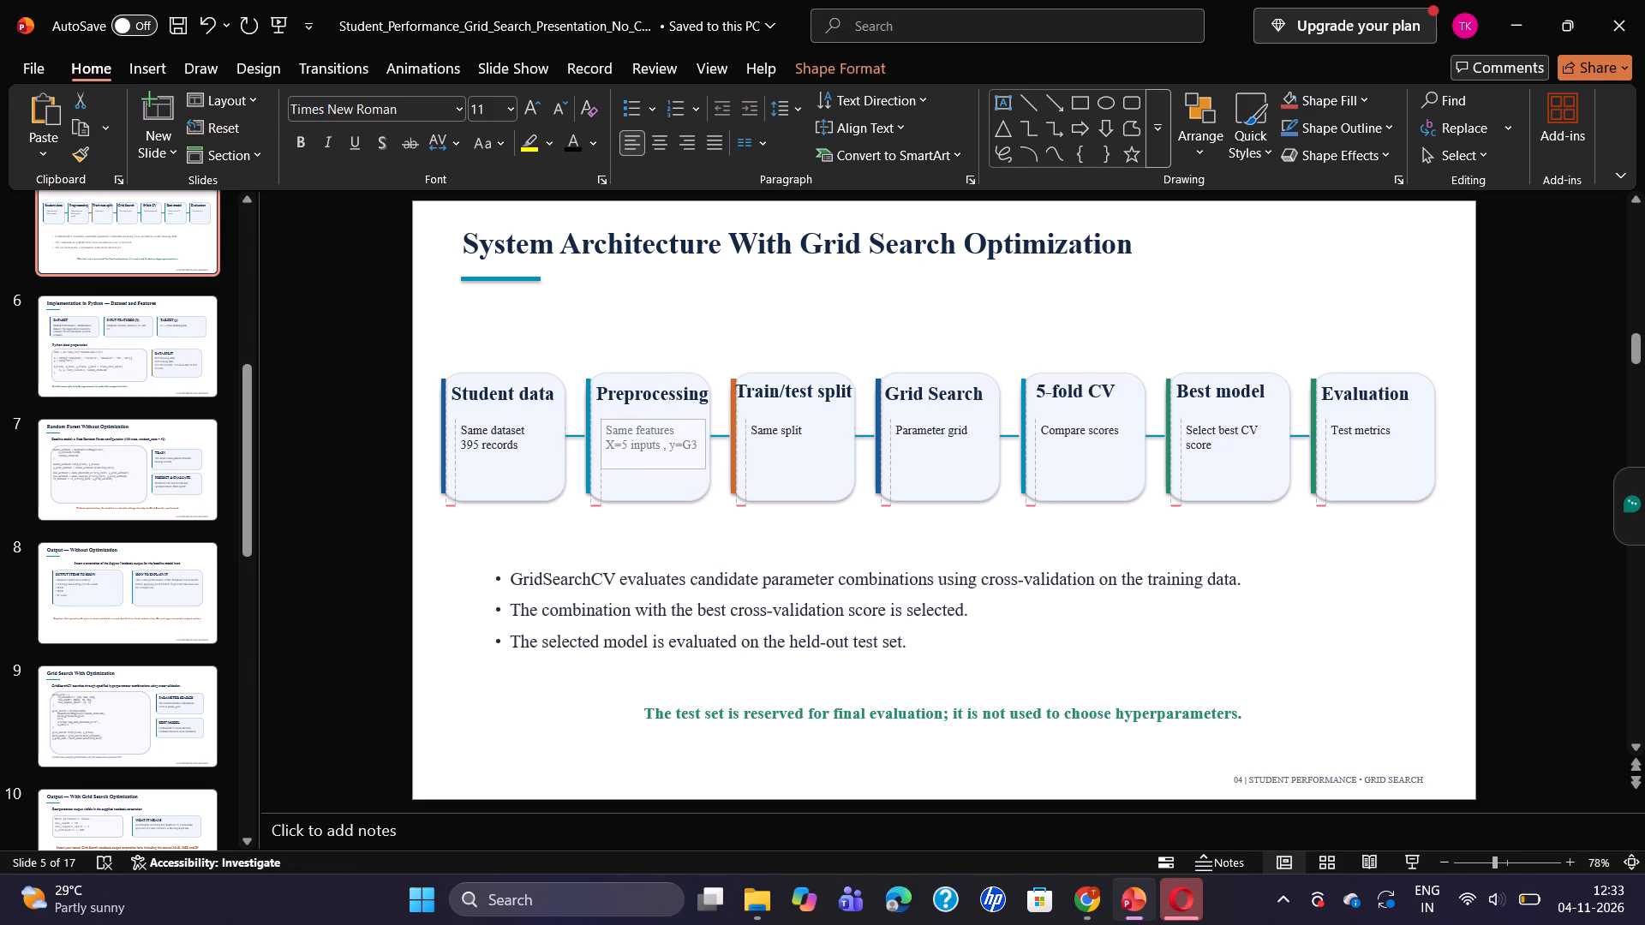
Add the line "80%/20%" below "Same split" in the Train/test split card.
{"action": "left_click", "coordinate": [776, 427]}
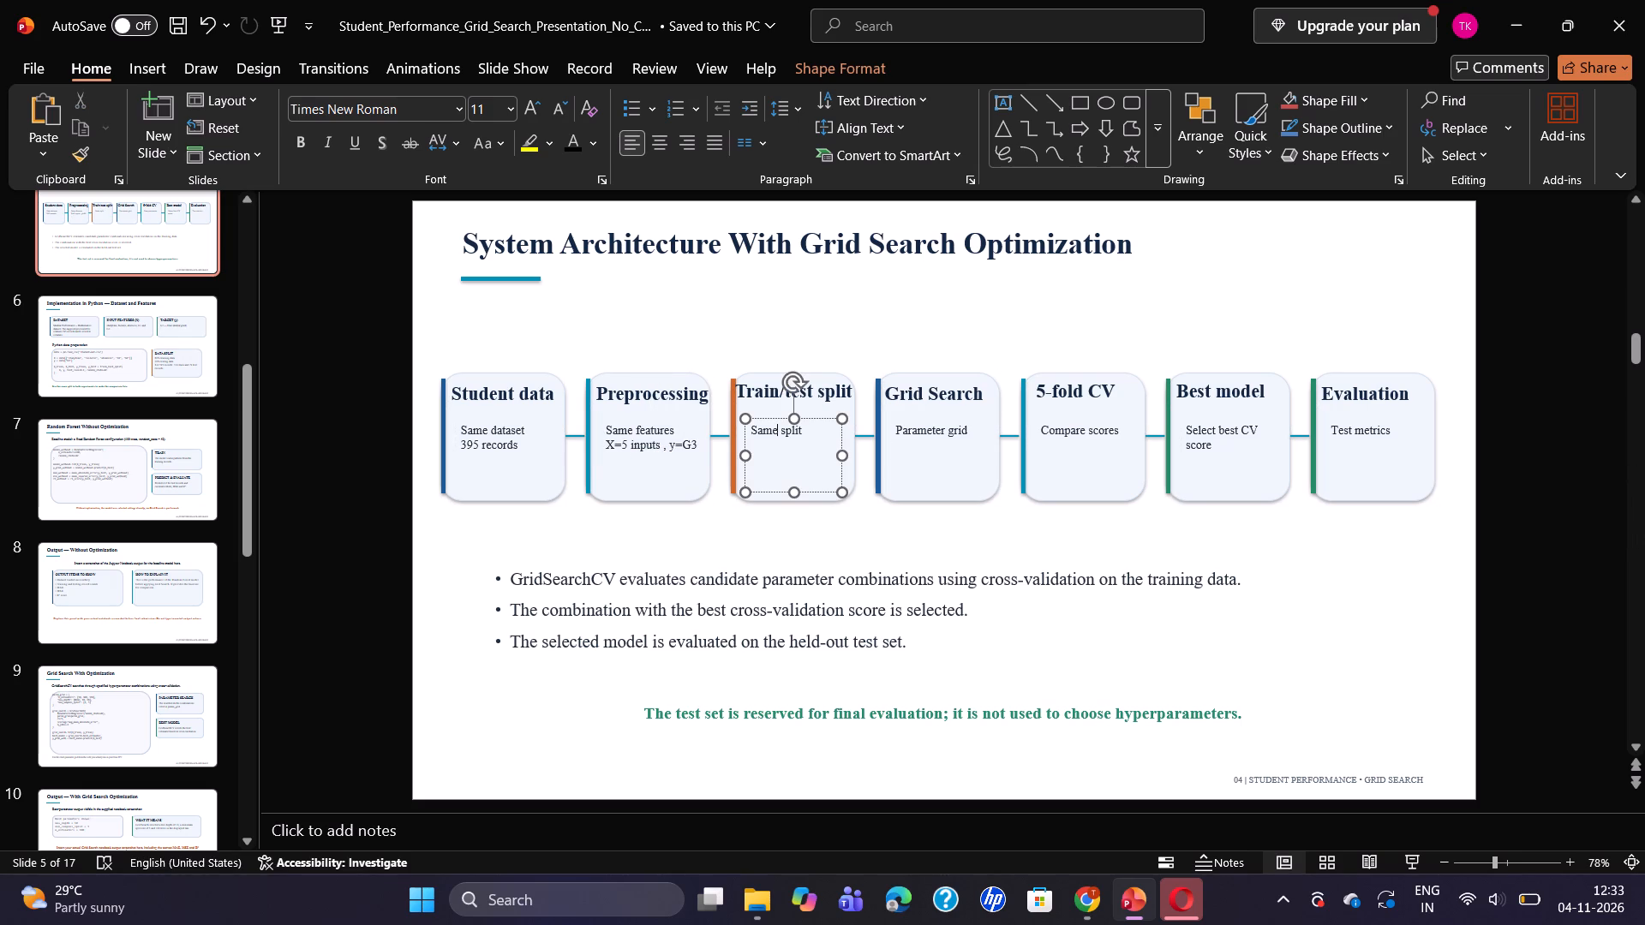
{"action": "left_click", "coordinate": [793, 429]}
{"action": "key", "text": "Right"}
{"action": "key", "text": "Right"}
{"action": "key", "text": "Return"}
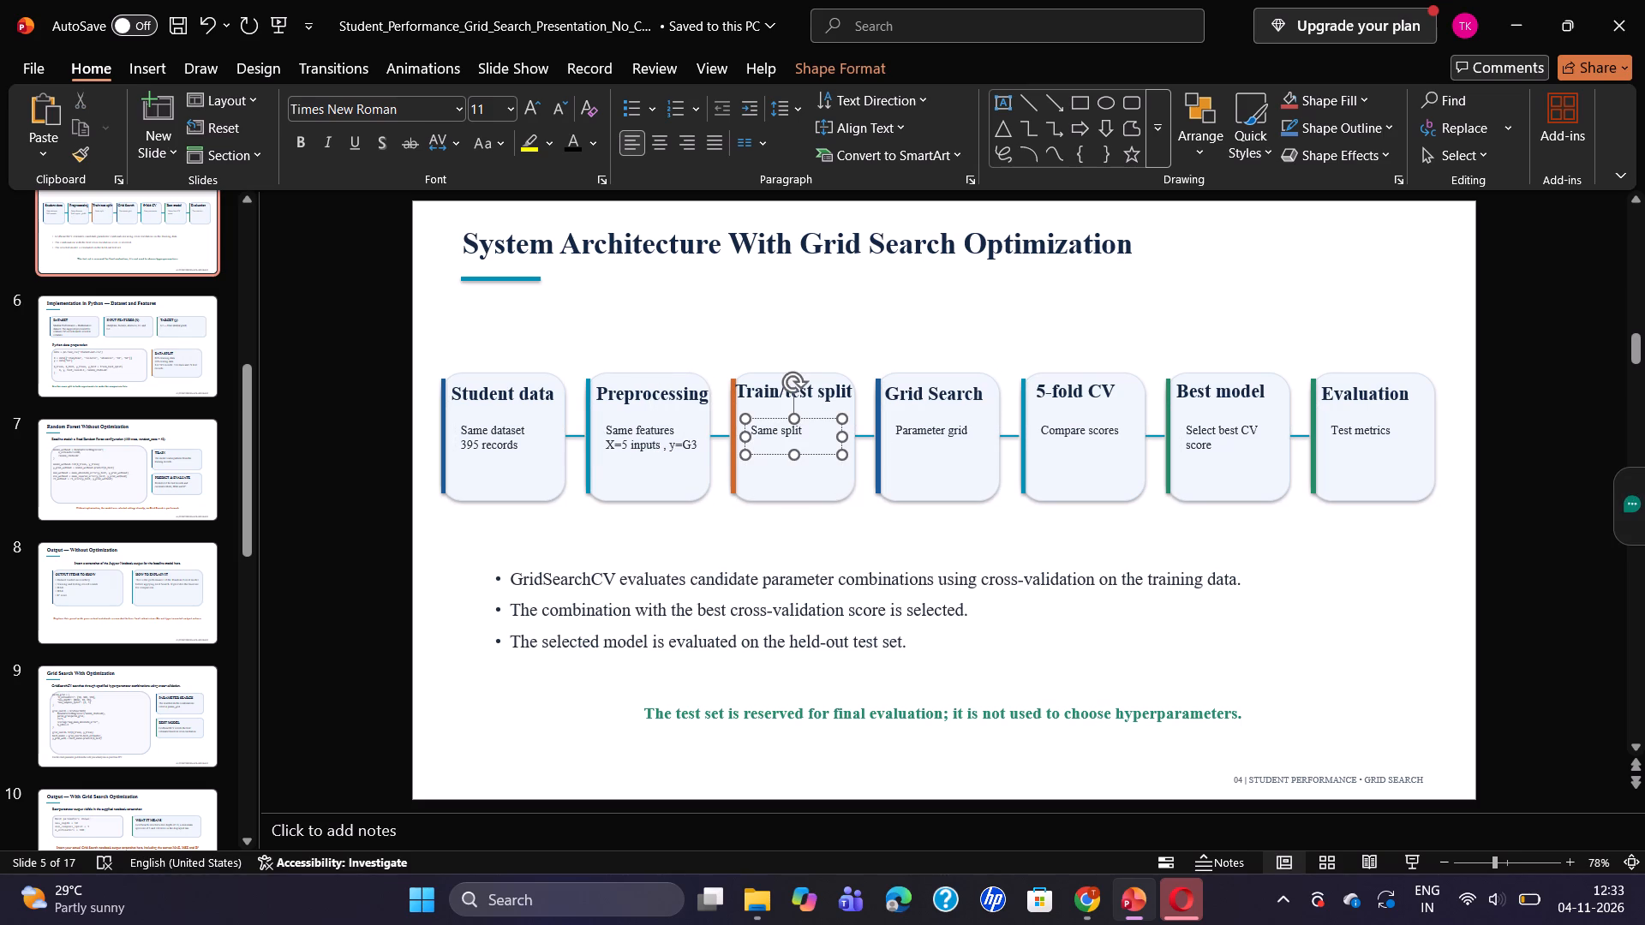
{"action": "type", "text": "80"}
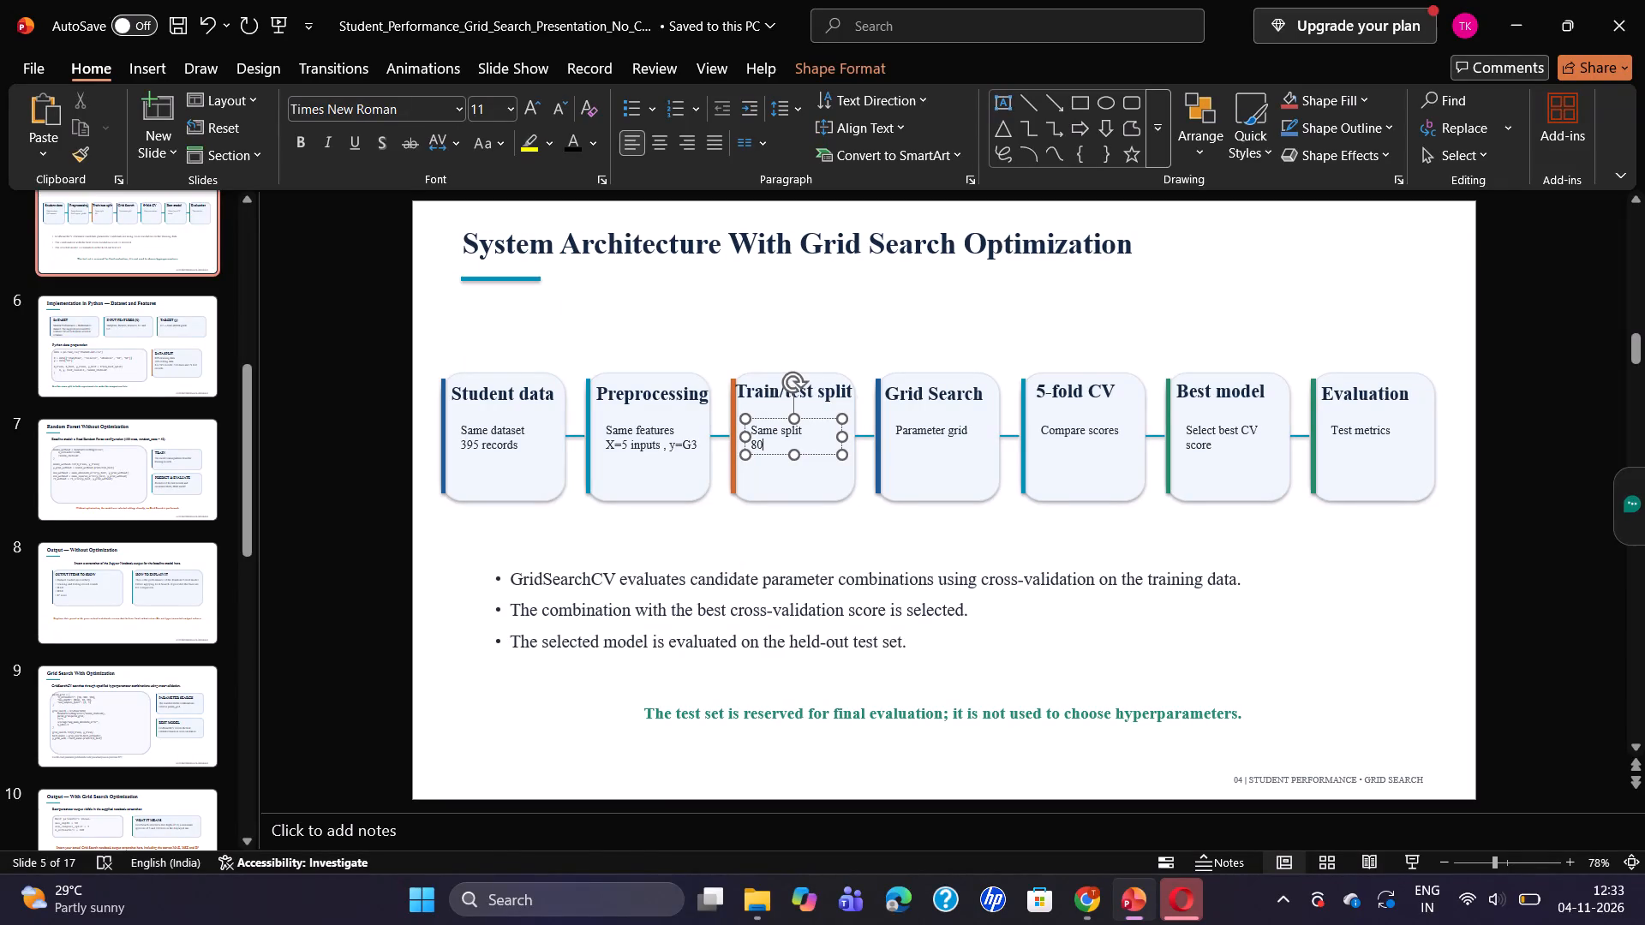
{"action": "key", "text": "shift+percent"}
{"action": "key", "text": "slash"}
{"action": "type", "text": "20"}
{"action": "key", "text": "shift+percent"}
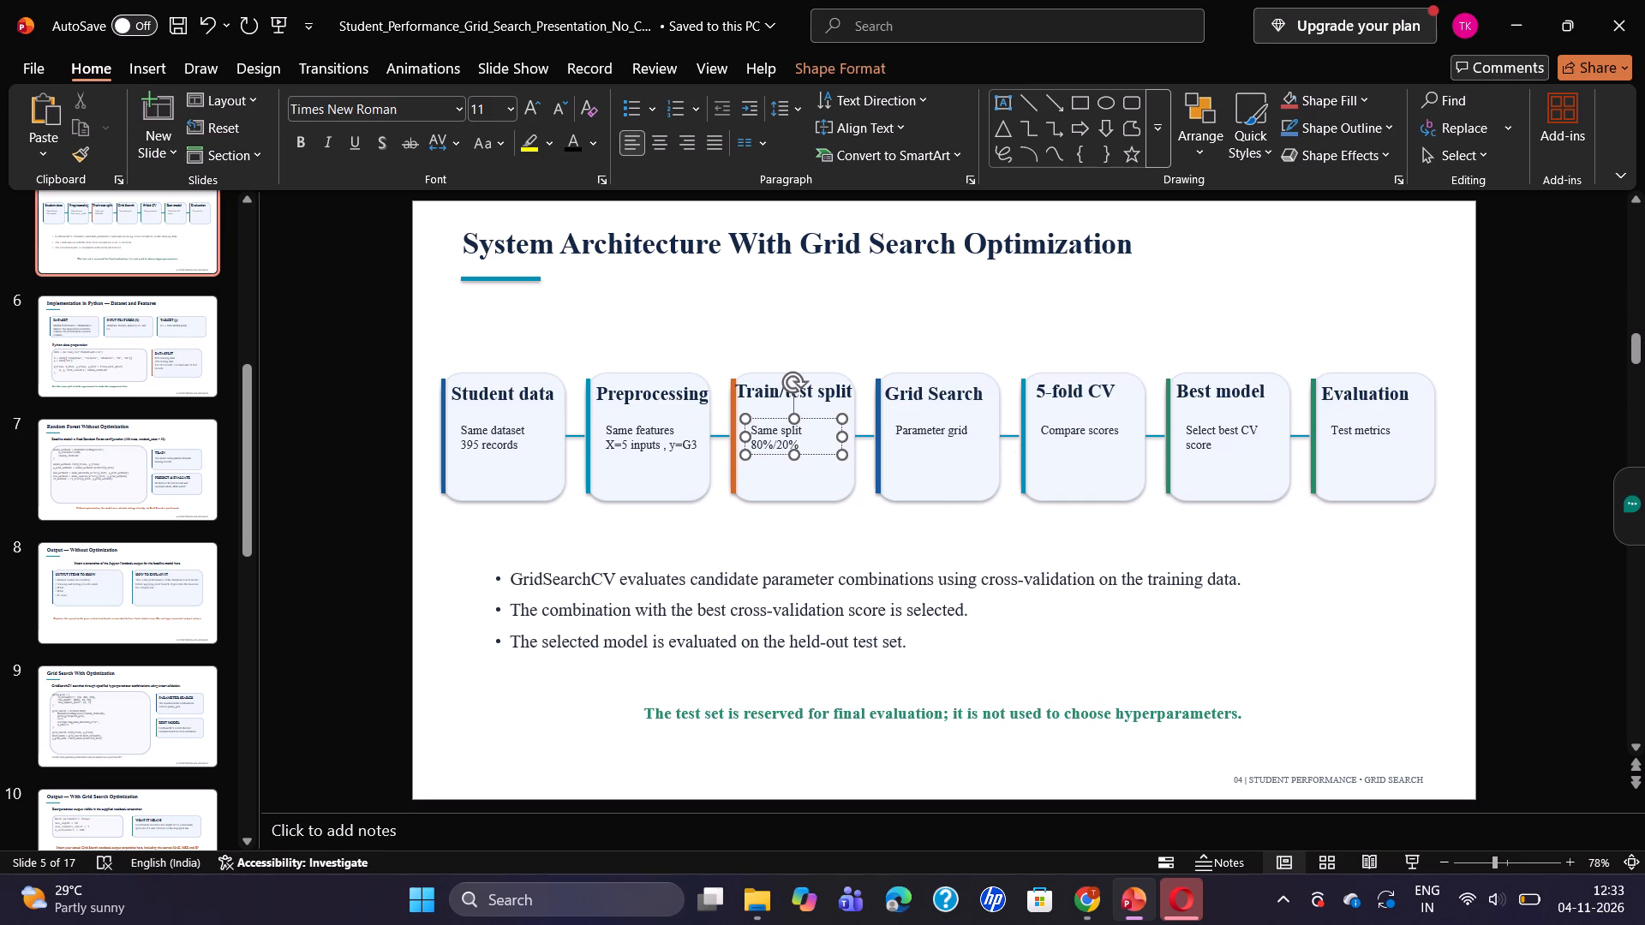
Add the line "18 combination" below "Parameter grid" in the Grid Search card.
{"action": "left_click", "coordinate": [963, 430]}
{"action": "key", "text": "Right"}
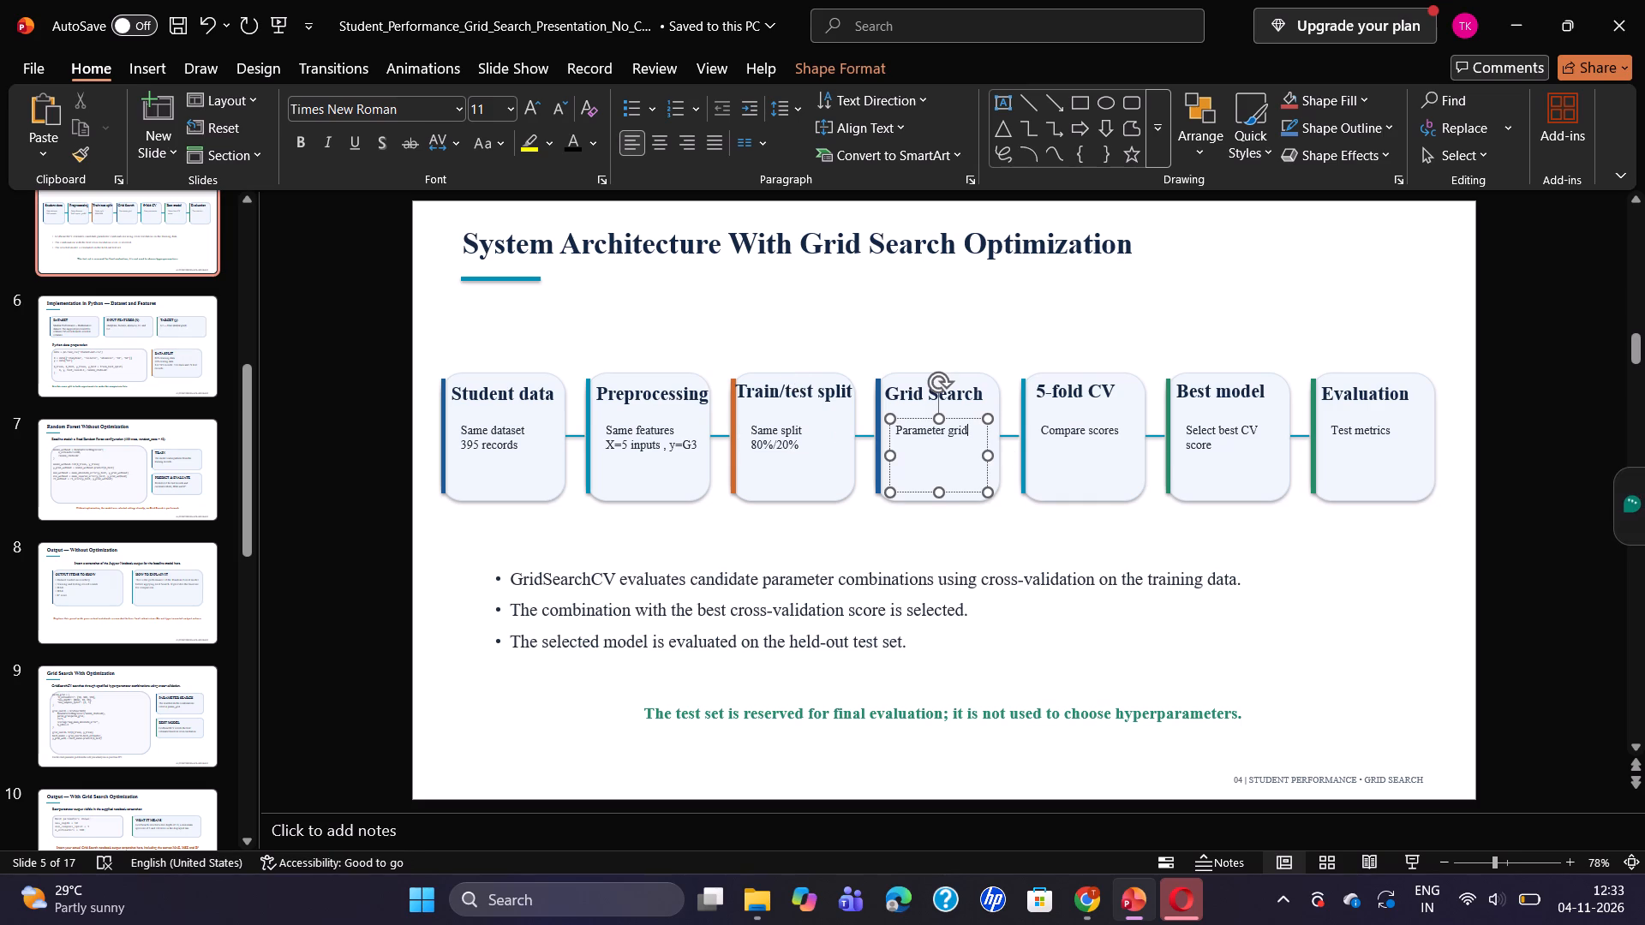
{"action": "key", "text": "Return"}
{"action": "type", "text": "18 combination"}
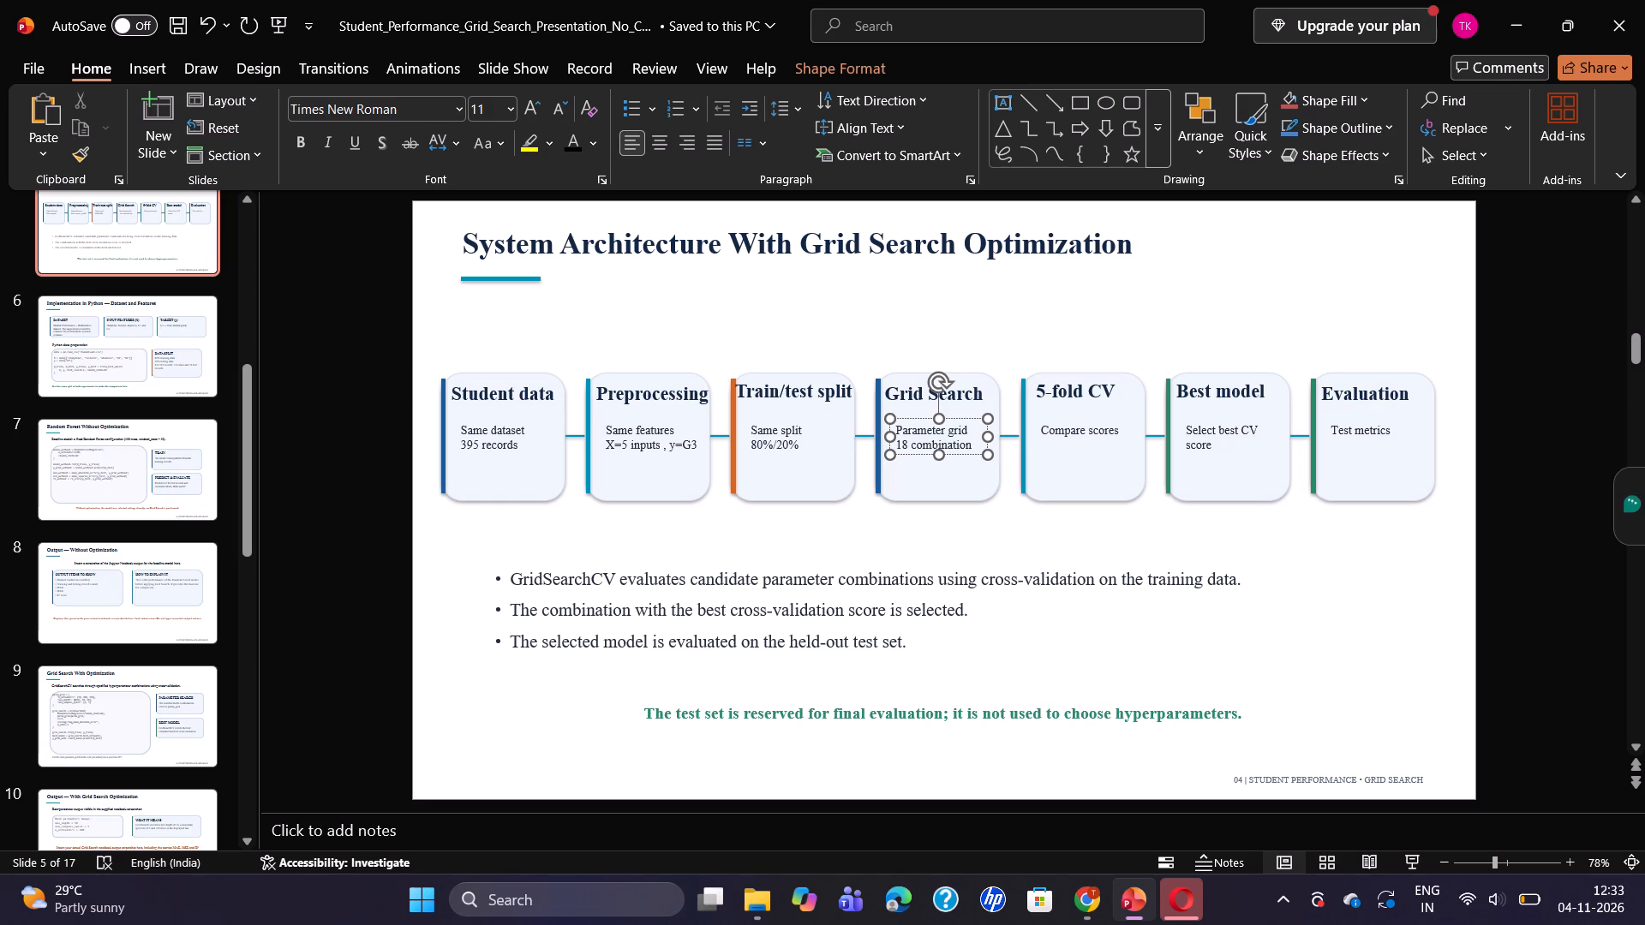
Add the line "Lowest MAE wins" below "Compare scores" in the 5-fold CV card, widening its text box to fit it on one line.
{"action": "left_click", "coordinate": [1097, 432]}
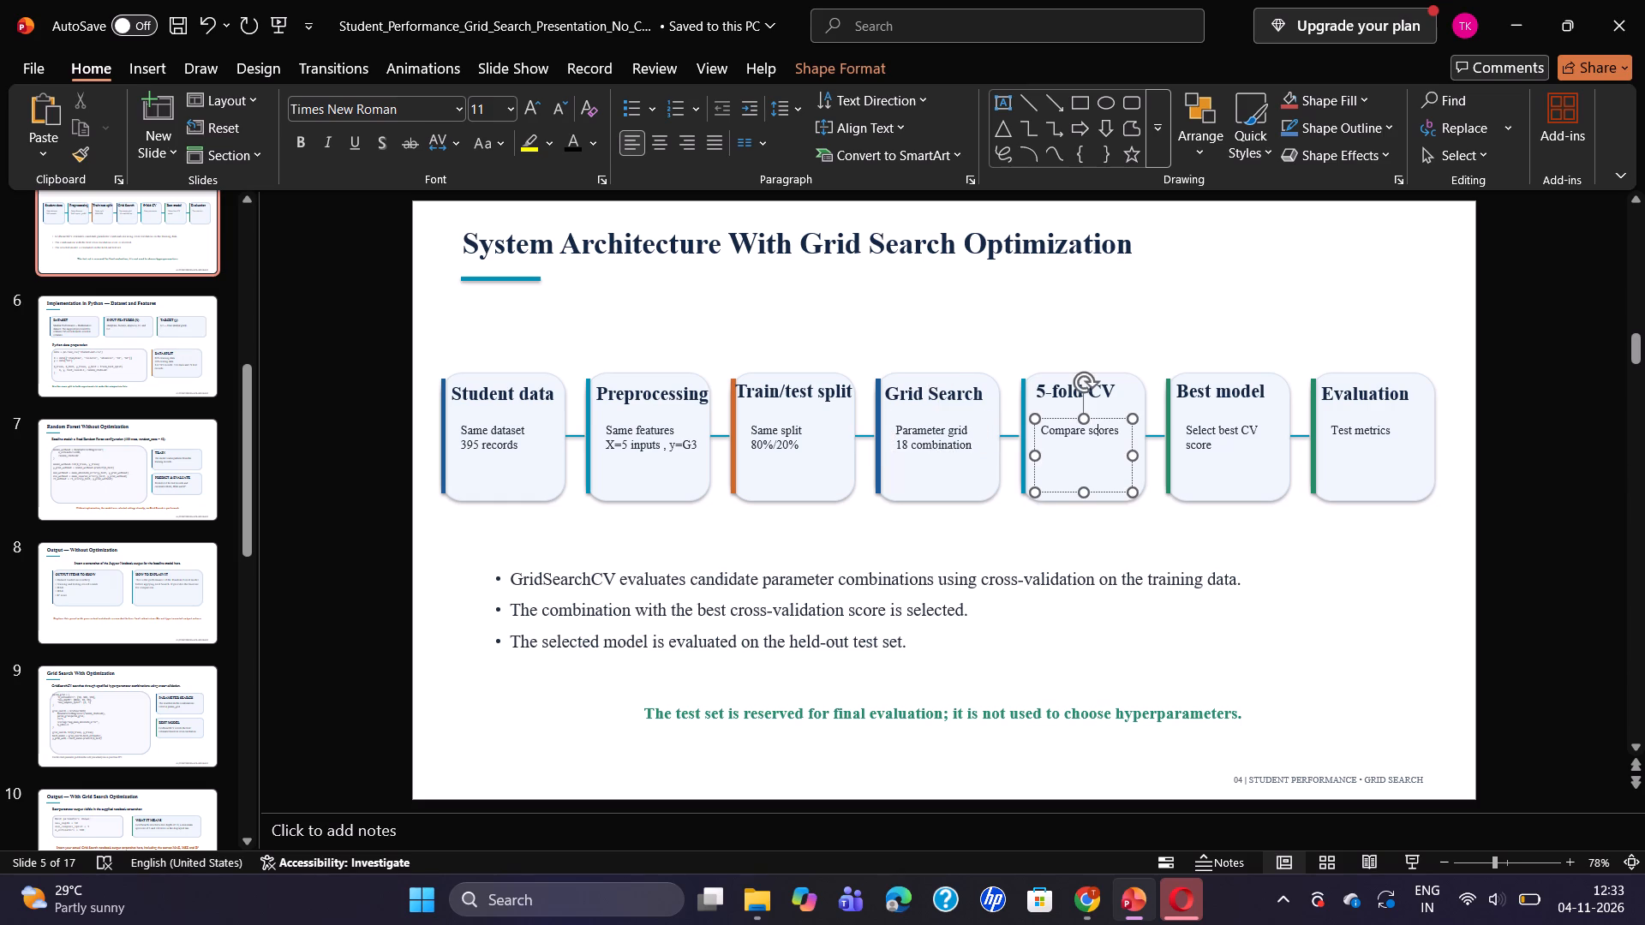
{"action": "left_click", "coordinate": [1116, 432]}
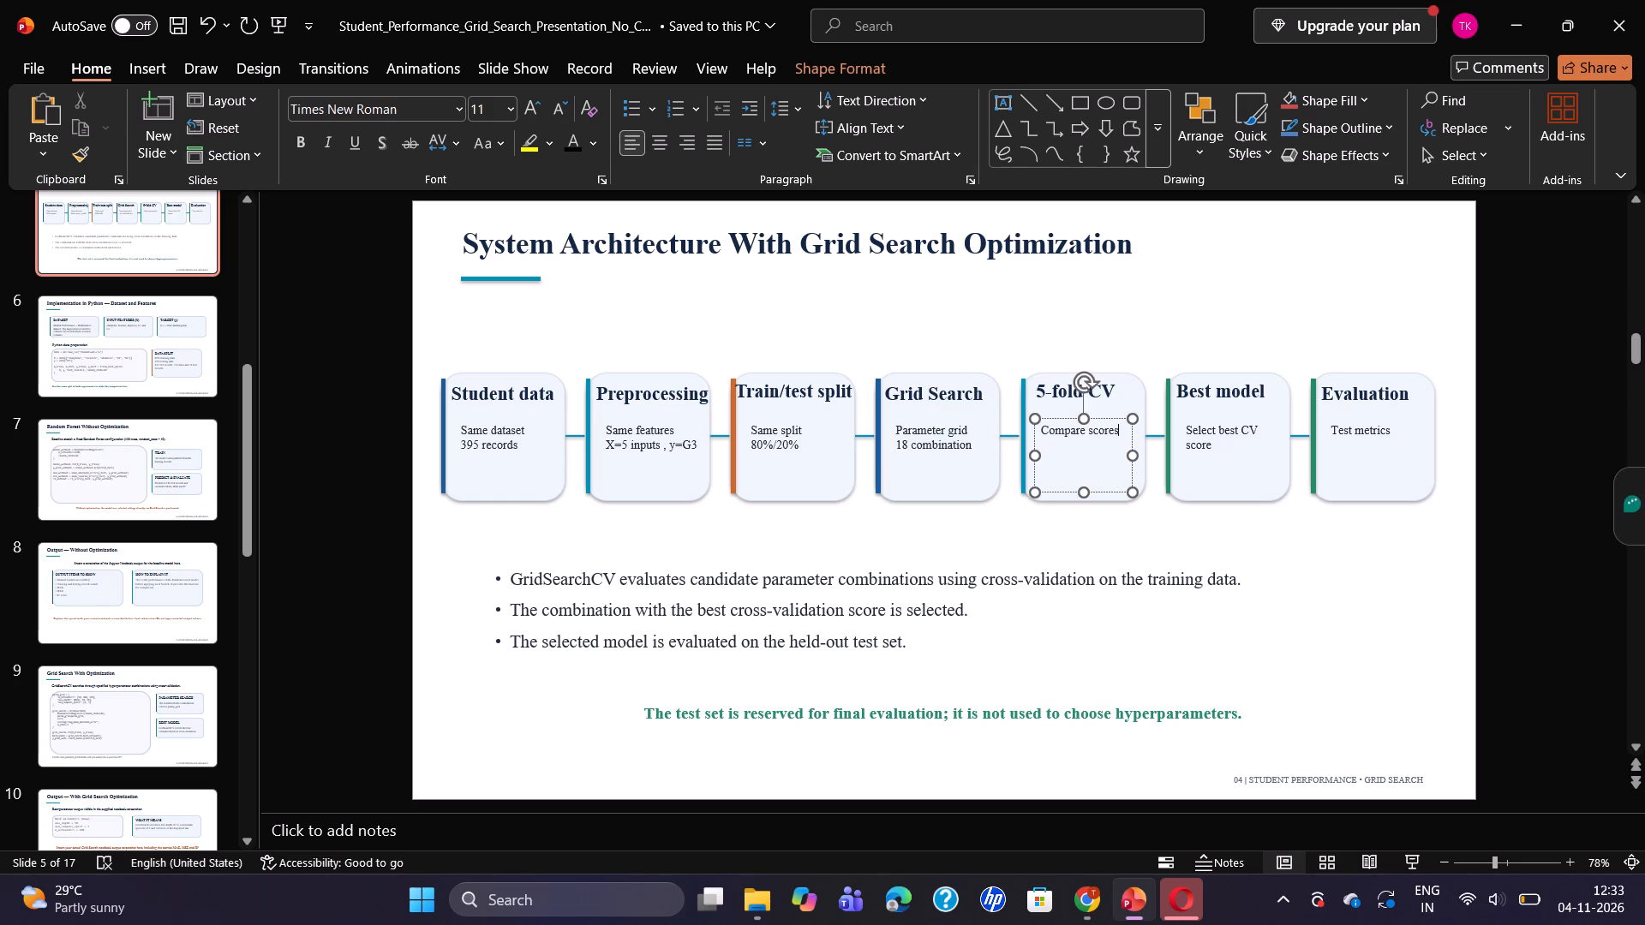
{"action": "key", "text": "Return"}
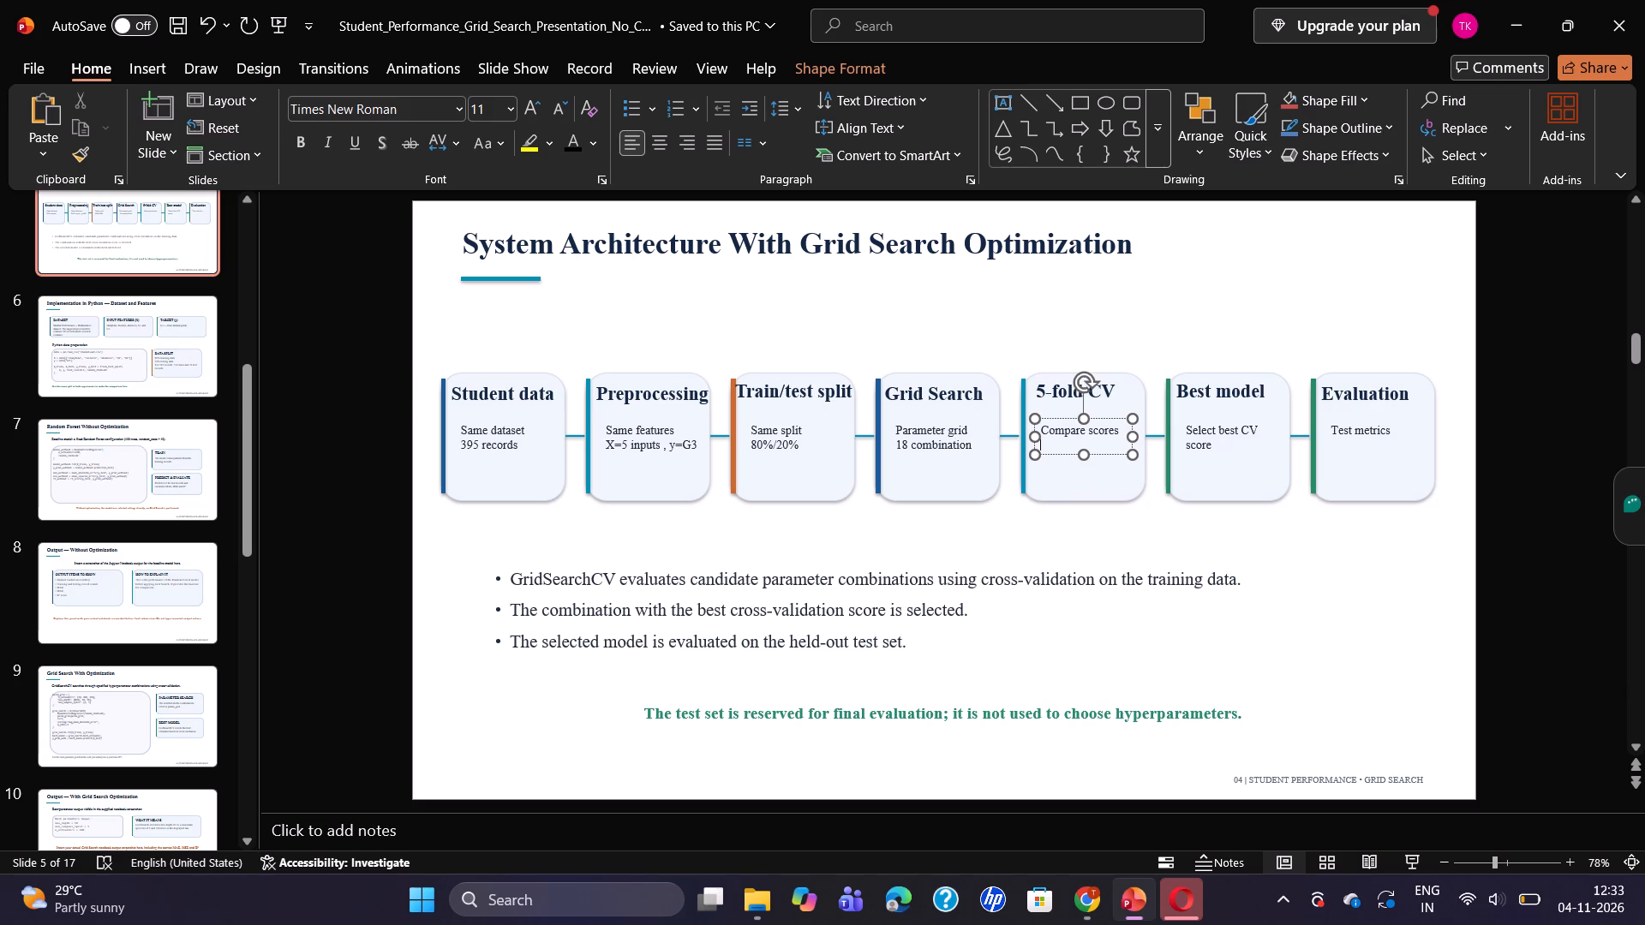
{"action": "type", "text": "Lo"}
{"action": "type", "text": "west"}
{"action": "key", "text": "space"}
{"action": "type", "text": "MAE"}
{"action": "key", "text": "space"}
{"action": "type", "text": "w"}
{"action": "type", "text": "in"}
{"action": "key", "text": "s"}
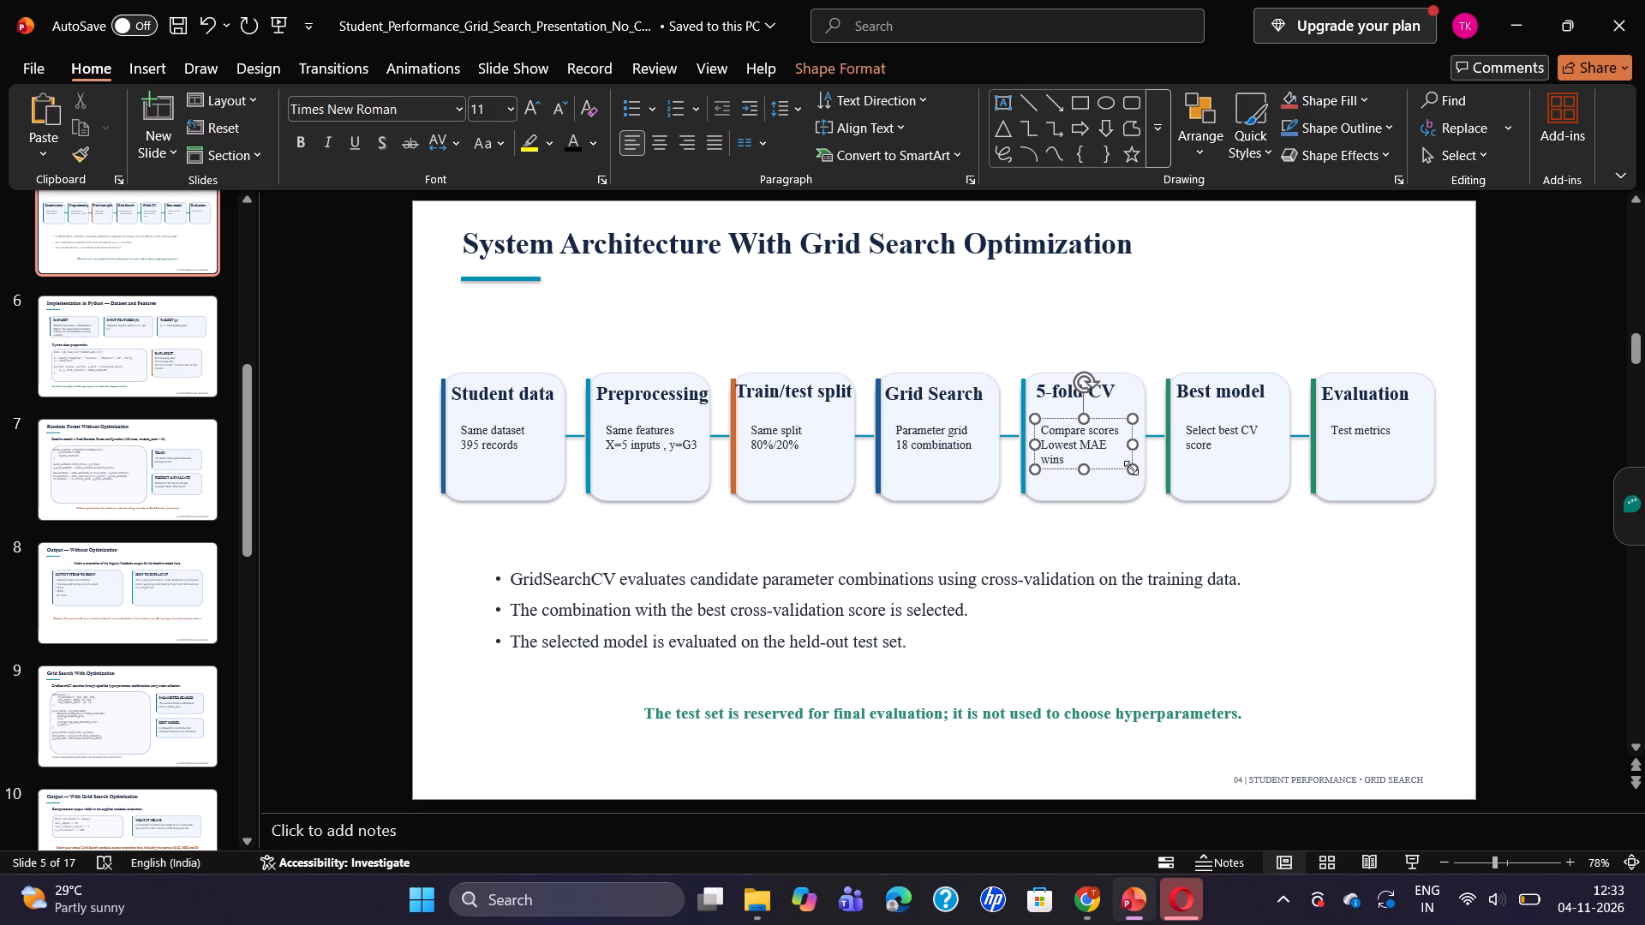
{"action": "left_click_drag", "start_coordinate": [1131, 468], "coordinate": [1144, 467]}
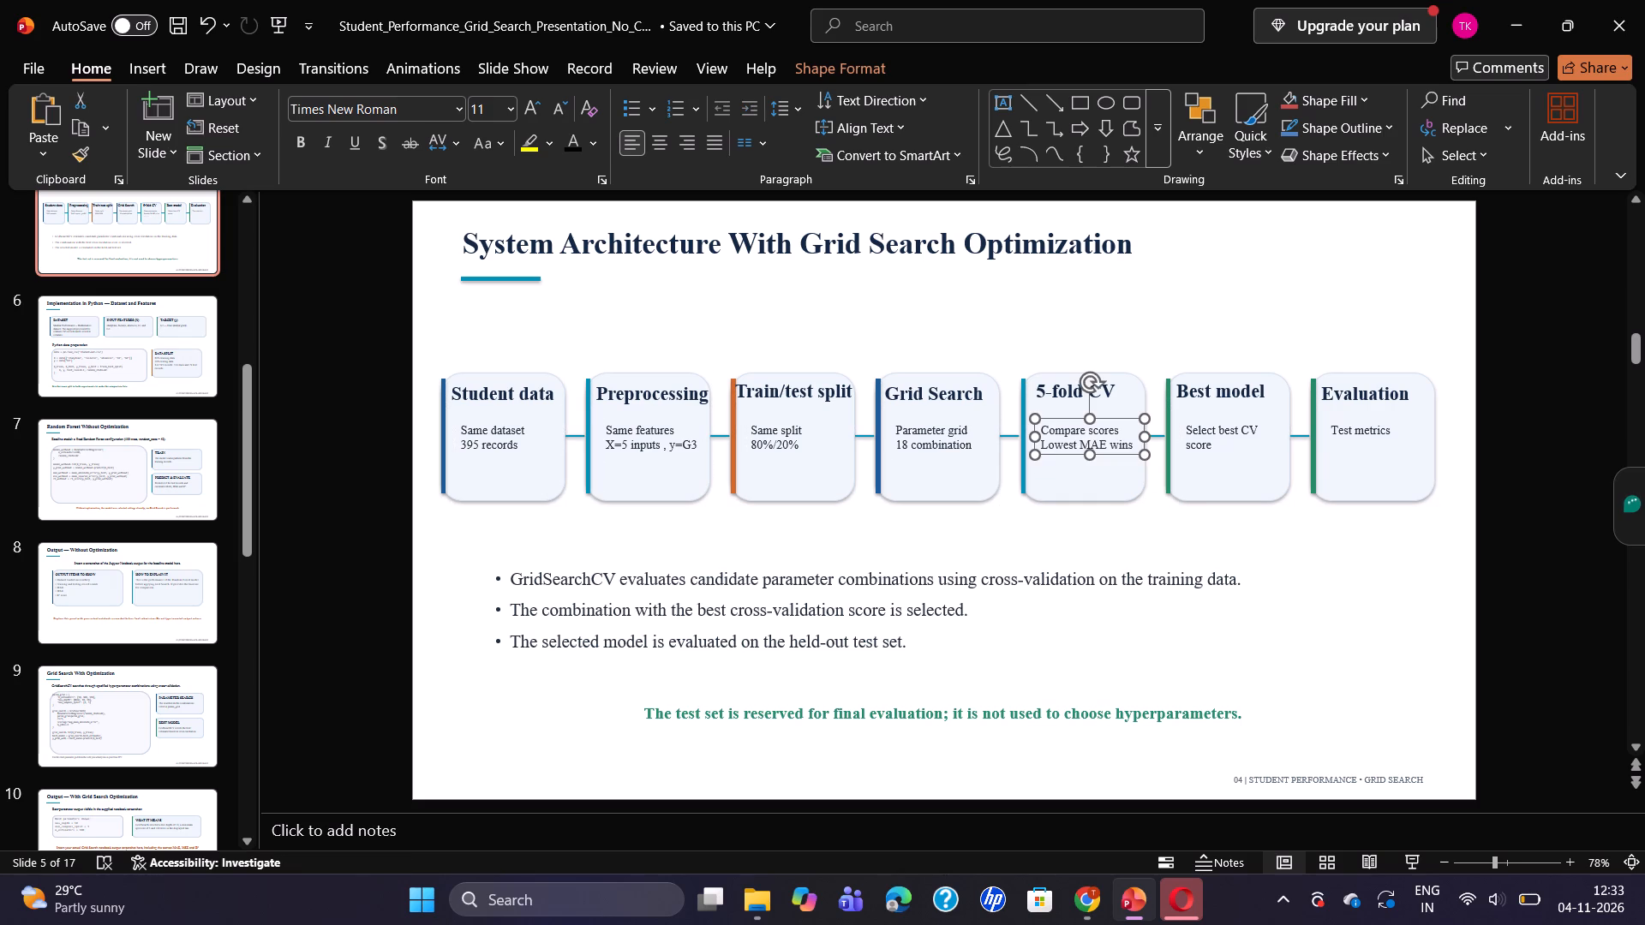
Append "n estimators=100" after "Select best CV score" in the Best model card.
{"action": "left_click", "coordinate": [1228, 433]}
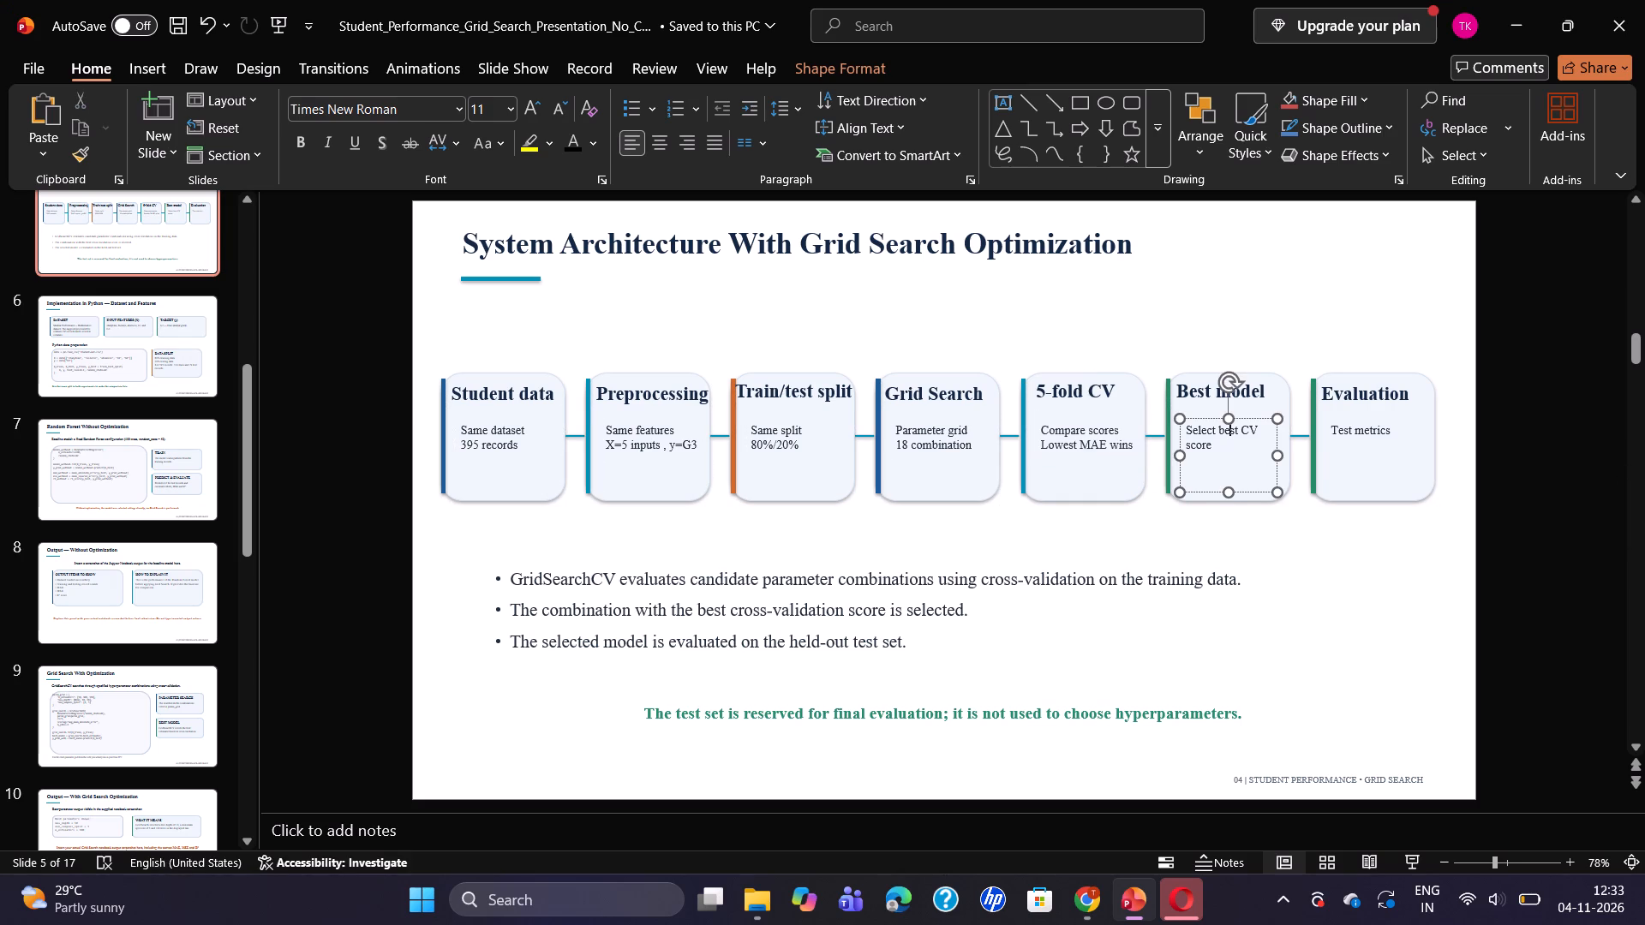
{"action": "left_click", "coordinate": [1213, 444]}
{"action": "key", "text": "space"}
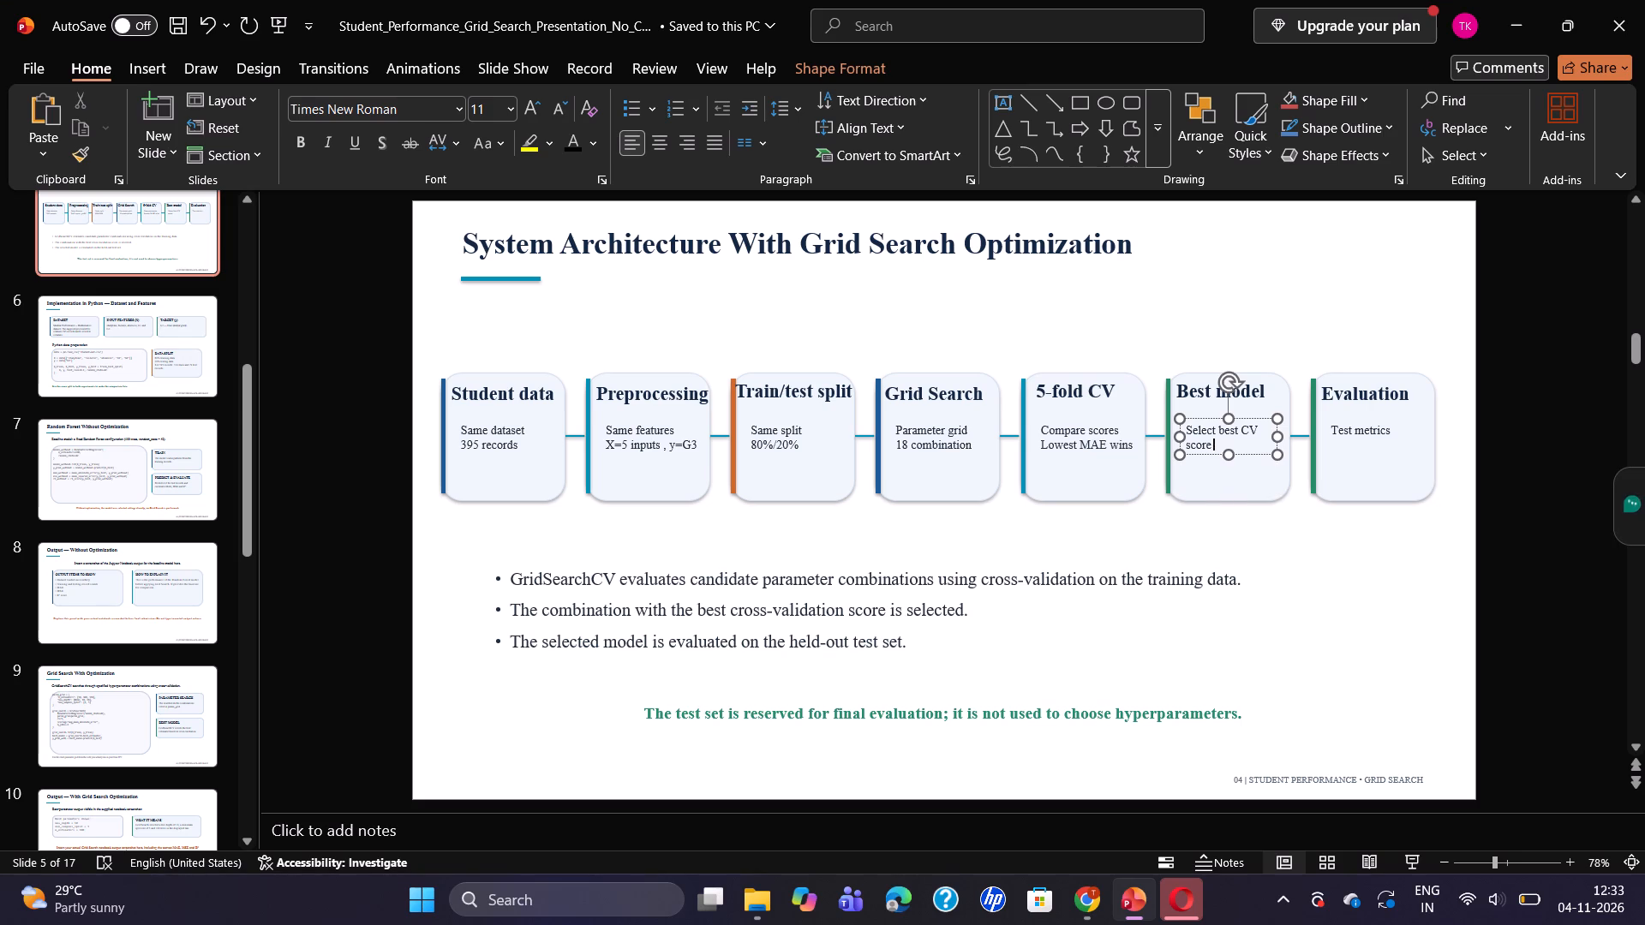
{"action": "key", "text": "n"}
{"action": "key", "text": "space"}
{"action": "type", "text": "est"}
{"action": "type", "text": "mi"}
{"action": "key", "text": "BackSpace"}
{"action": "key", "text": "BackSpace"}
{"action": "type", "text": "imators"}
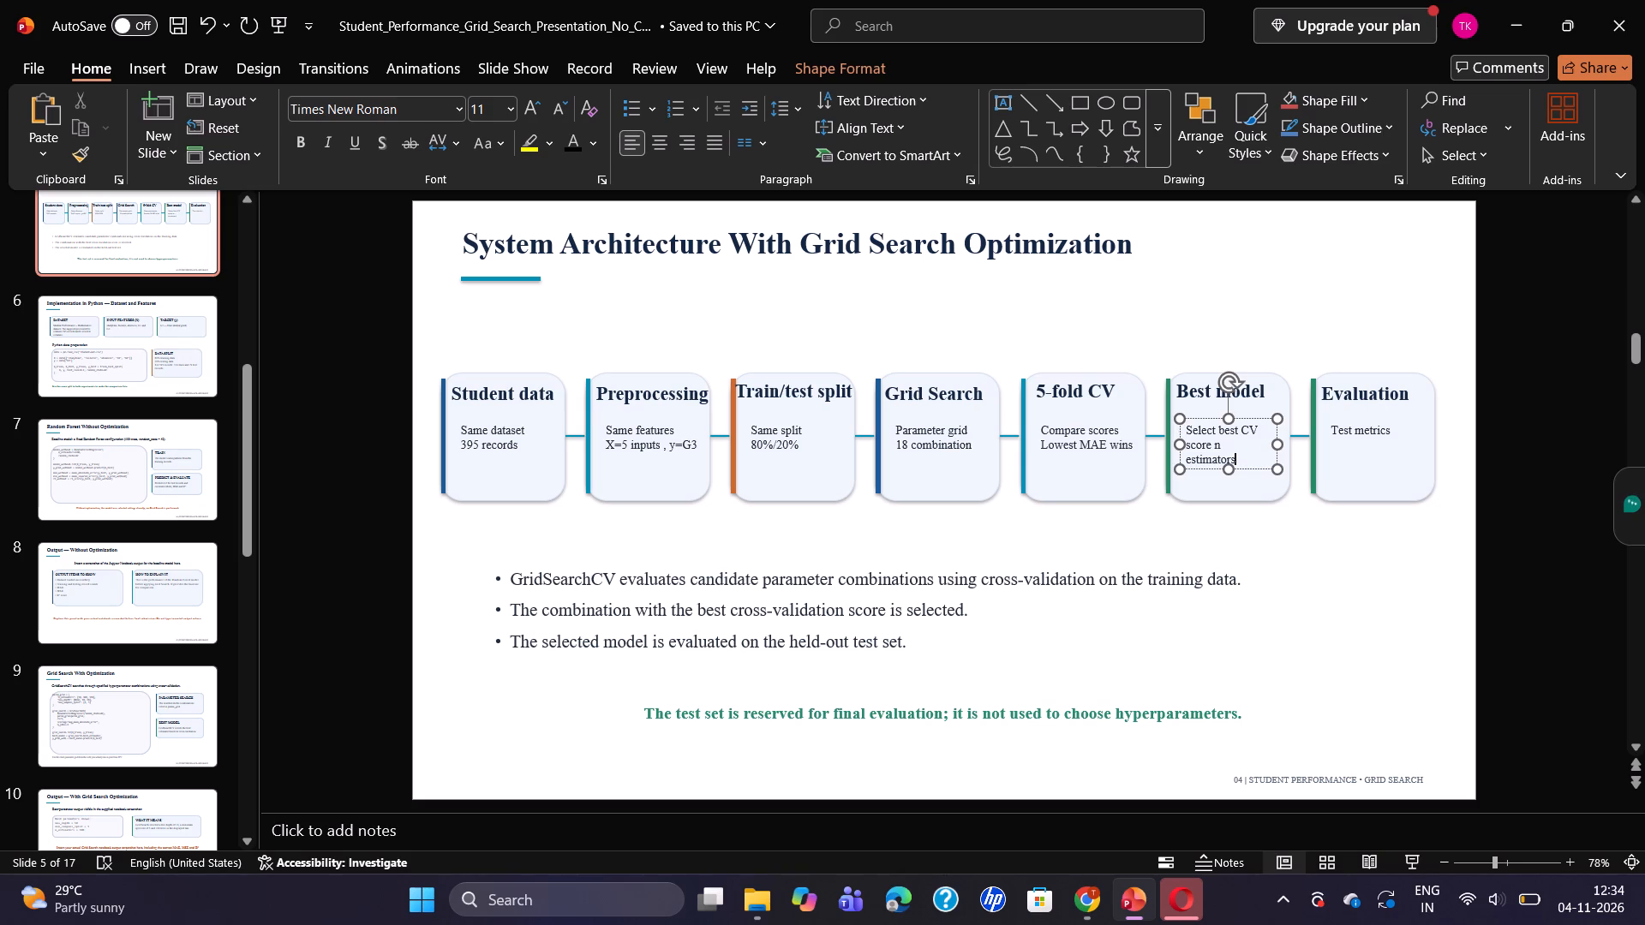
{"action": "type", "text": "=100"}
Append ", depth=10" after "estimators=100" in the Best model card, with no space before the comma.
{"action": "key", "text": "space"}
{"action": "type", "text": ","}
{"action": "key", "text": "space"}
{"action": "type", "text": "depth"}
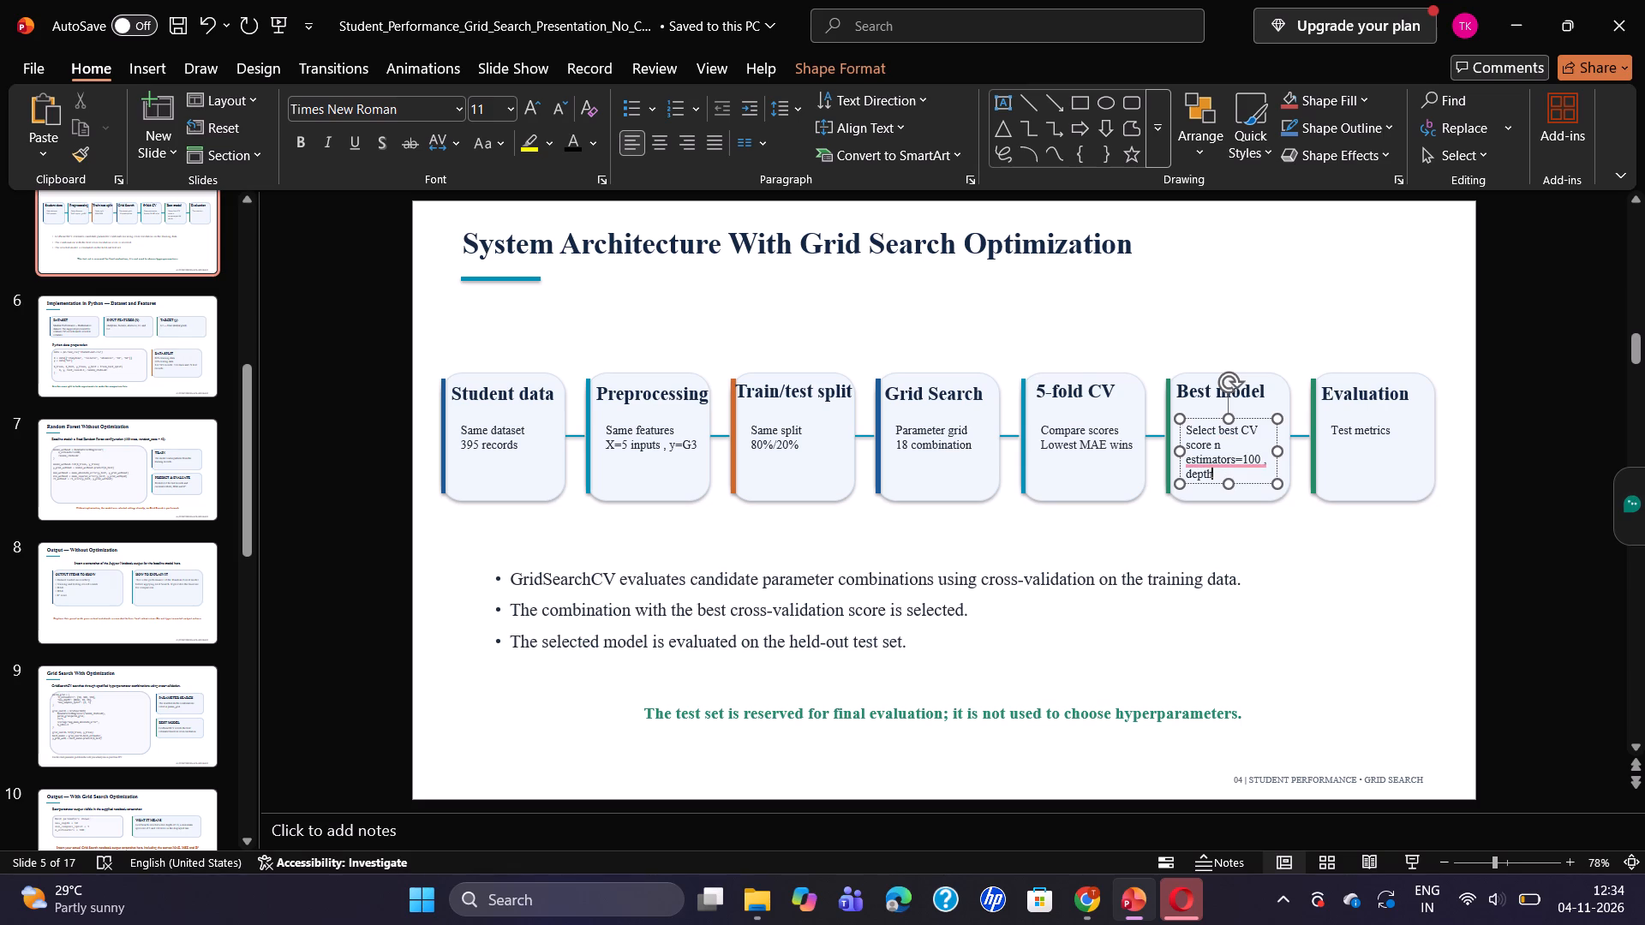
{"action": "key", "text": "equal"}
{"action": "type", "text": "10"}
{"action": "left_click", "coordinate": [1232, 510]}
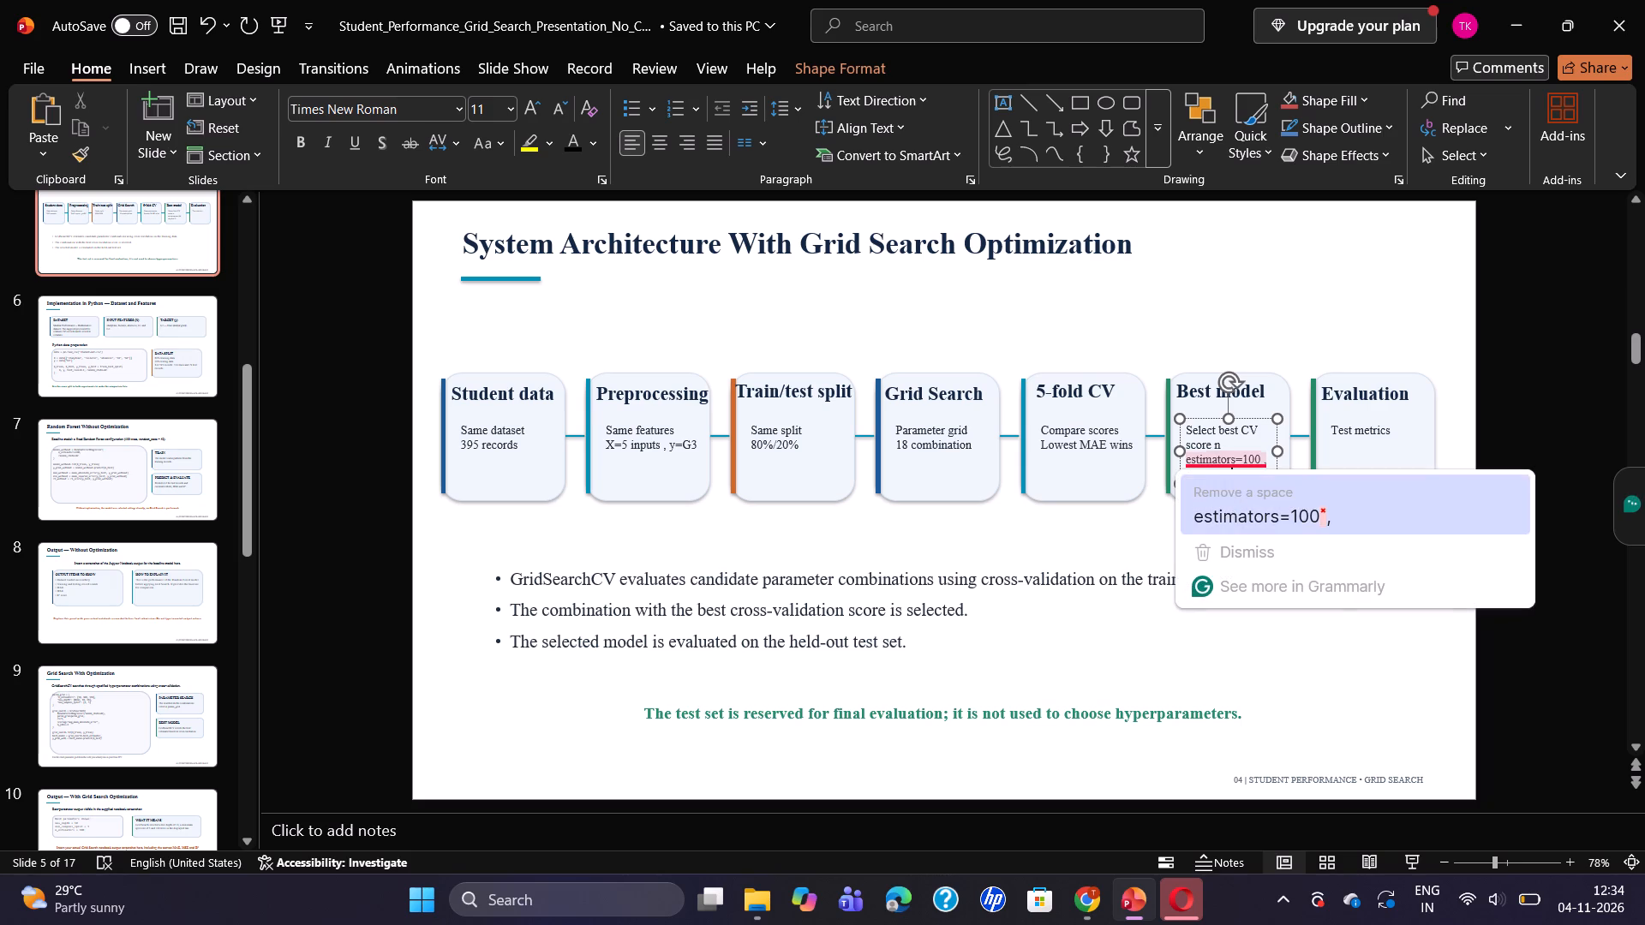
{"action": "key", "text": "shift+Right"}
{"action": "key", "text": "BackSpace"}
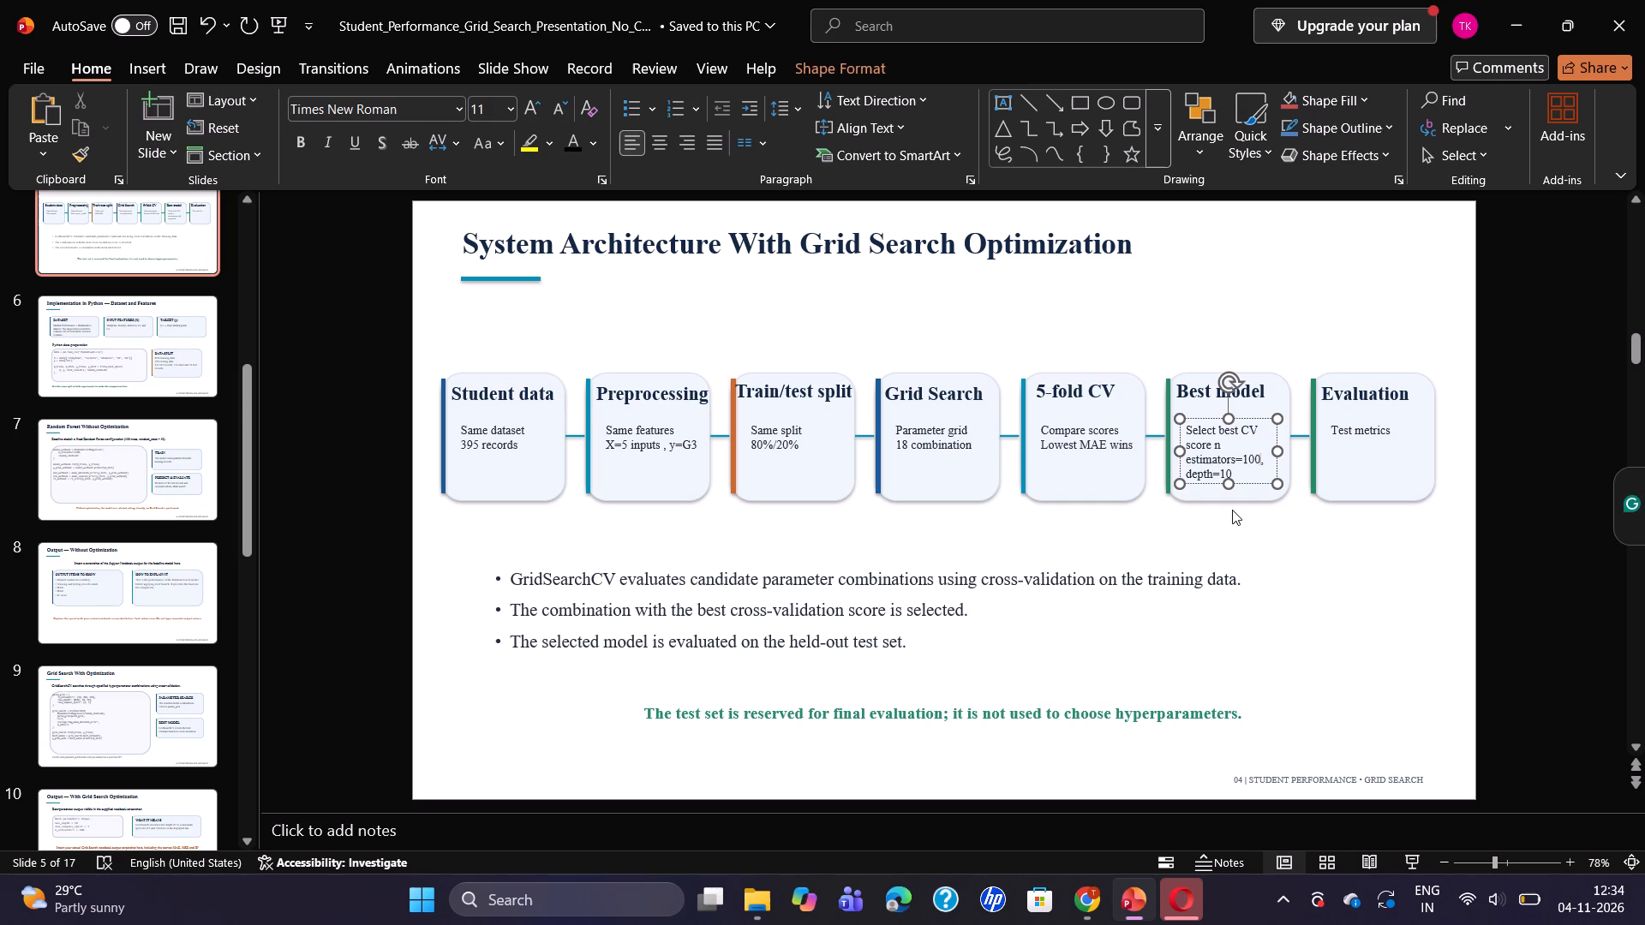
Add the line "MAE , MSE" below "Test metrics" in the Evaluation card.
{"action": "left_click", "coordinate": [1382, 432]}
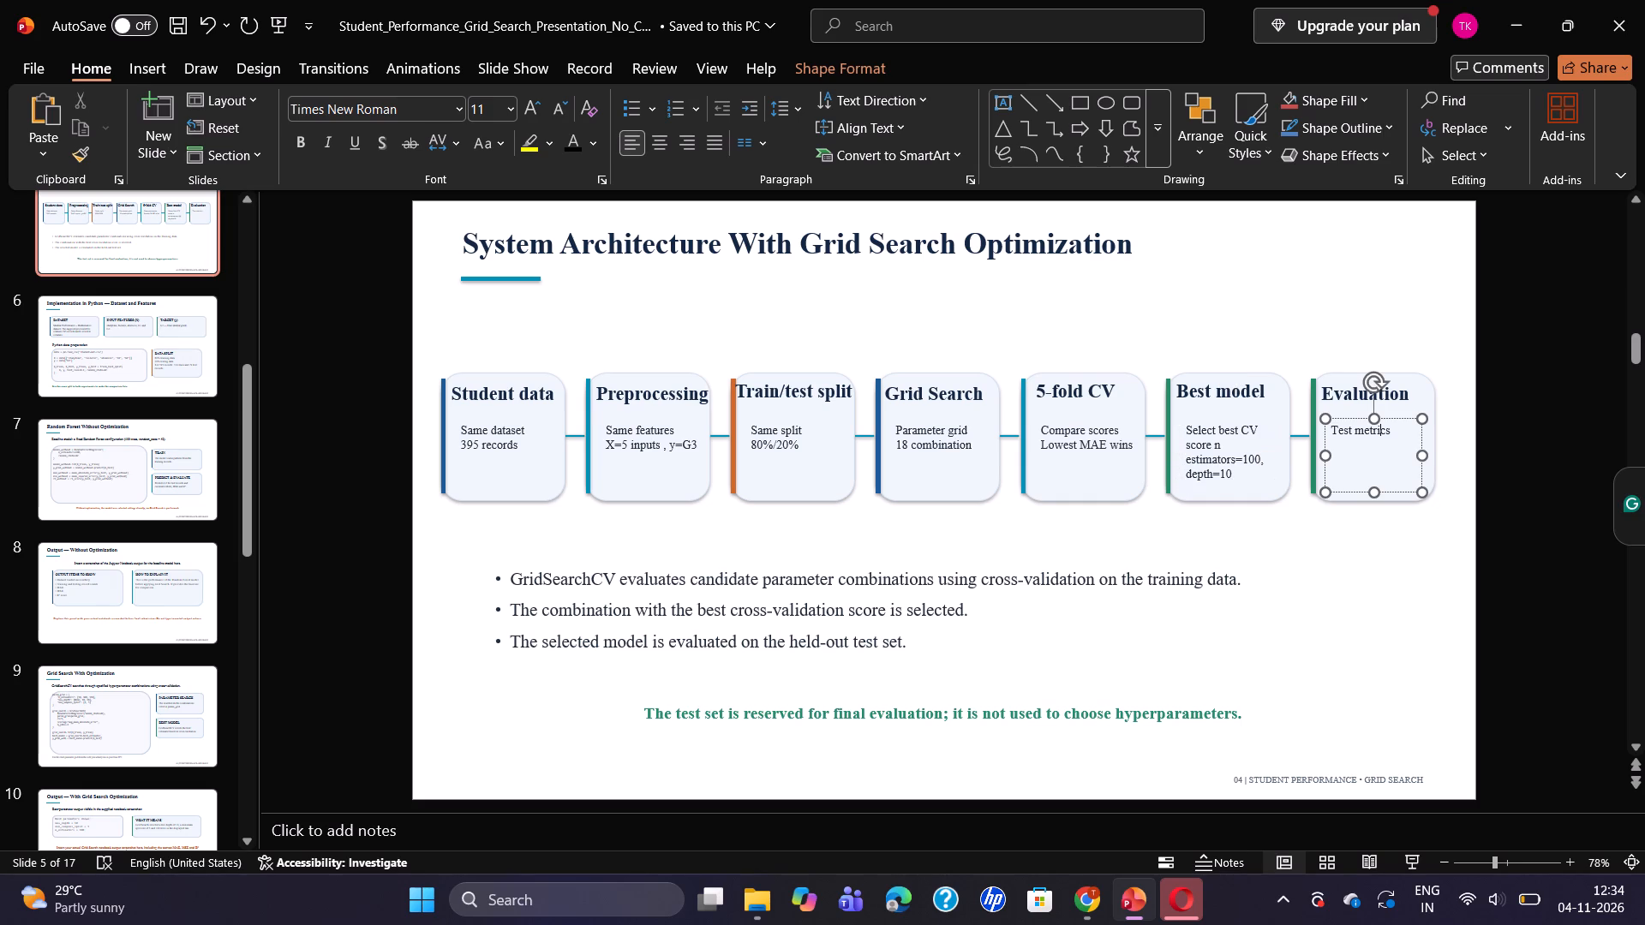
{"action": "left_click", "coordinate": [1397, 433]}
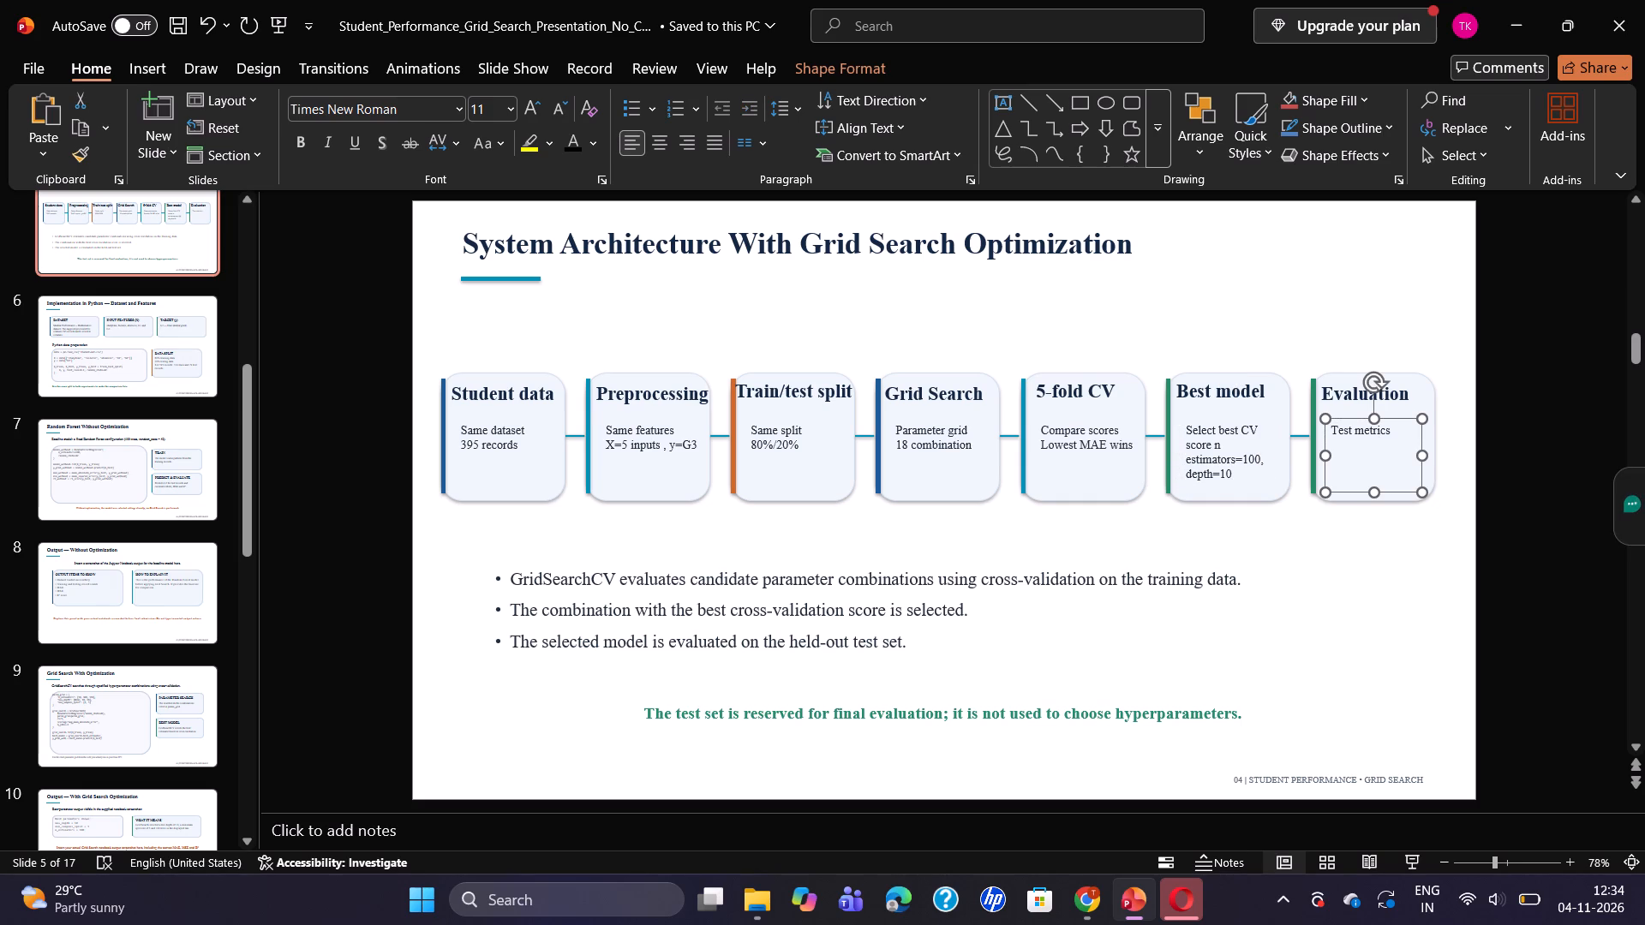
{"action": "left_click", "coordinate": [1383, 432]}
{"action": "key", "text": "Right"}
{"action": "key", "text": "Right"}
{"action": "key", "text": "Return"}
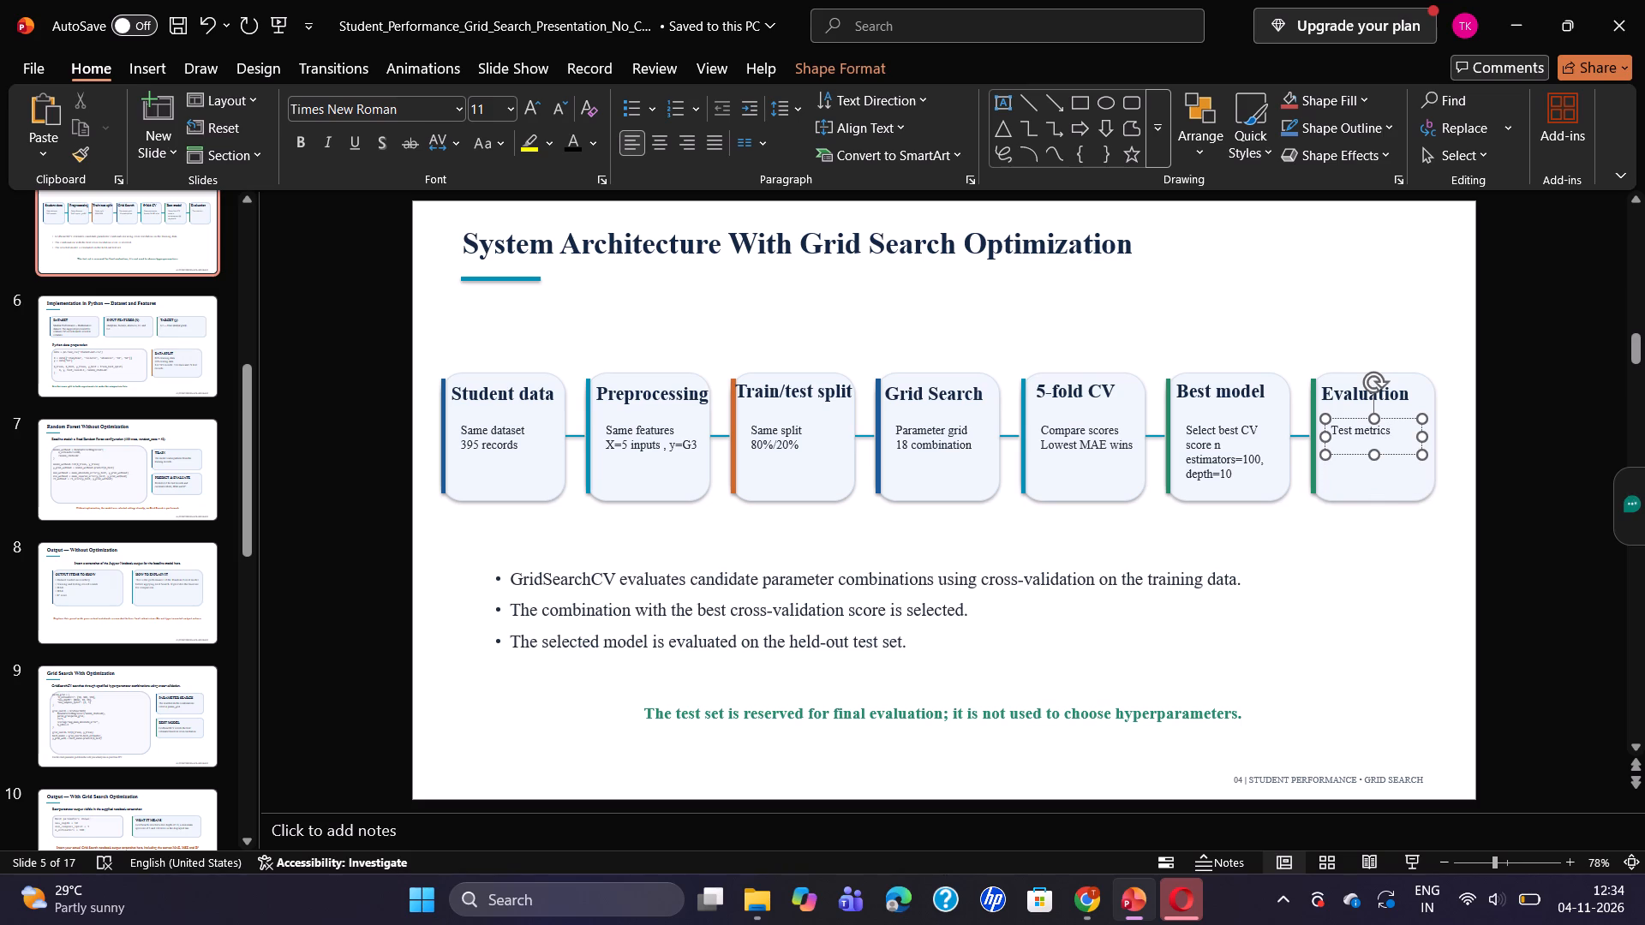
{"action": "type", "text": "MAE"}
{"action": "key", "text": "comma"}
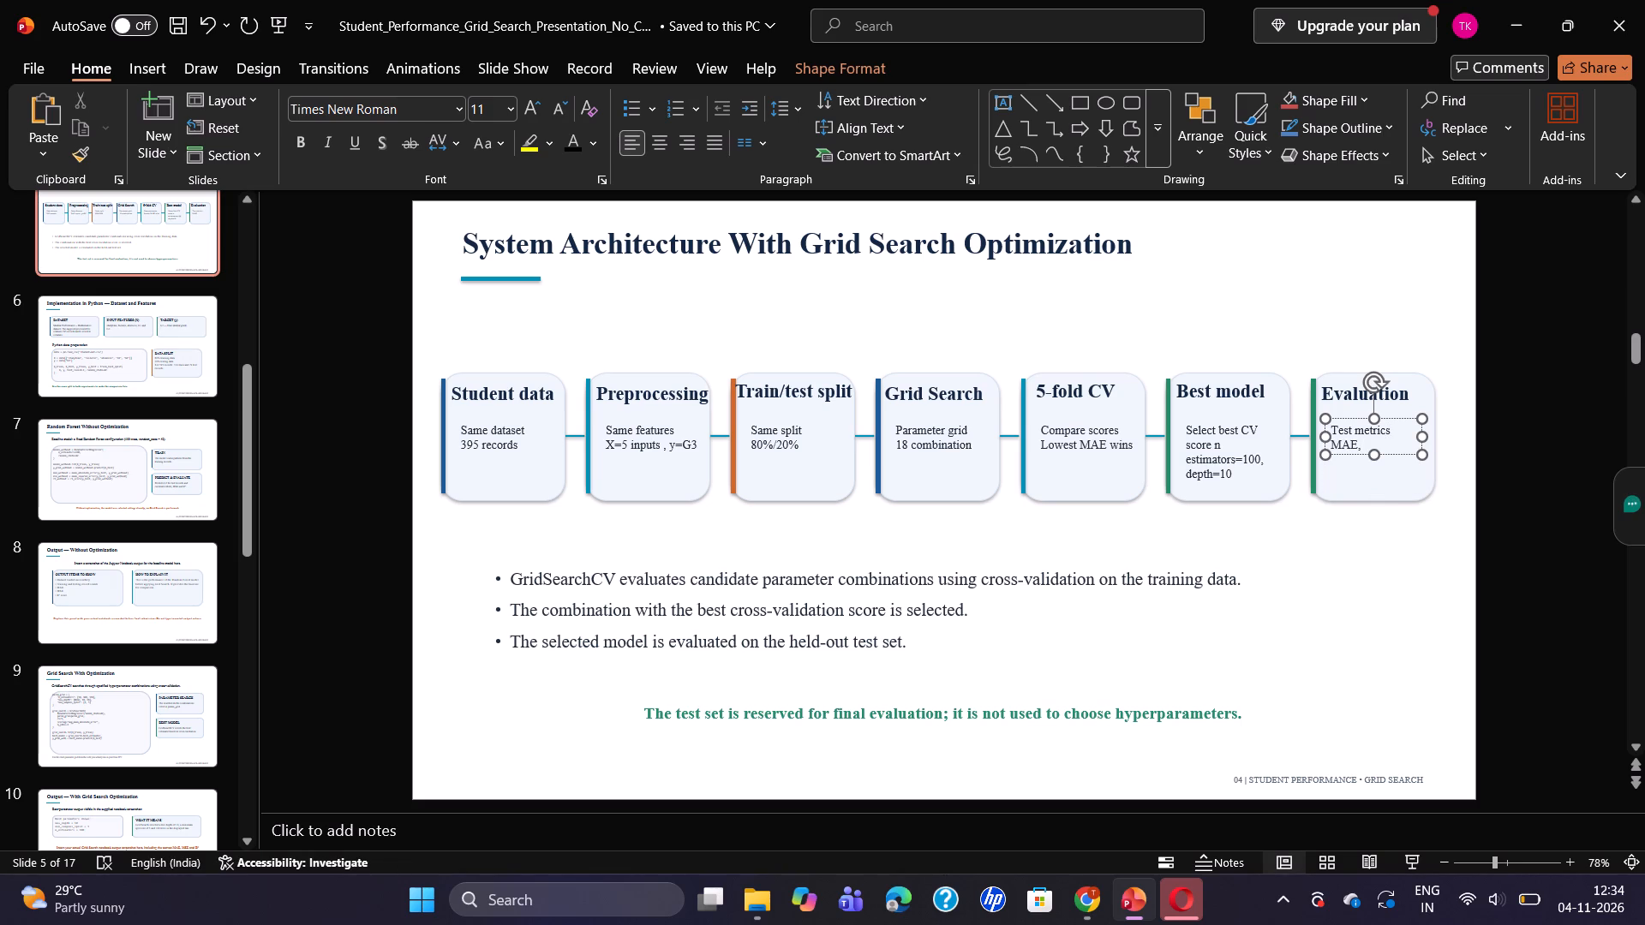
{"action": "key", "text": "BackSpace"}
{"action": "key", "text": "space"}
{"action": "key", "text": "comma"}
{"action": "key", "text": "space"}
{"action": "type", "text": "MSE"}
Append " , R^2" to the metrics list in the Evaluation card.
{"action": "key", "text": "space"}
{"action": "type", "text": ","}
{"action": "key", "text": "space"}
{"action": "key", "text": "shift+r"}
{"action": "key", "text": "2"}
{"action": "key", "text": "BackSpace"}
{"action": "type", "text": "^@"}
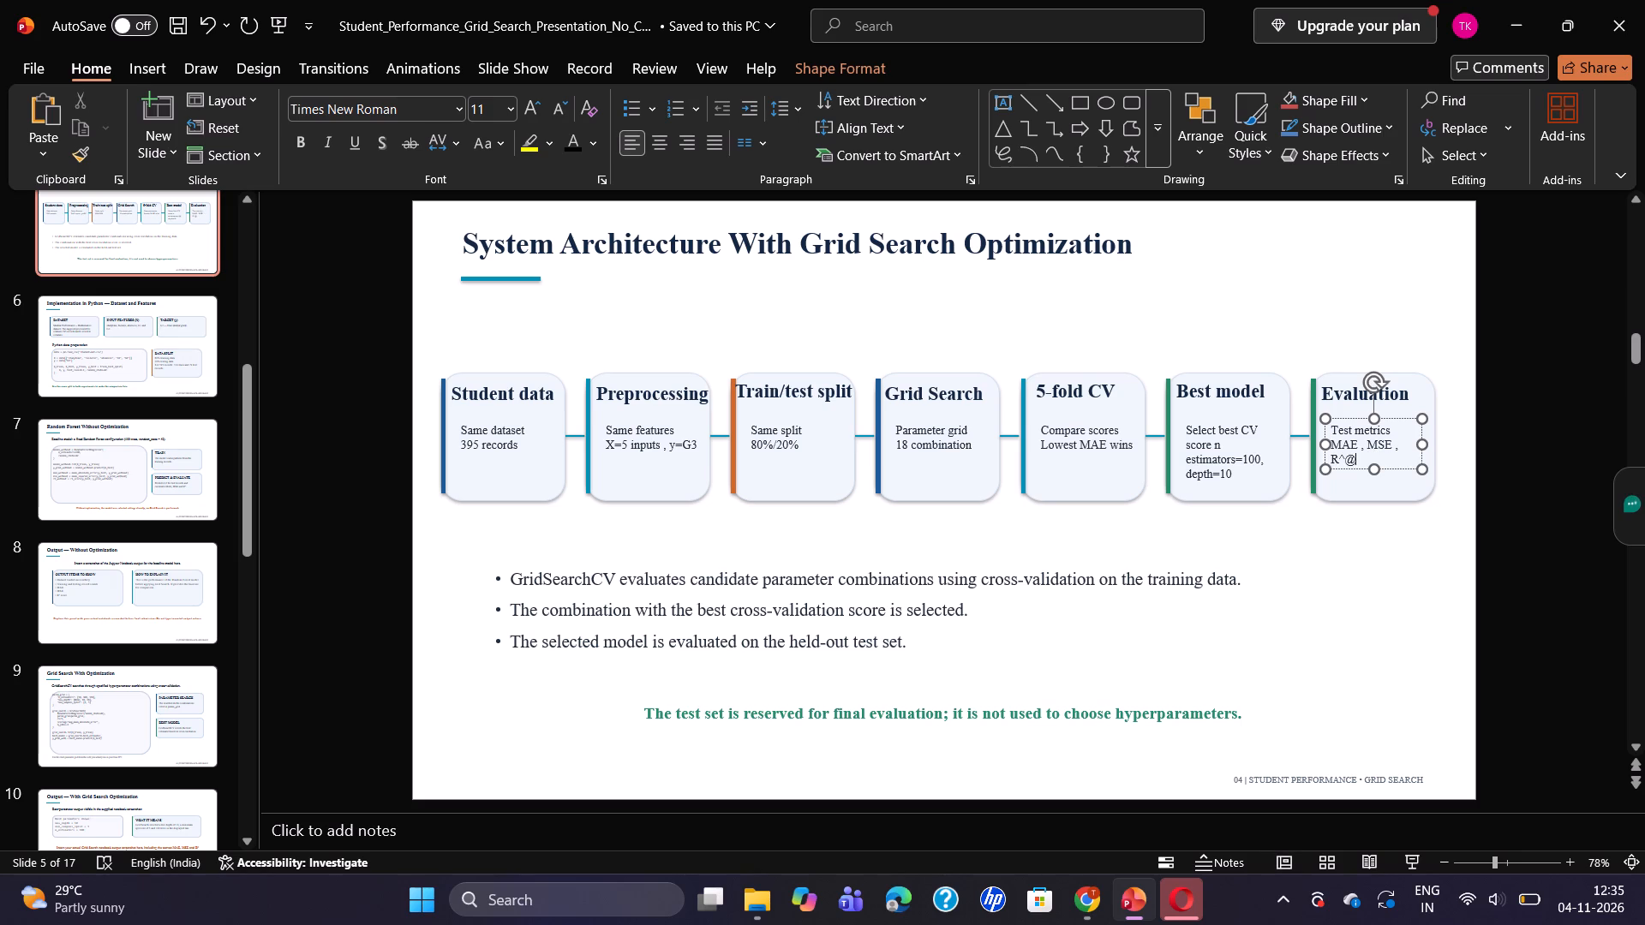
{"action": "key", "text": "shift+BackSpace"}
{"action": "key", "text": "2"}
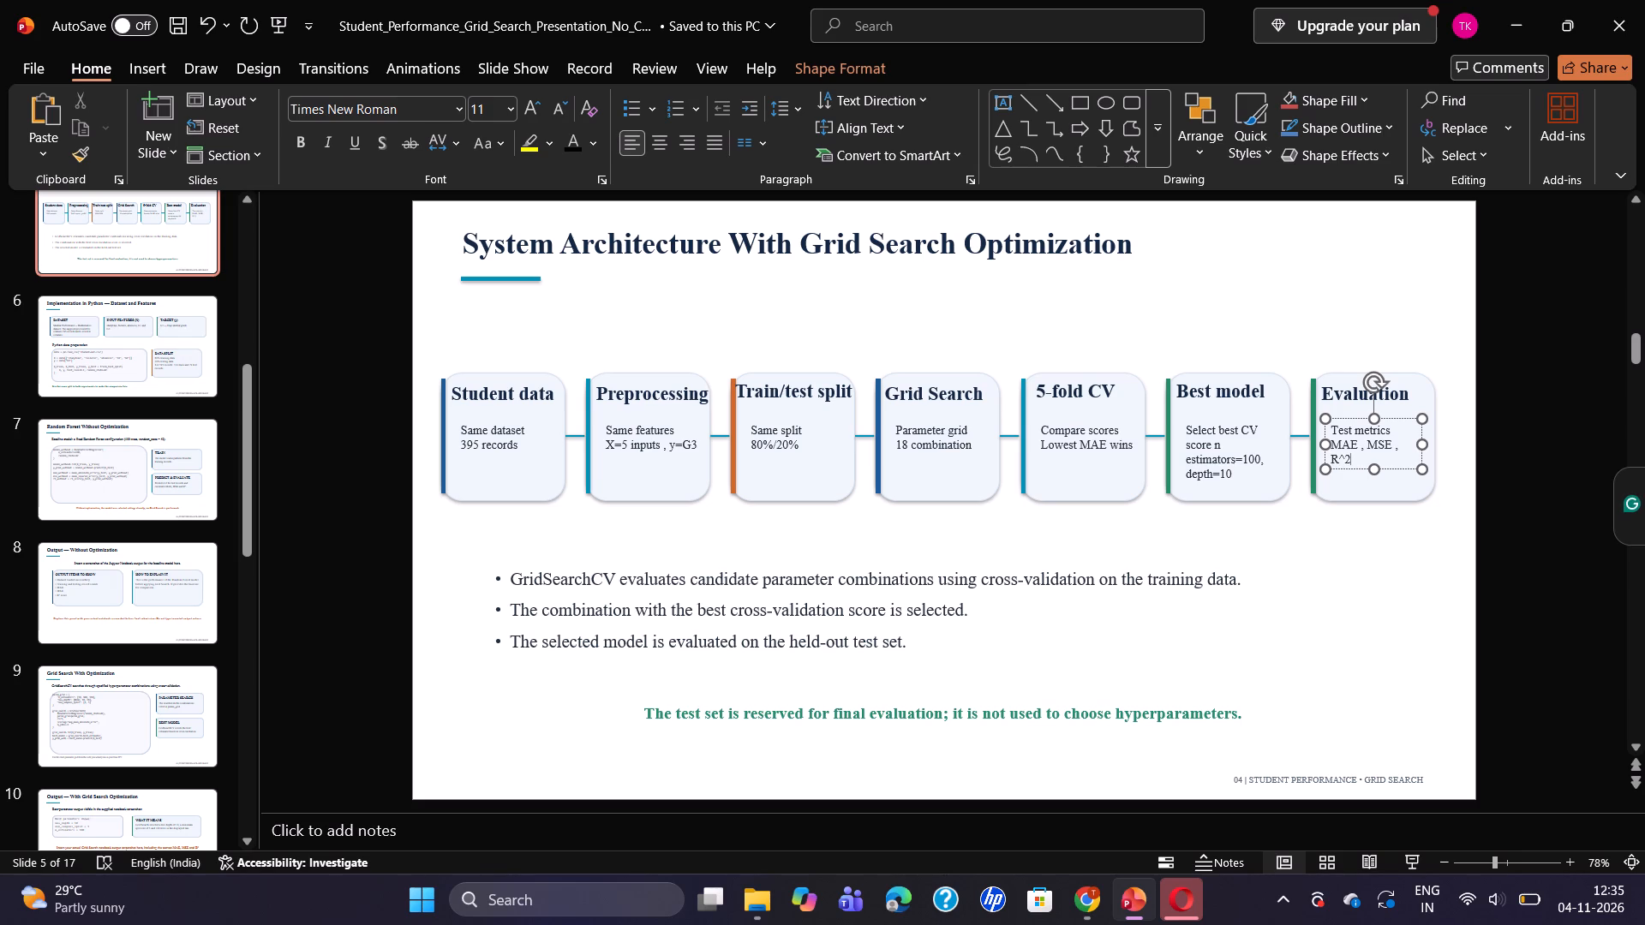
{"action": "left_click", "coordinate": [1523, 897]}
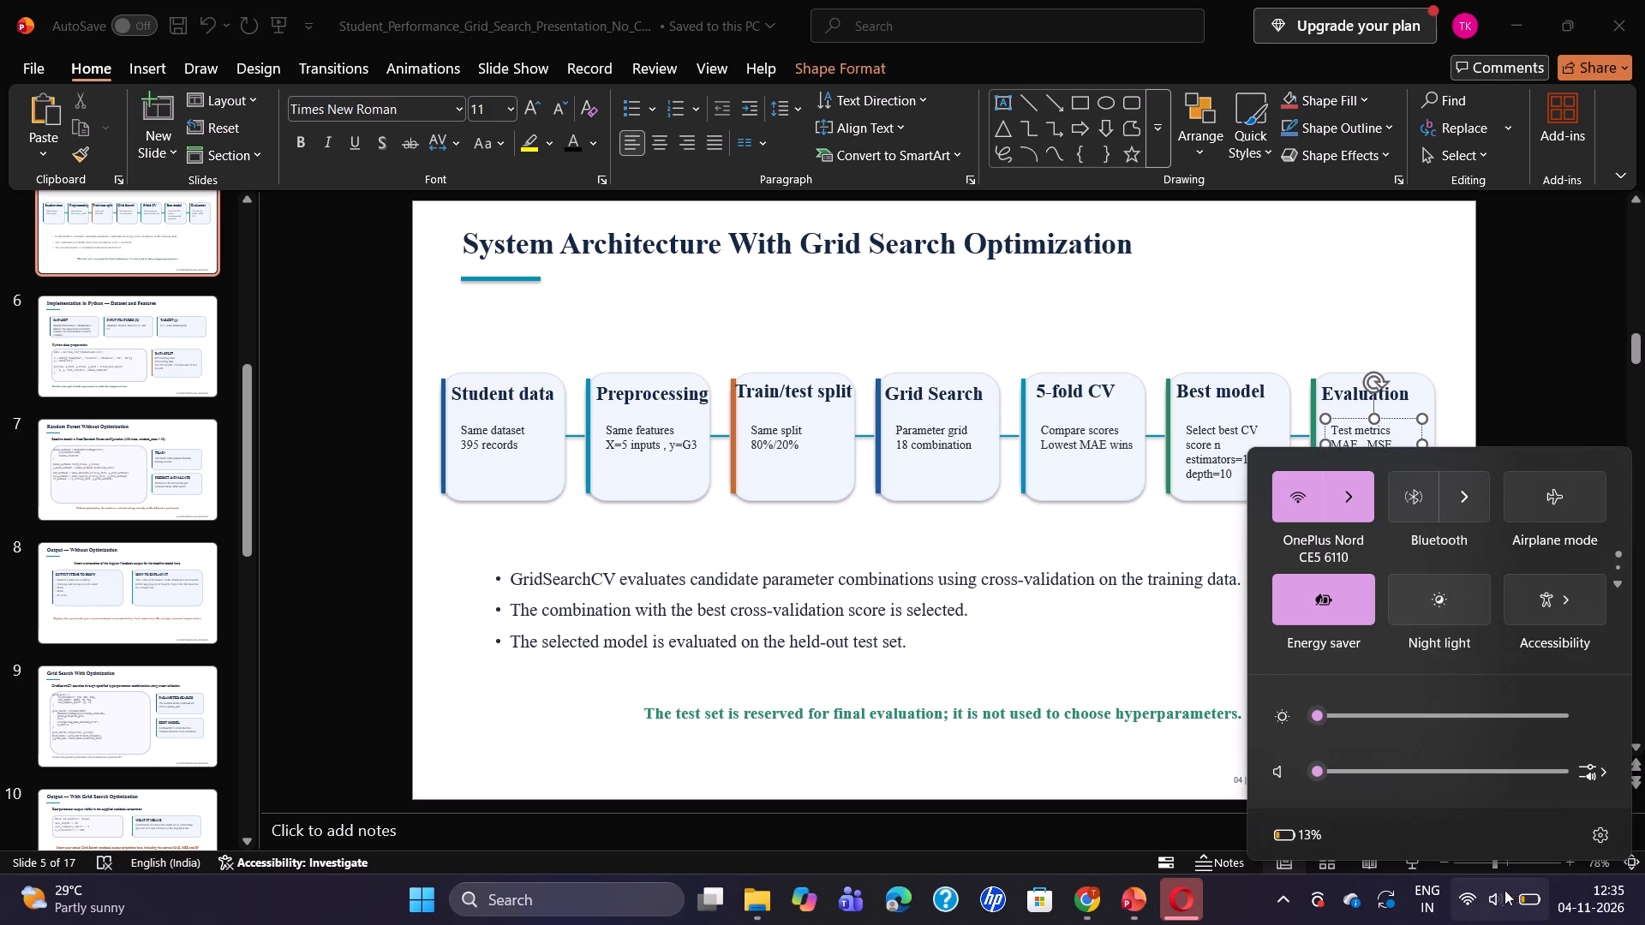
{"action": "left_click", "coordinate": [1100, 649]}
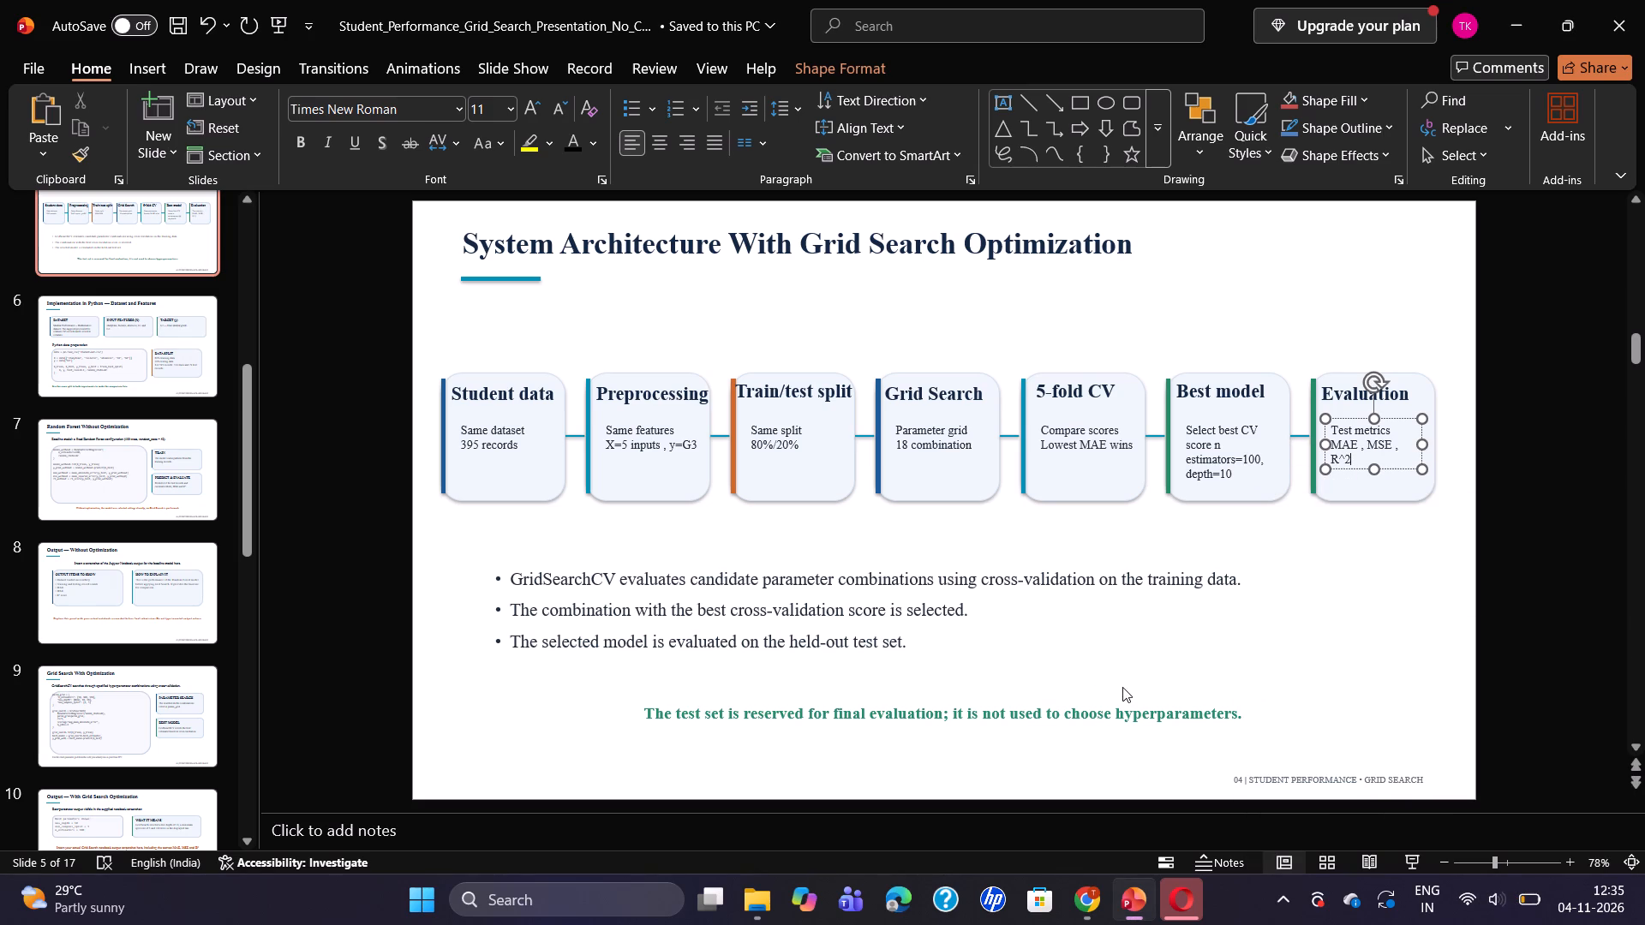
Delete the green note about the test set being reserved for final evaluation below the bullets.
{"action": "left_click", "coordinate": [1126, 725]}
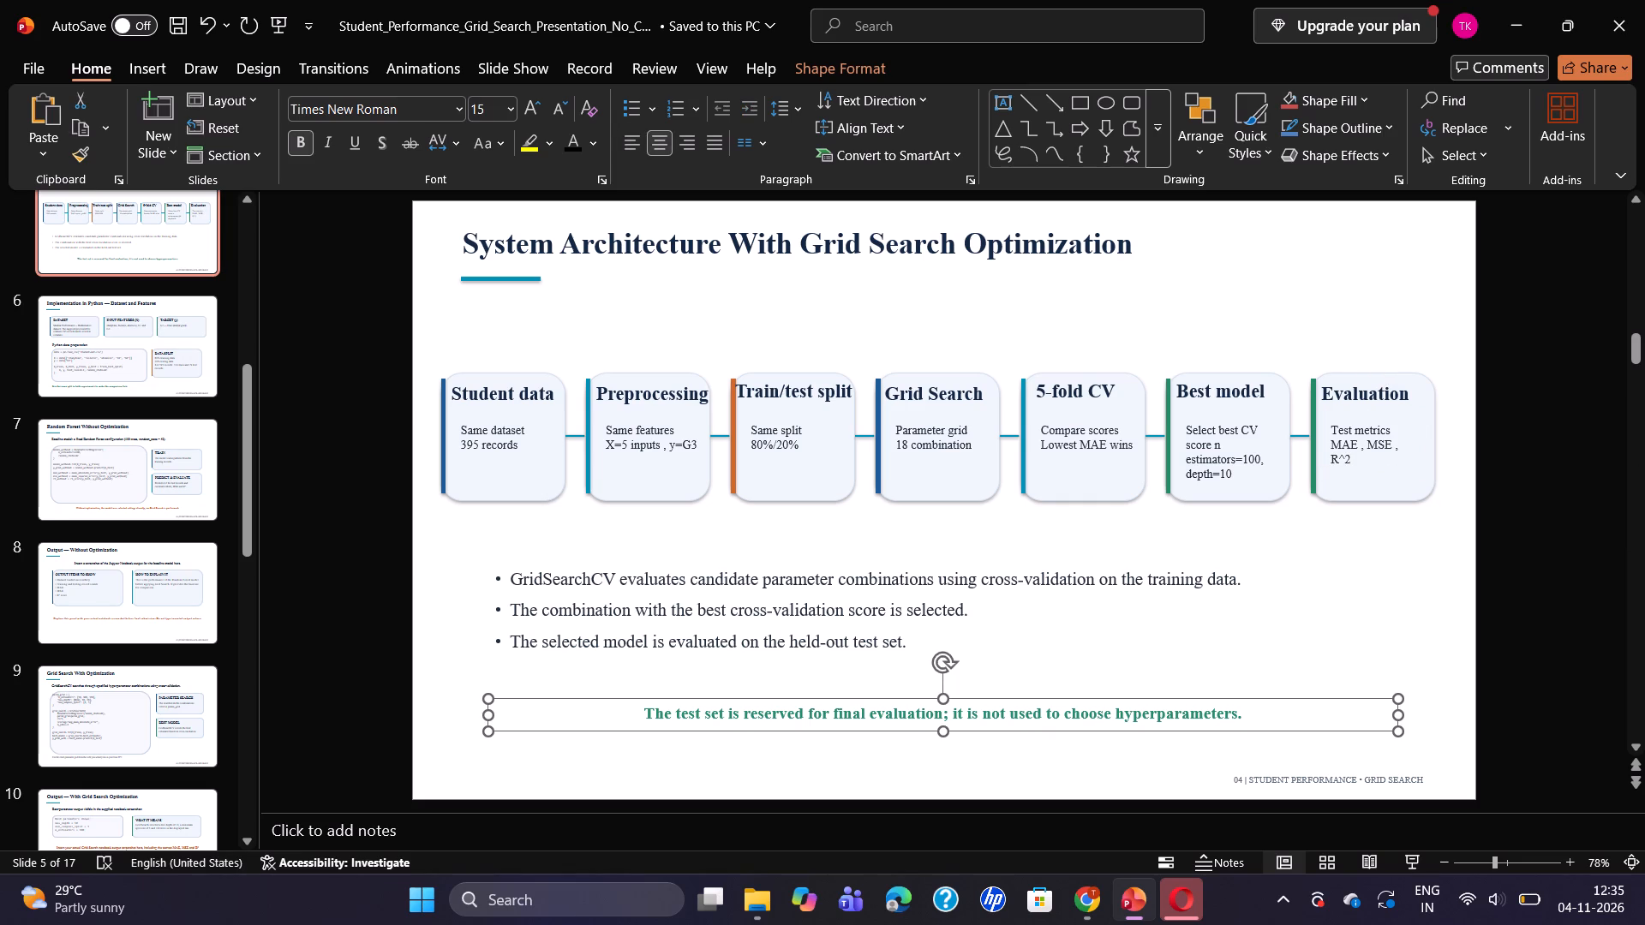
{"action": "key", "text": "Delete"}
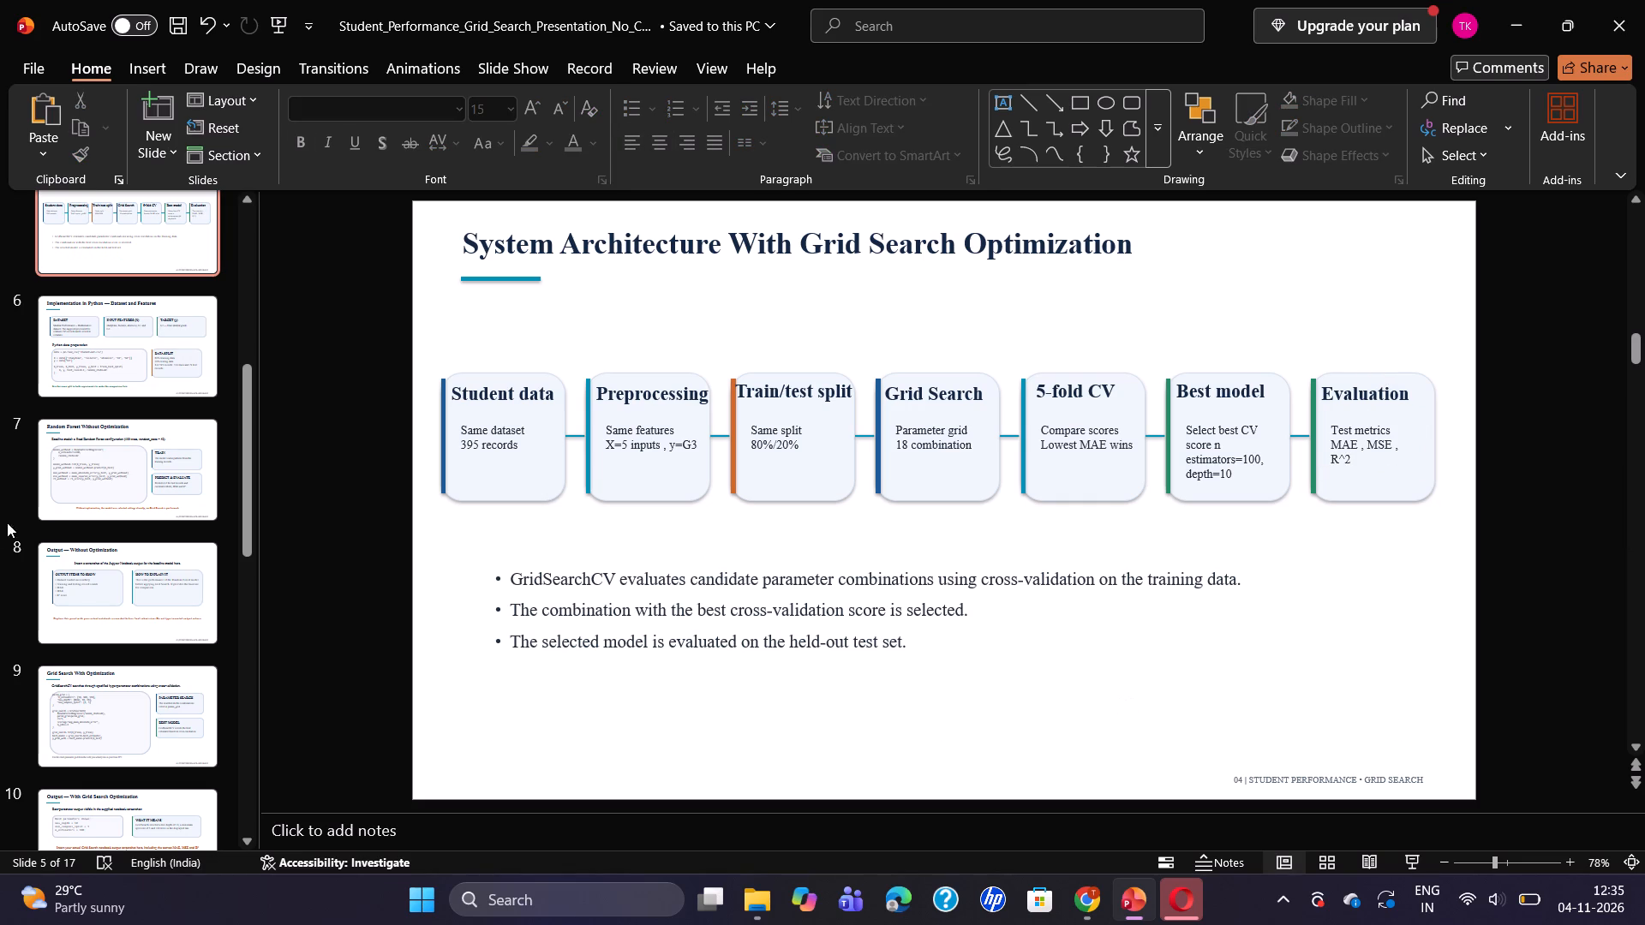
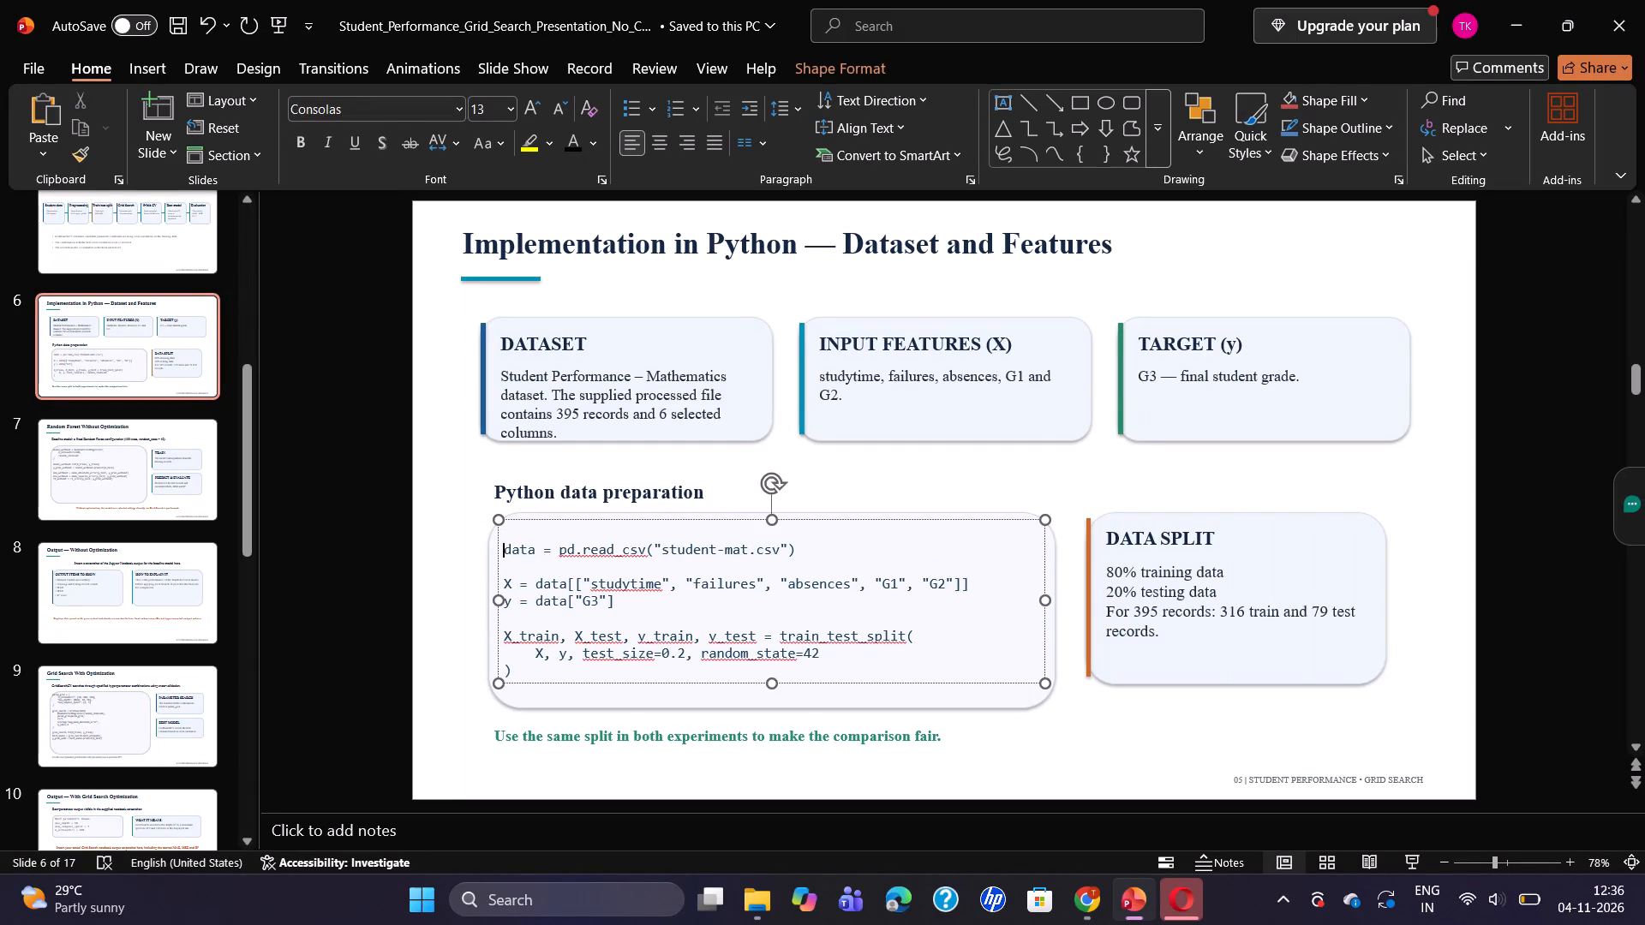
Insert "import pandas as pd" and "from sklearn.model_selection import train_test_split" as separate lines above the read_csv line in the Python data preparation code.
{"action": "left_click", "coordinate": [511, 532]}
{"action": "key", "text": "ctrl+v"}
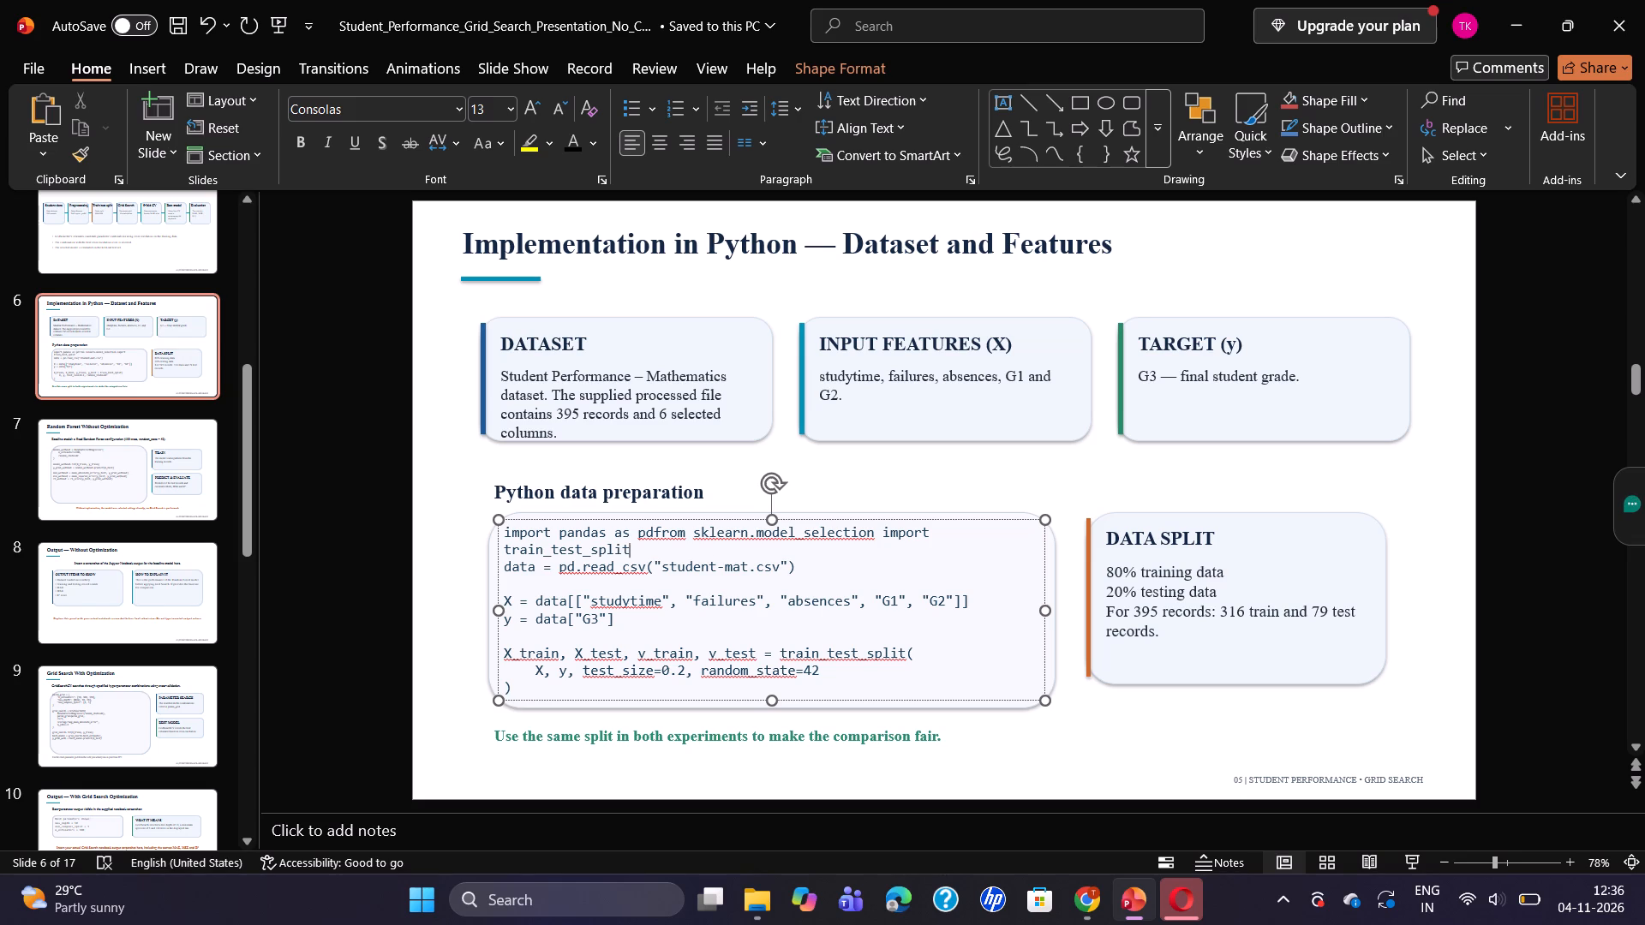
{"action": "left_click", "coordinate": [653, 532]}
Put the "from sklearn.model_selection" import on its own line and add a blank line before "data = pd.read_csv" in slide 6's code.
{"action": "key", "text": "Return"}
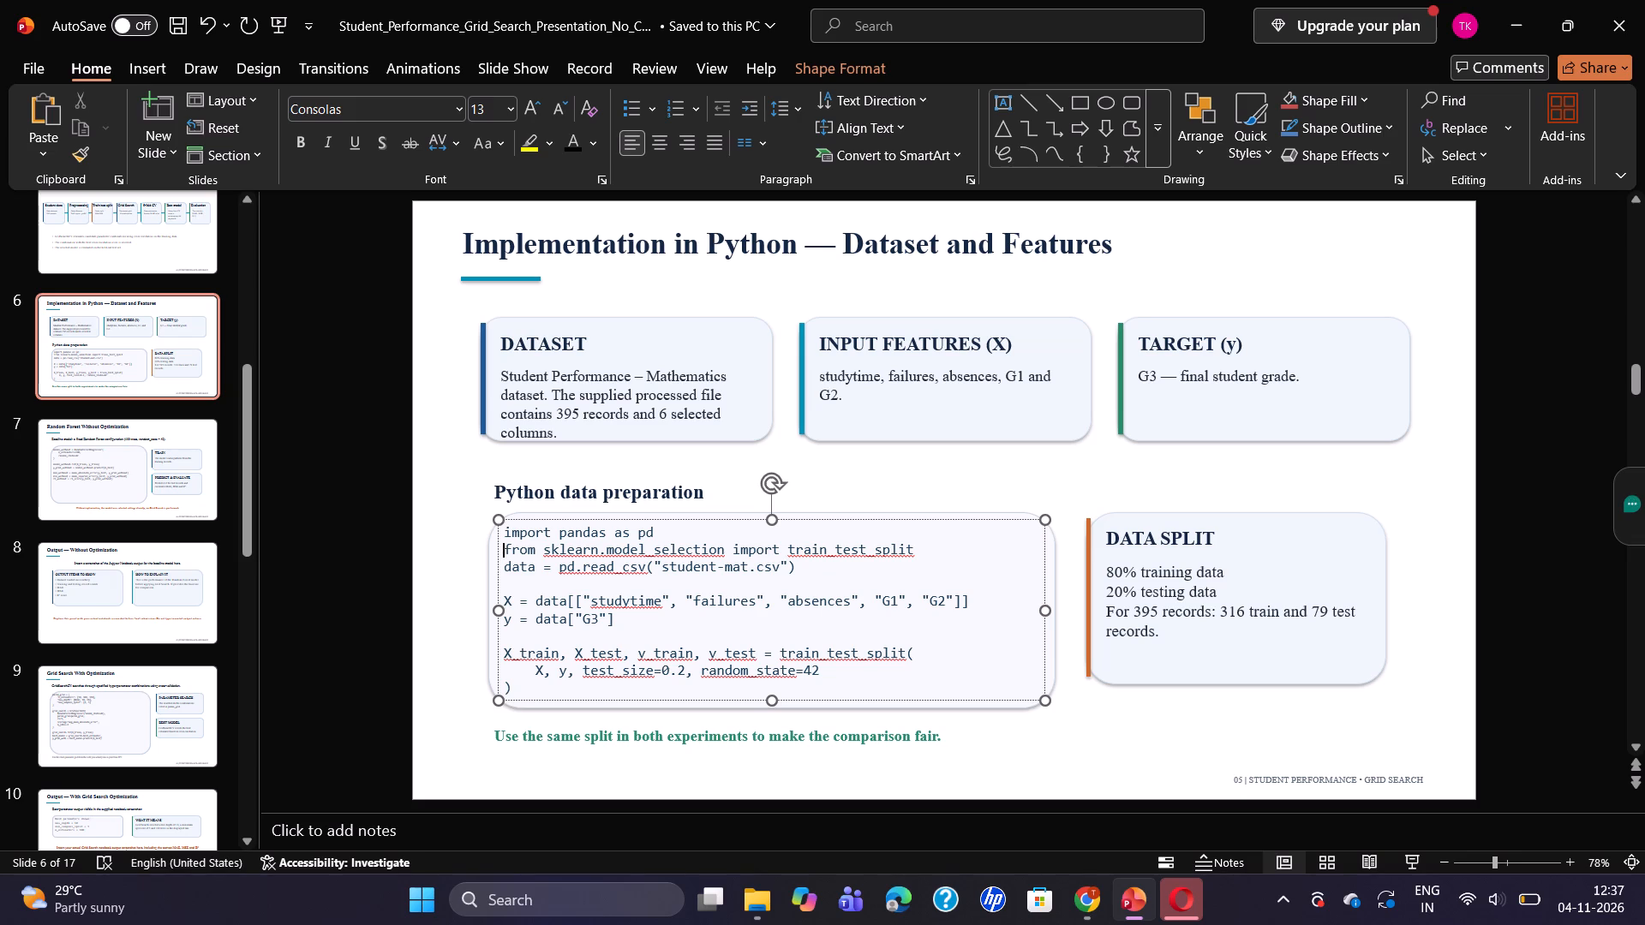
{"action": "left_click", "coordinate": [505, 568]}
{"action": "key", "text": "Return"}
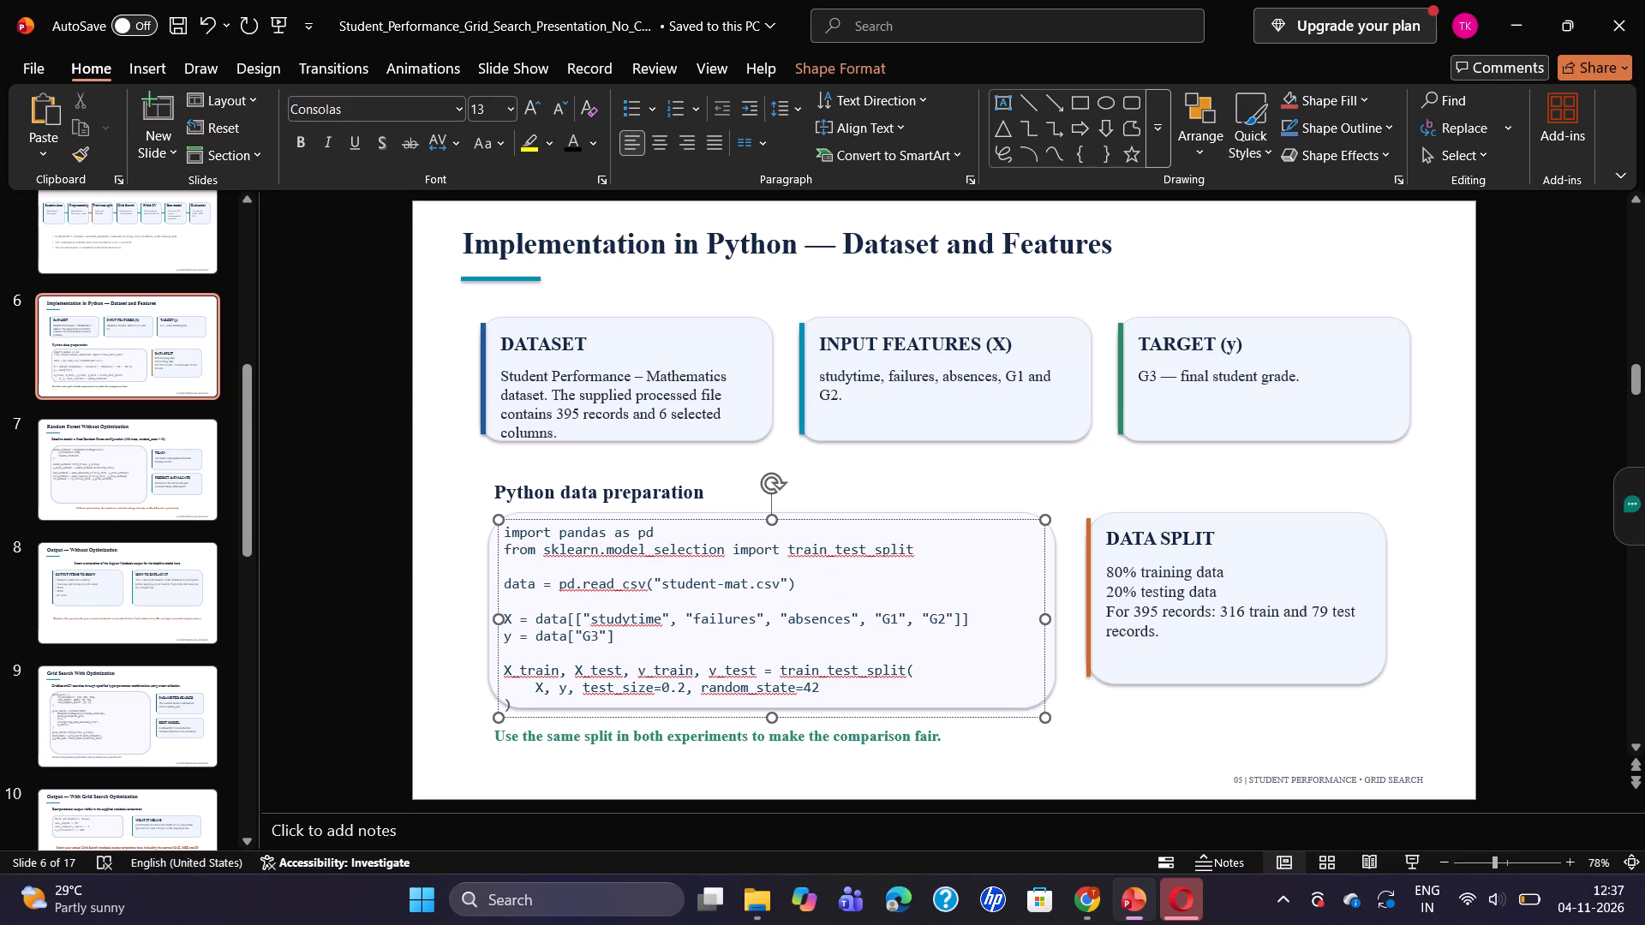
Widen the Python code text box and raise its top edge so the code fits inside the rounded card.
{"action": "left_click_drag", "start_coordinate": [1048, 718], "coordinate": [1075, 707]}
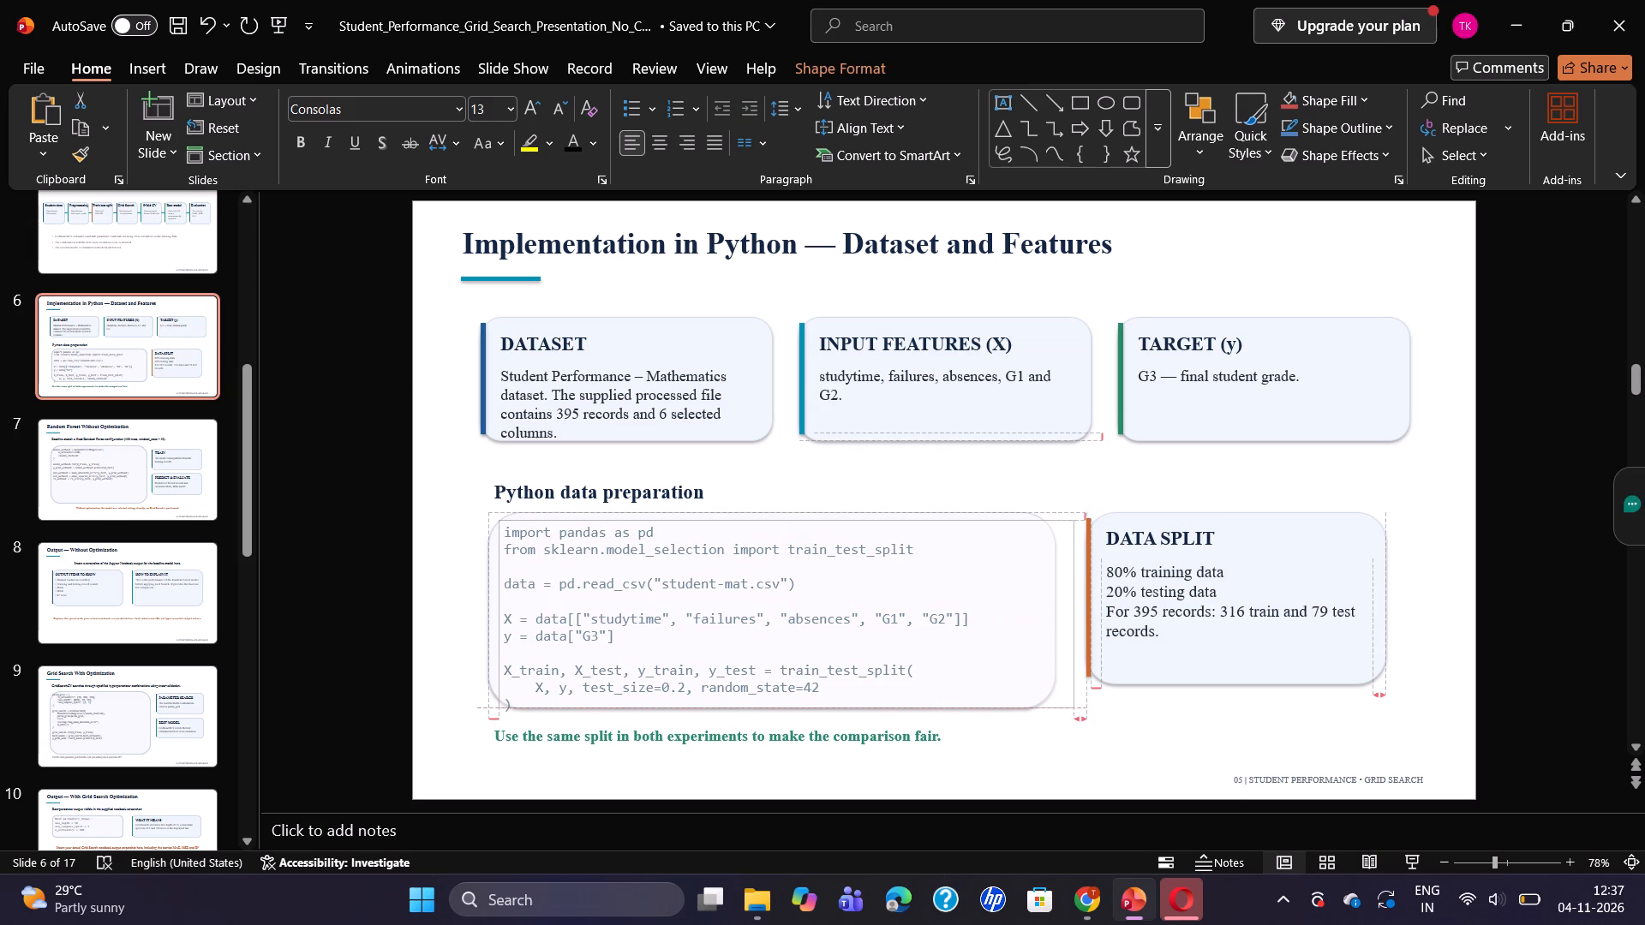
{"action": "left_click_drag", "start_coordinate": [1075, 707], "coordinate": [1081, 704]}
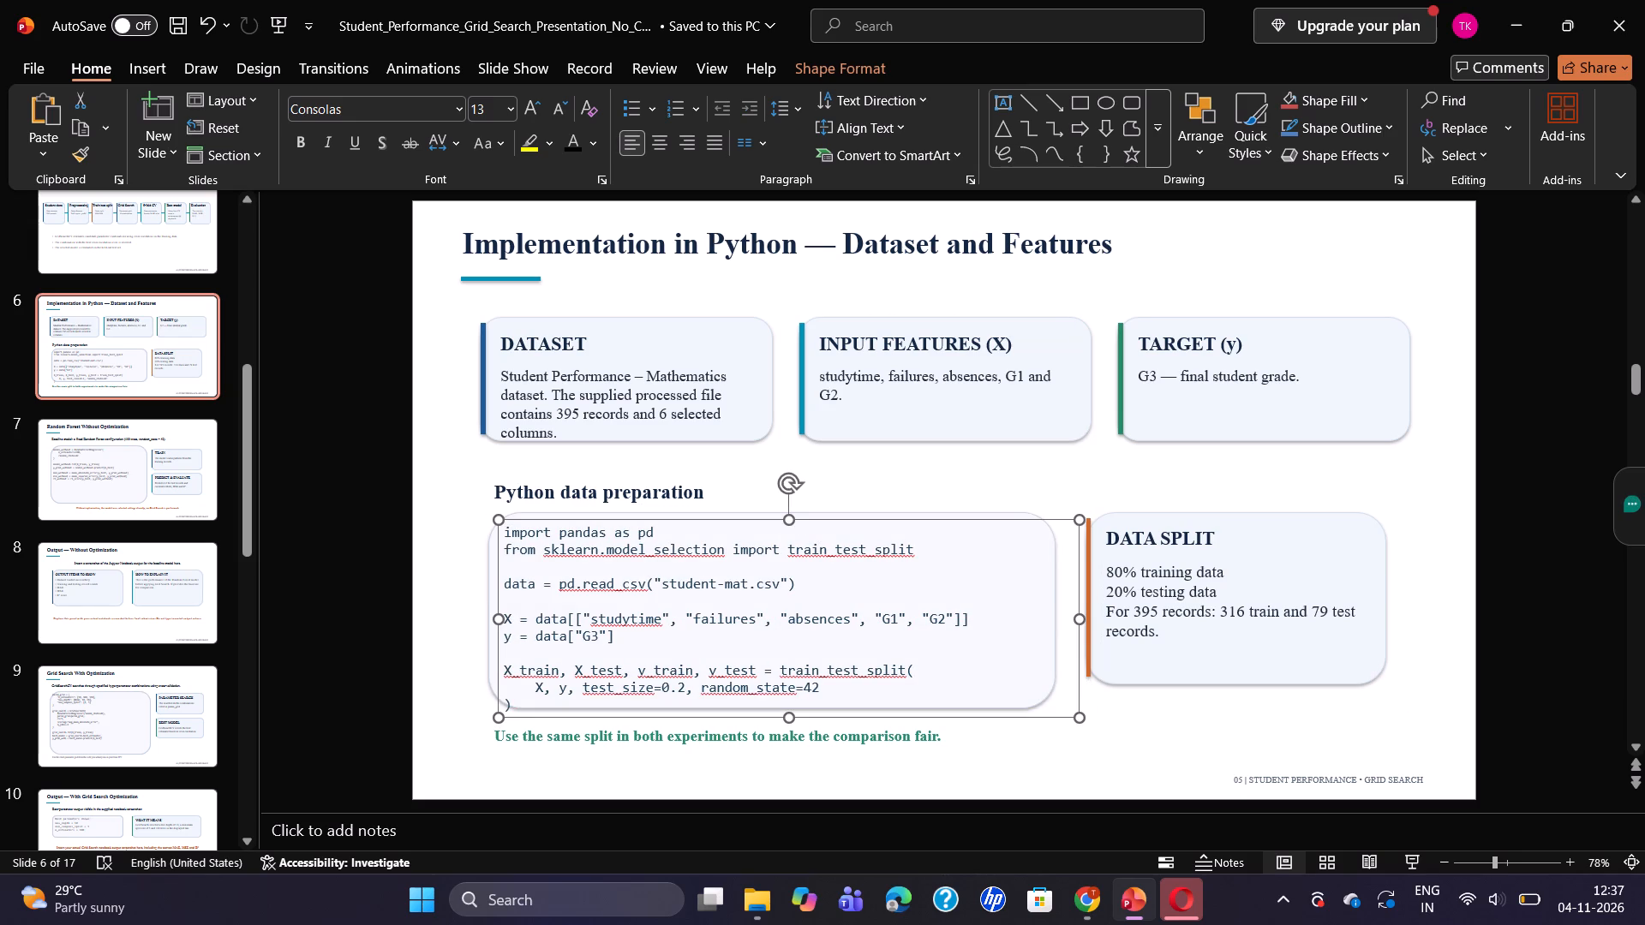
{"action": "left_click_drag", "start_coordinate": [499, 520], "coordinate": [483, 511]}
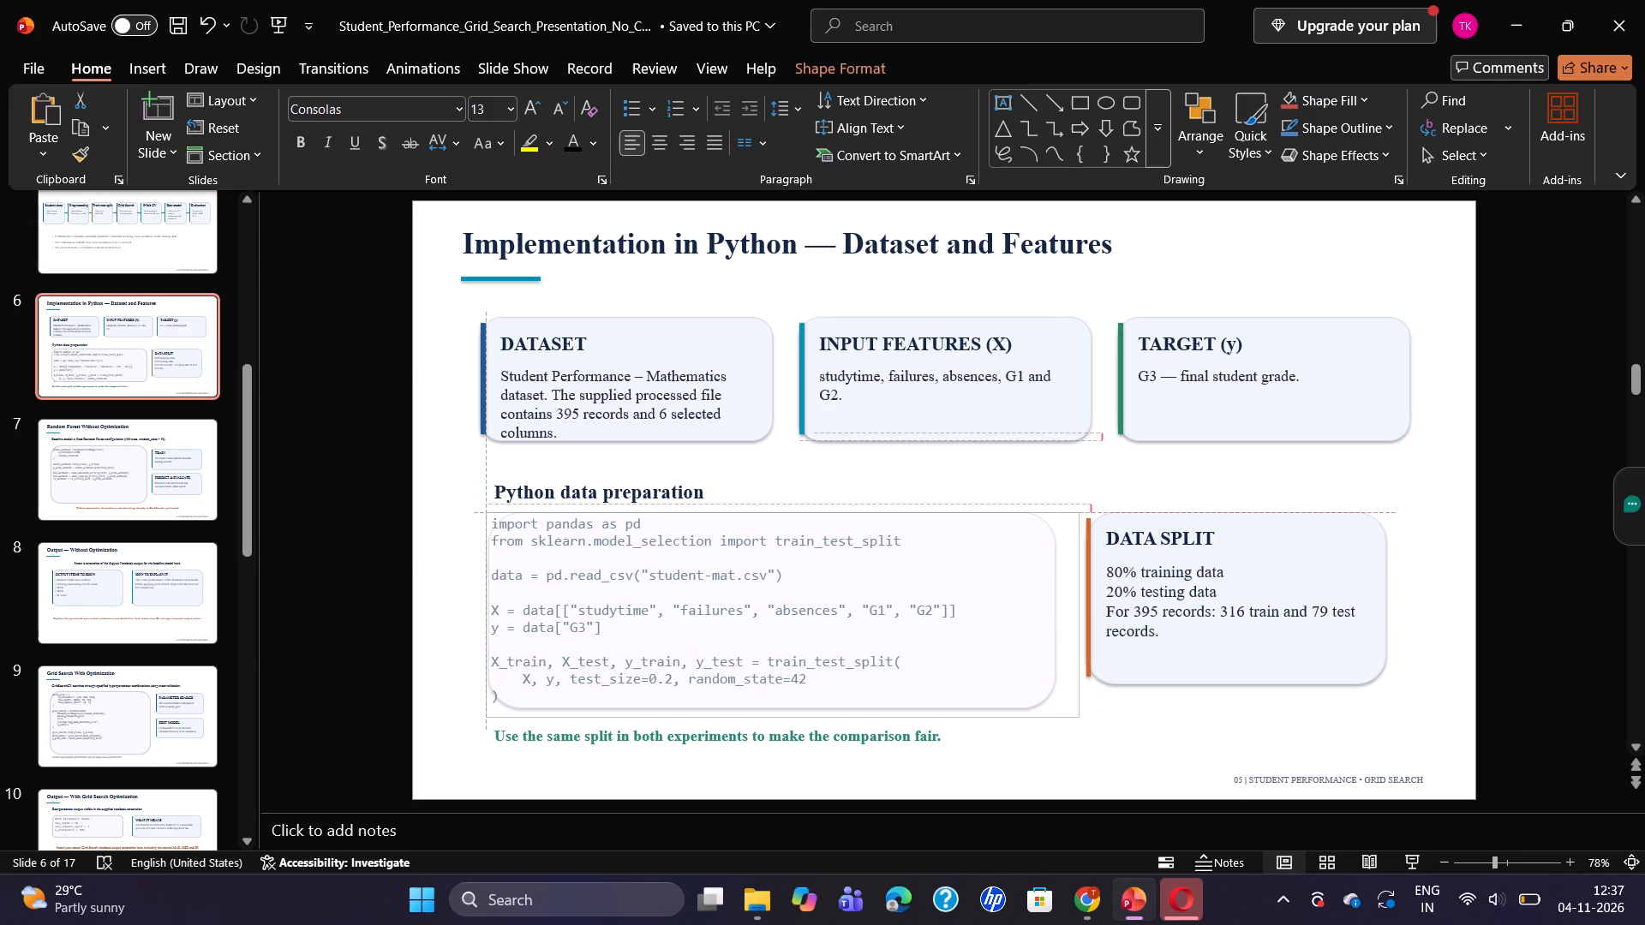
{"action": "left_click_drag", "start_coordinate": [483, 511], "coordinate": [501, 510]}
{"action": "left_click", "coordinate": [457, 456]}
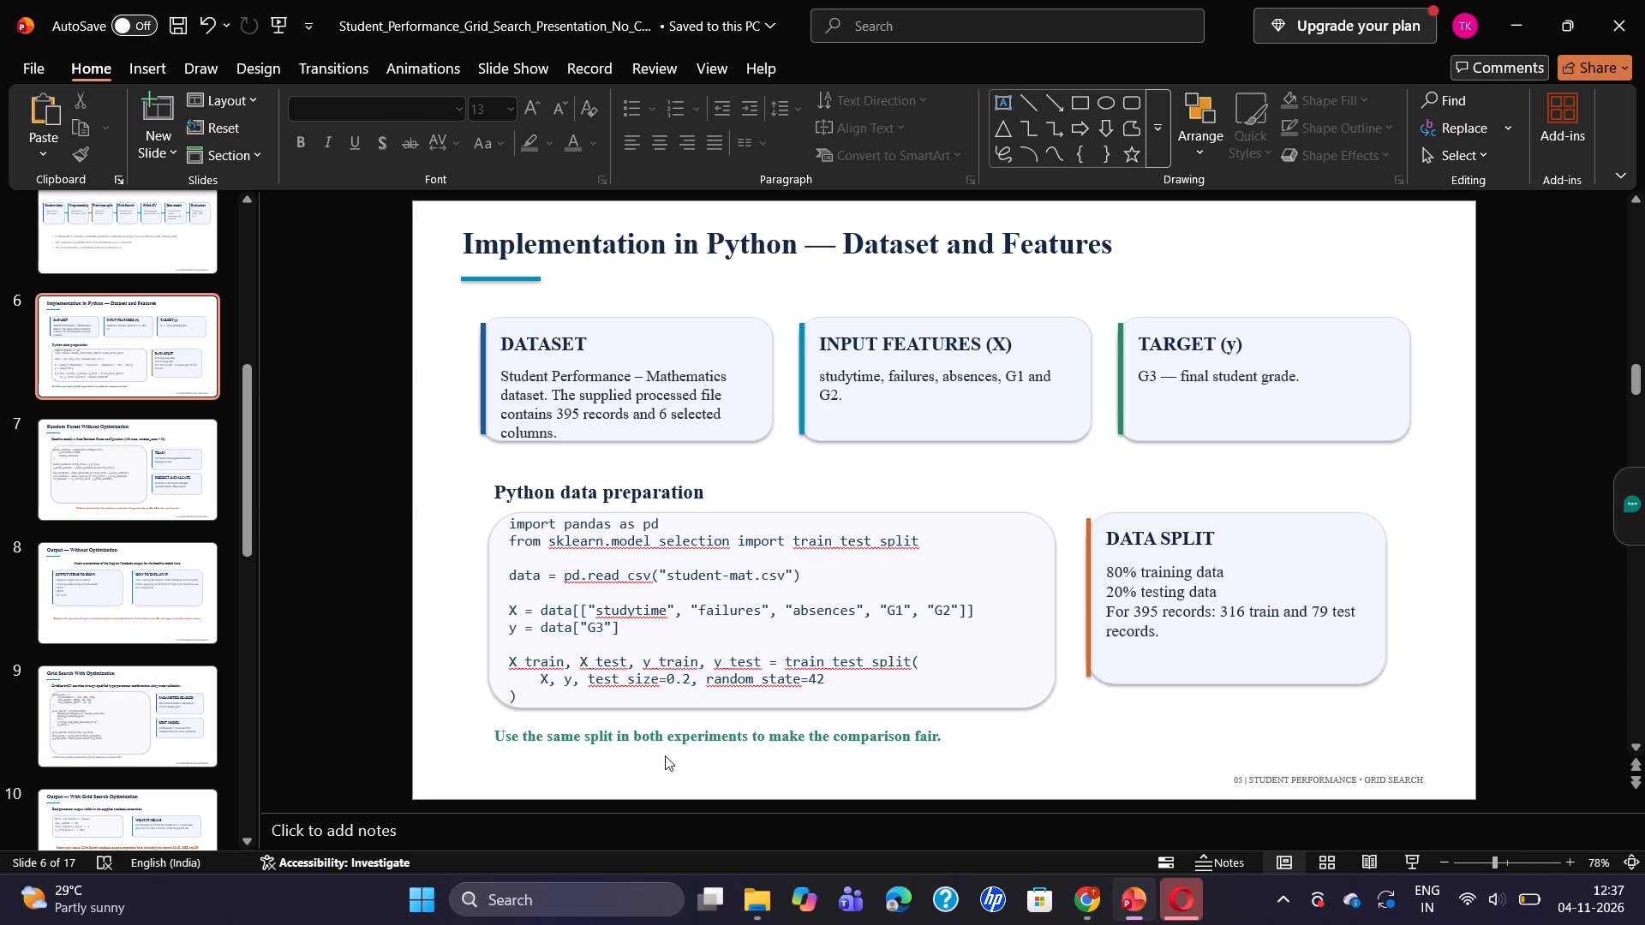
Delete the green note about using the same split in both experiments below the code card.
{"action": "left_click", "coordinate": [671, 729]}
{"action": "left_click", "coordinate": [671, 719]}
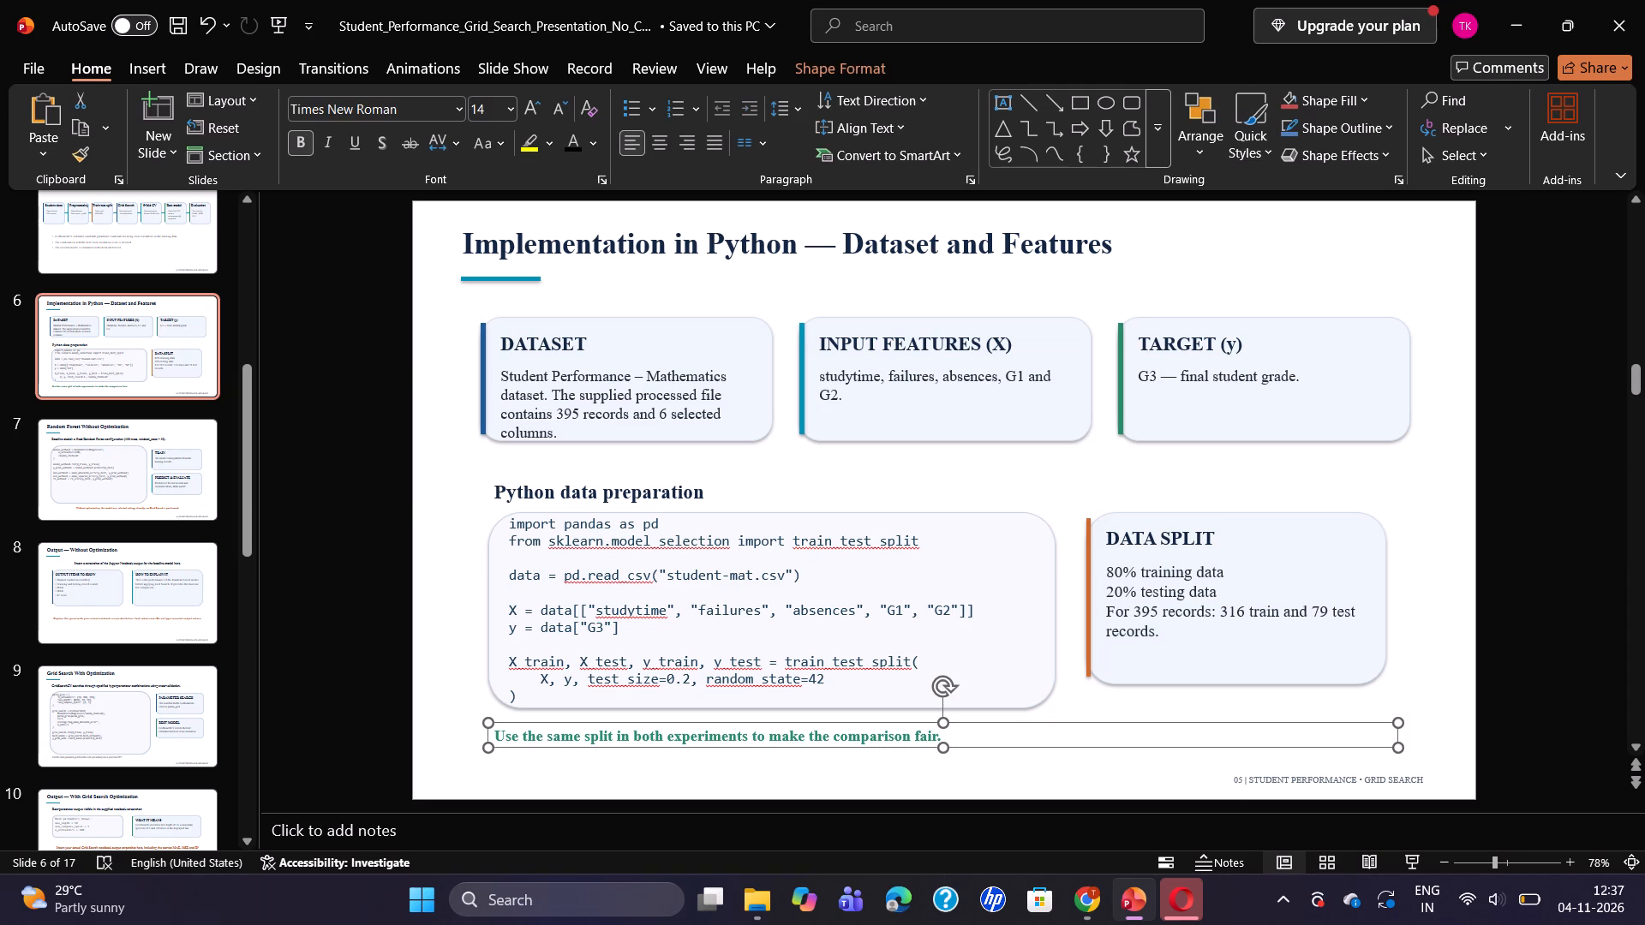
{"action": "key", "text": "Delete"}
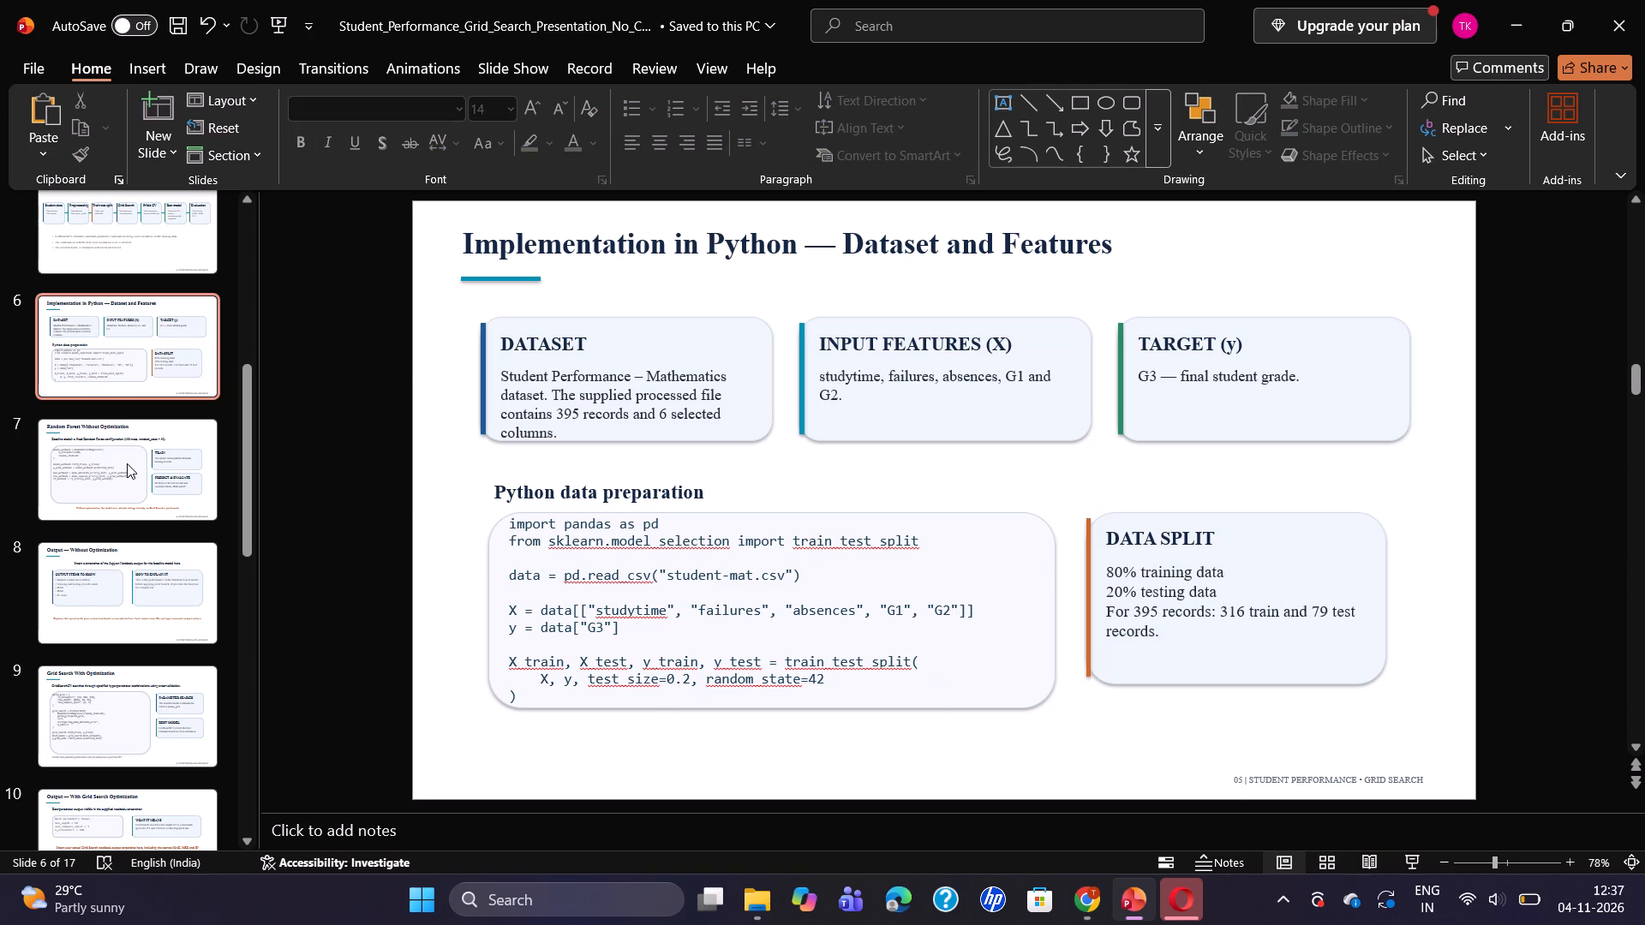
Go to slide 7, Random Forest Without Optimization.
{"action": "left_click", "coordinate": [127, 462]}
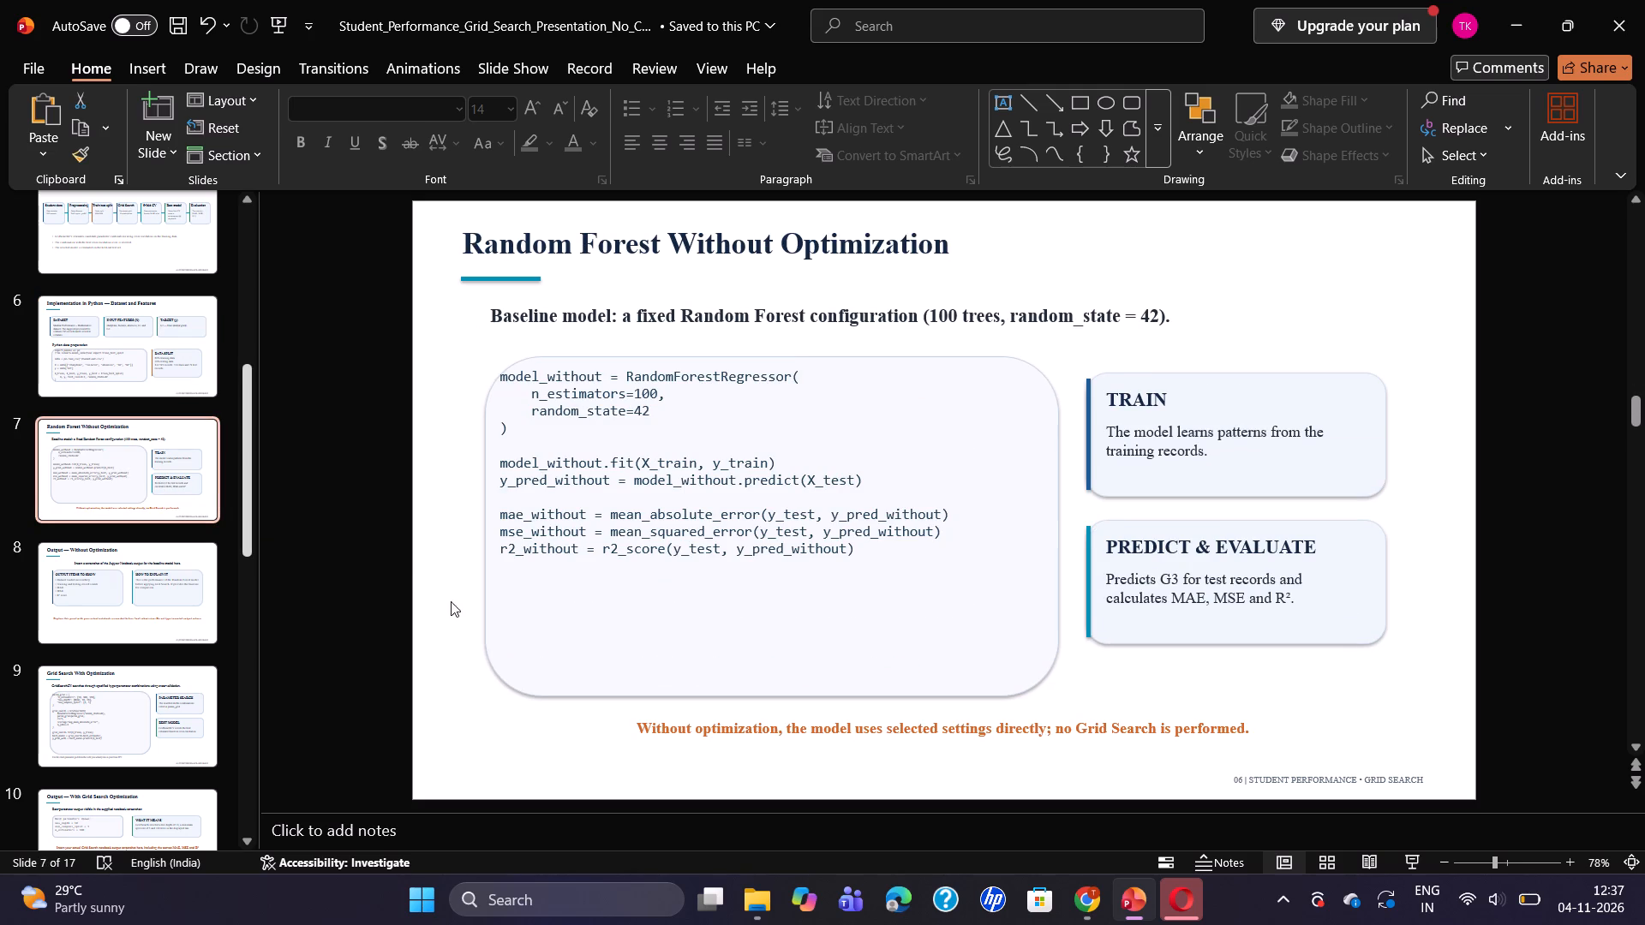
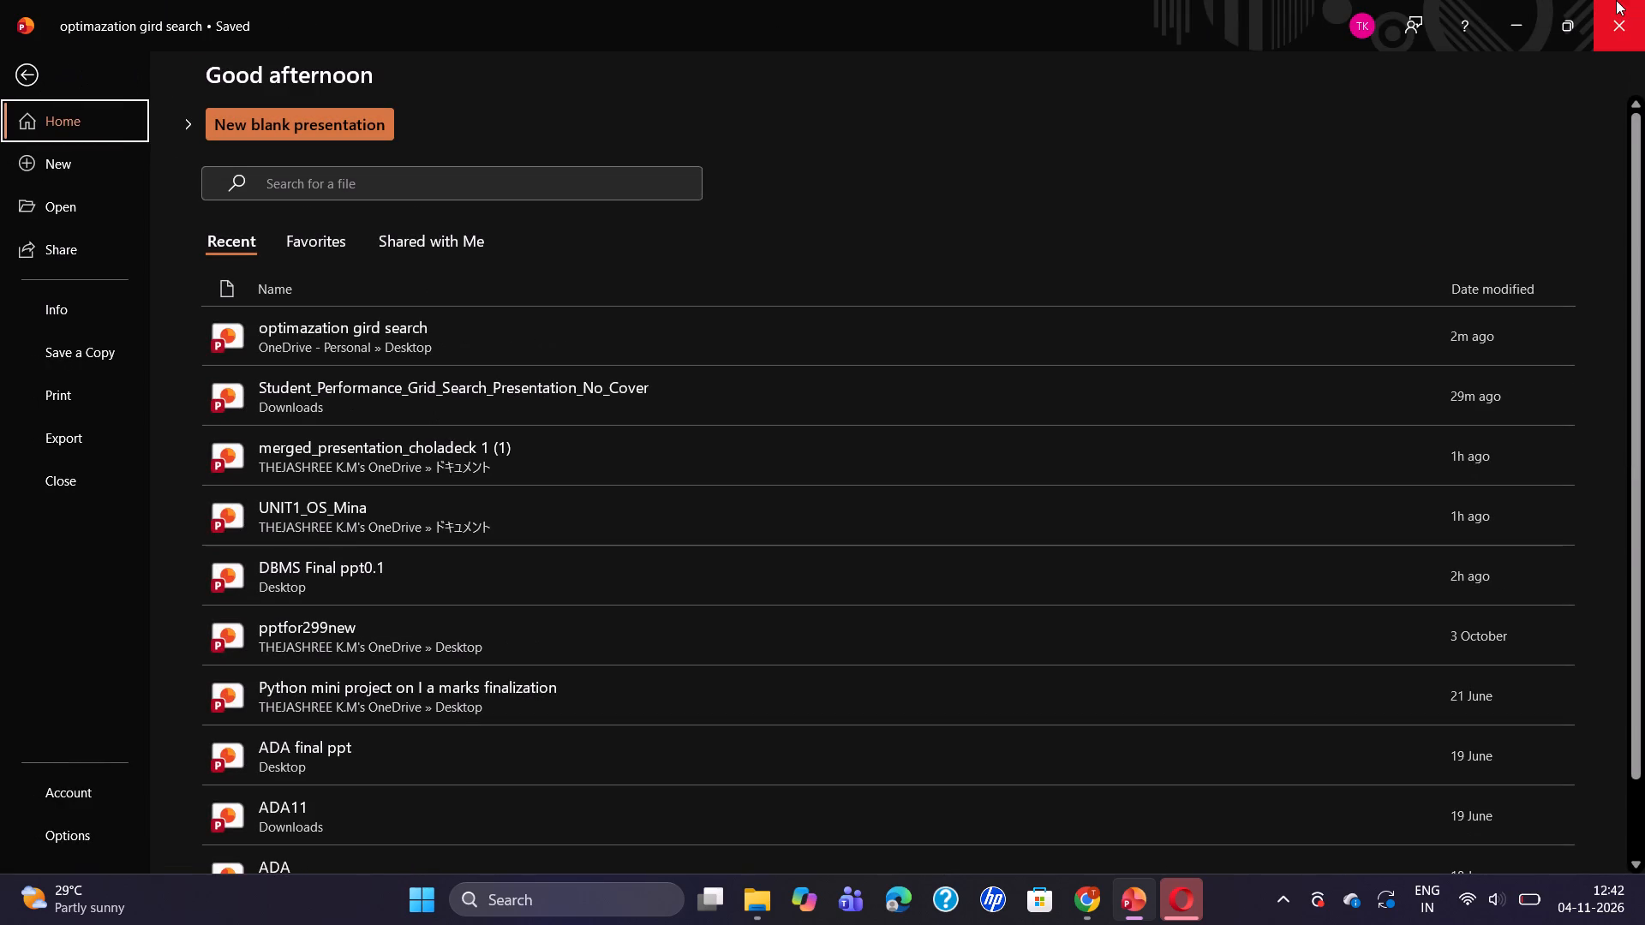
Return from the file overview to slide 7 and minimize the presentation window.
{"action": "left_click", "coordinate": [32, 69]}
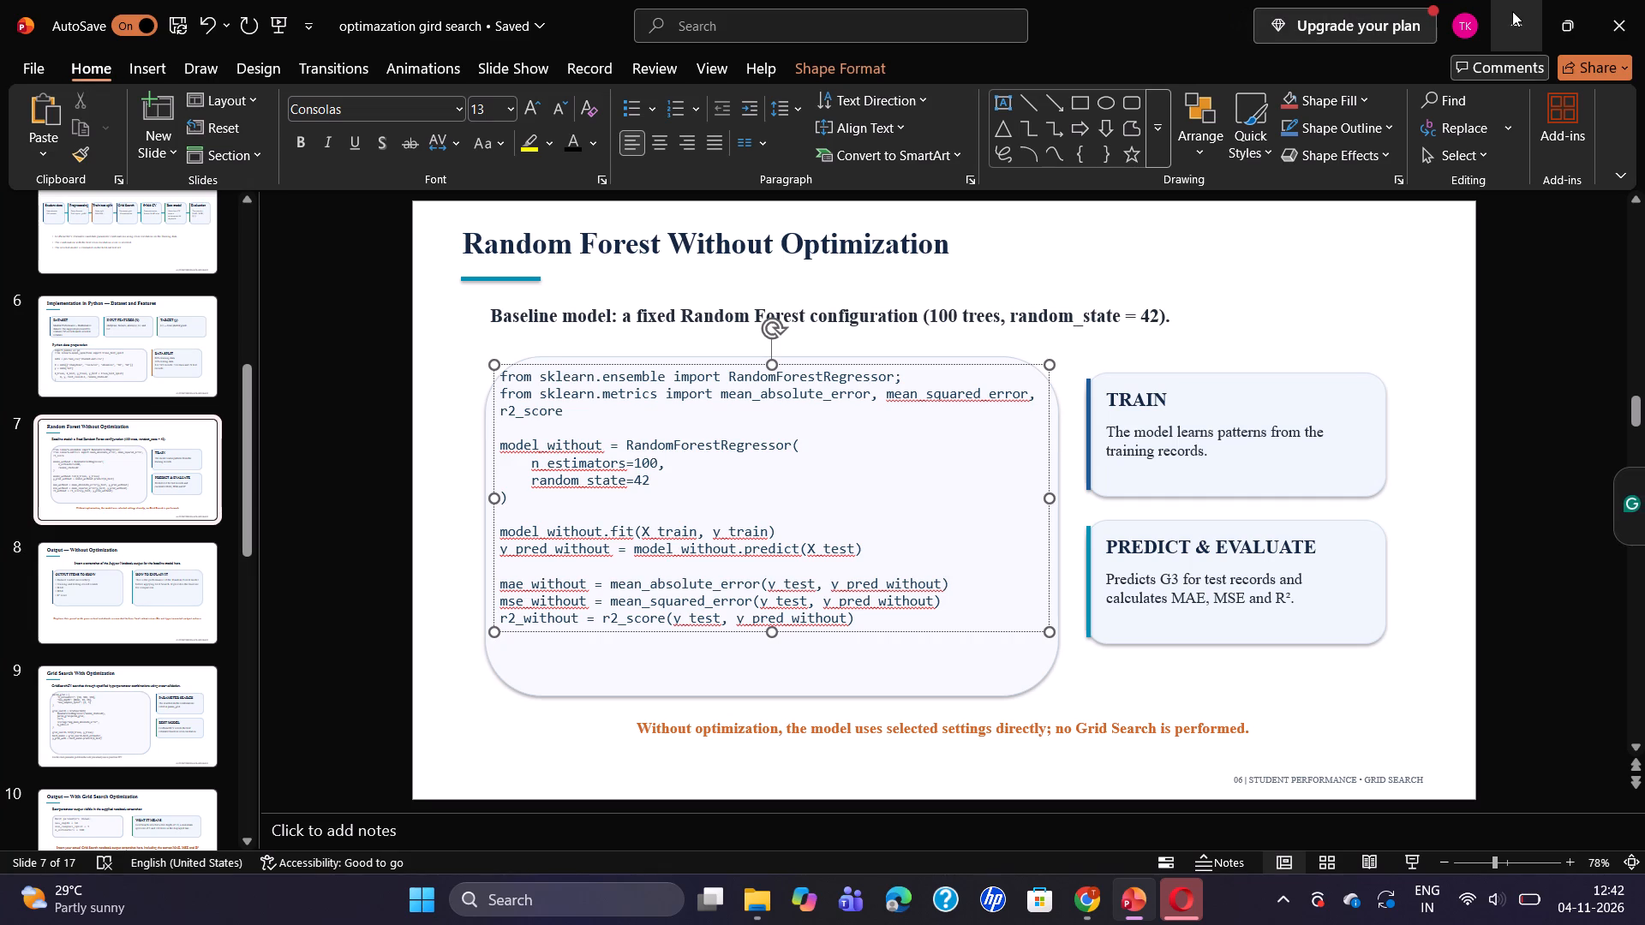
{"action": "left_click", "coordinate": [1510, 11]}
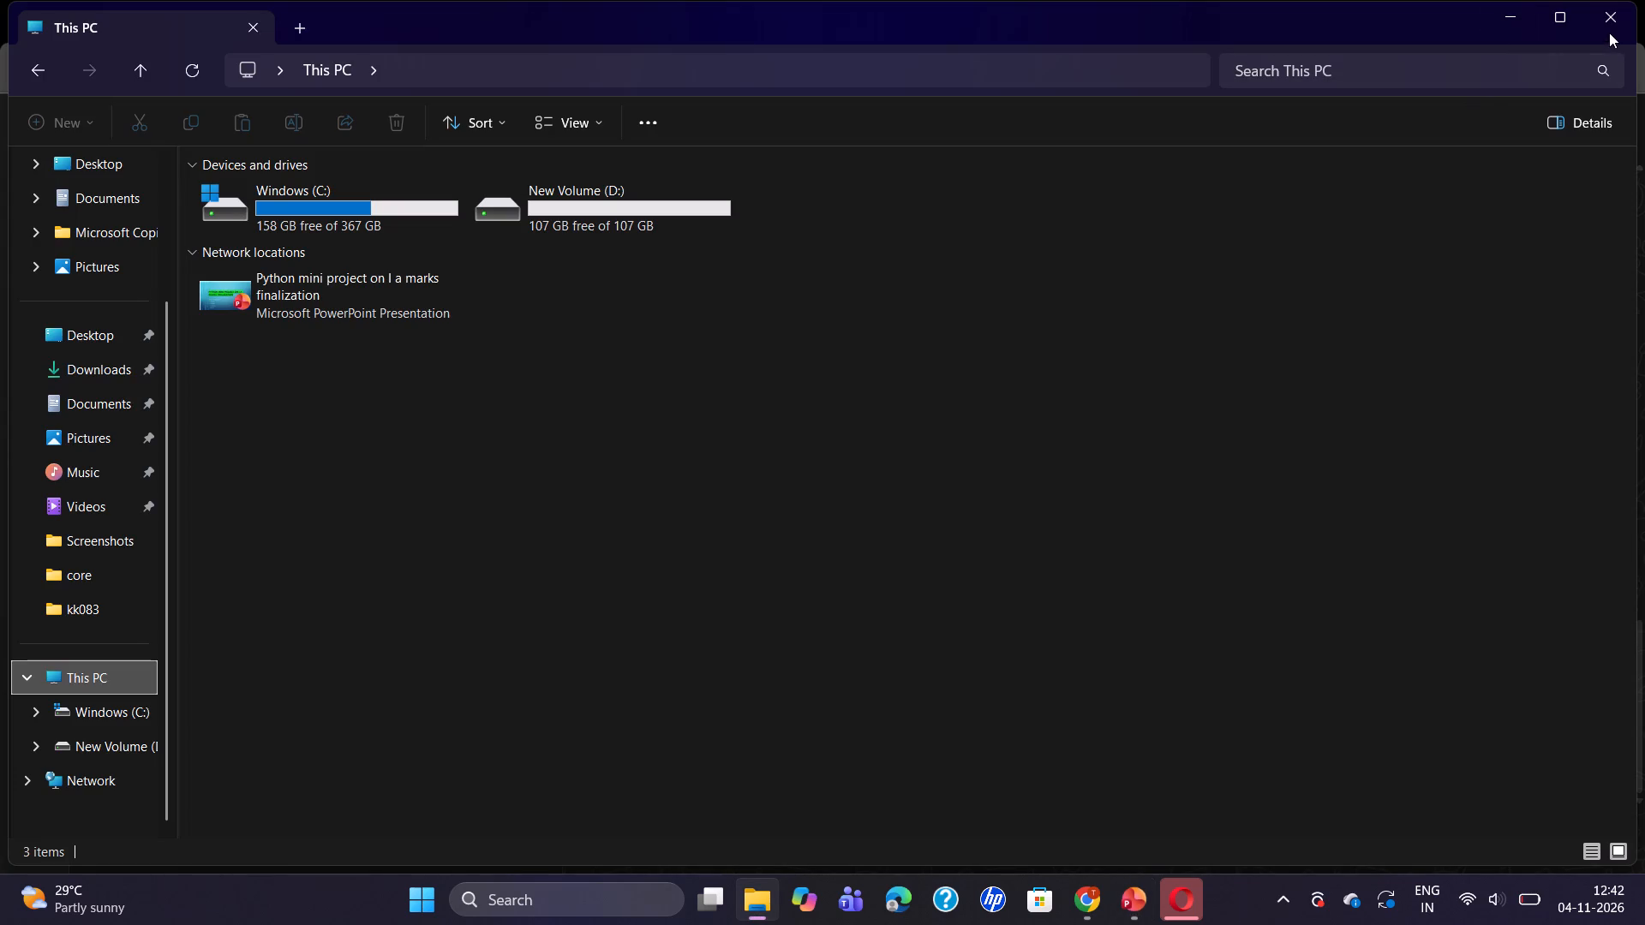